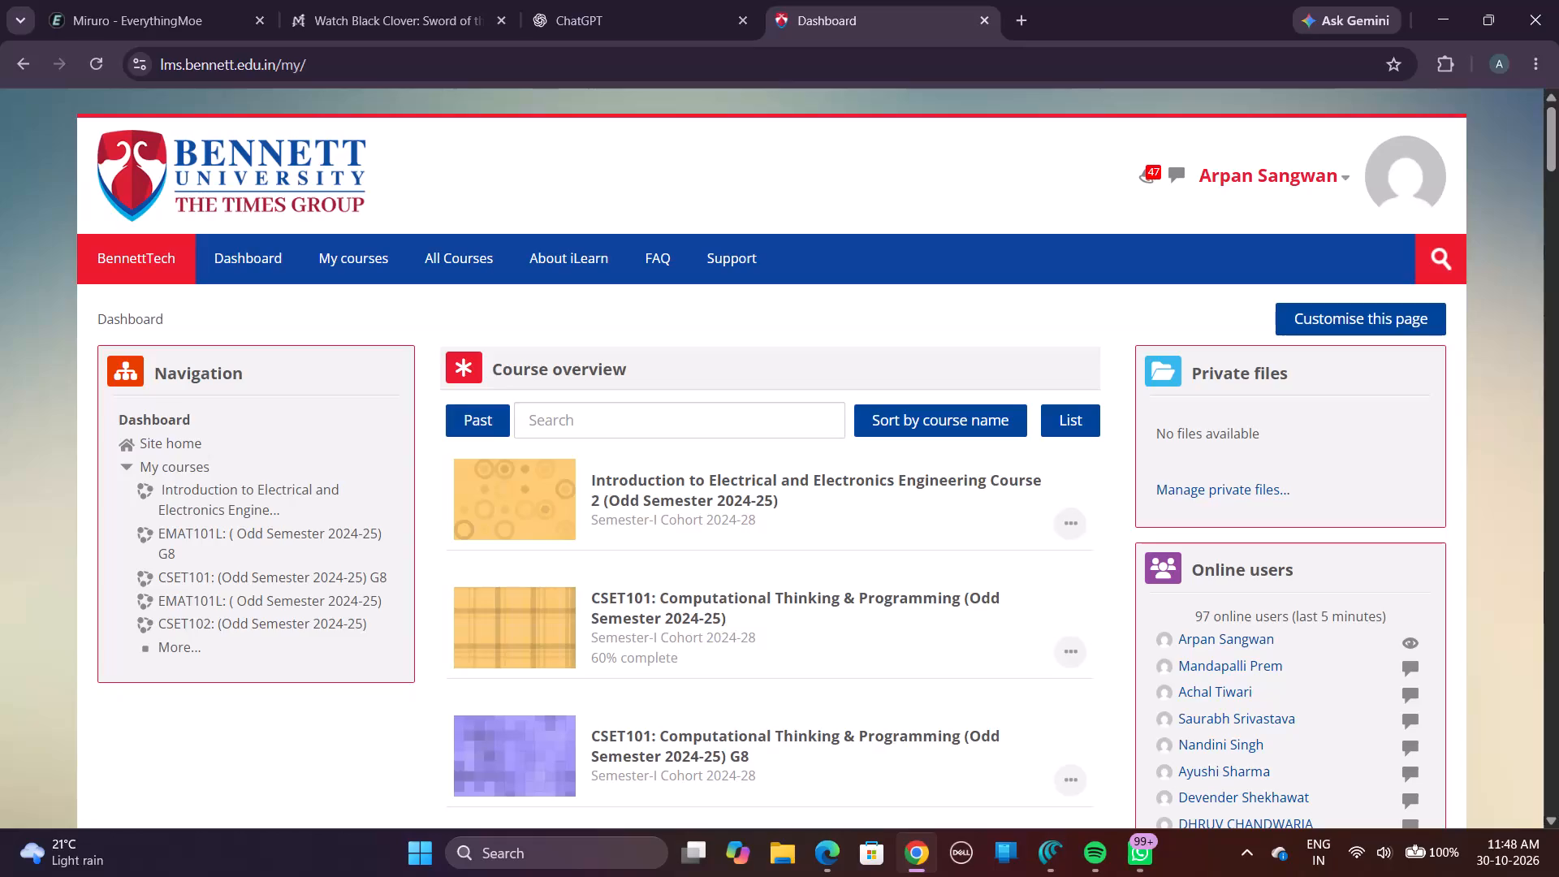
Search the course overview for "software project" and open CSET324: Software Project Management (ODD Semester 2026-27).
click(645, 427)
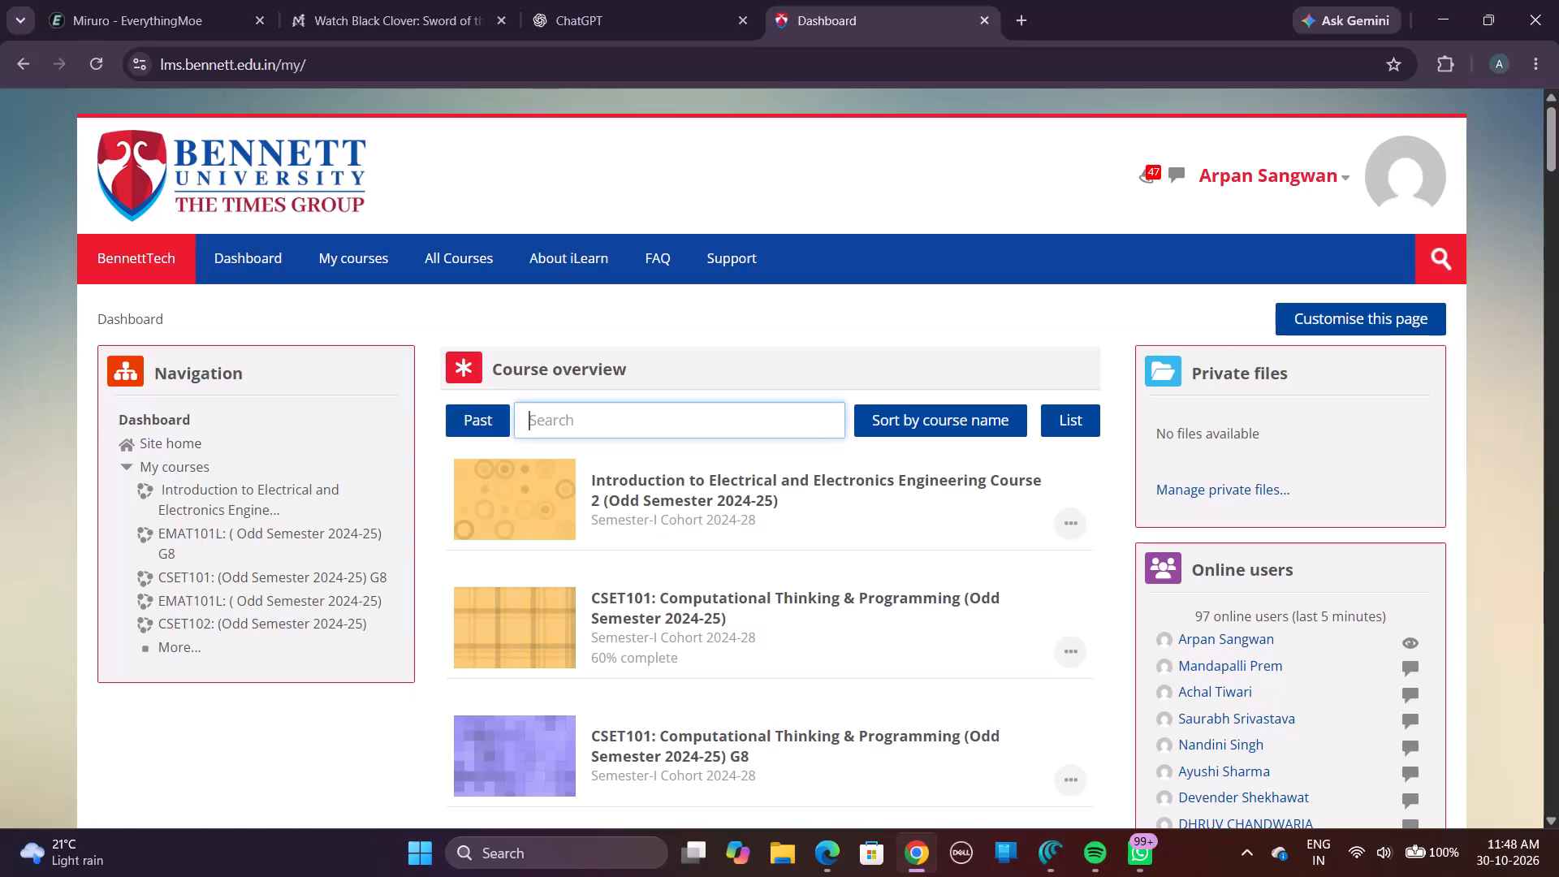
text(software p)
text(ro)
text(ject)
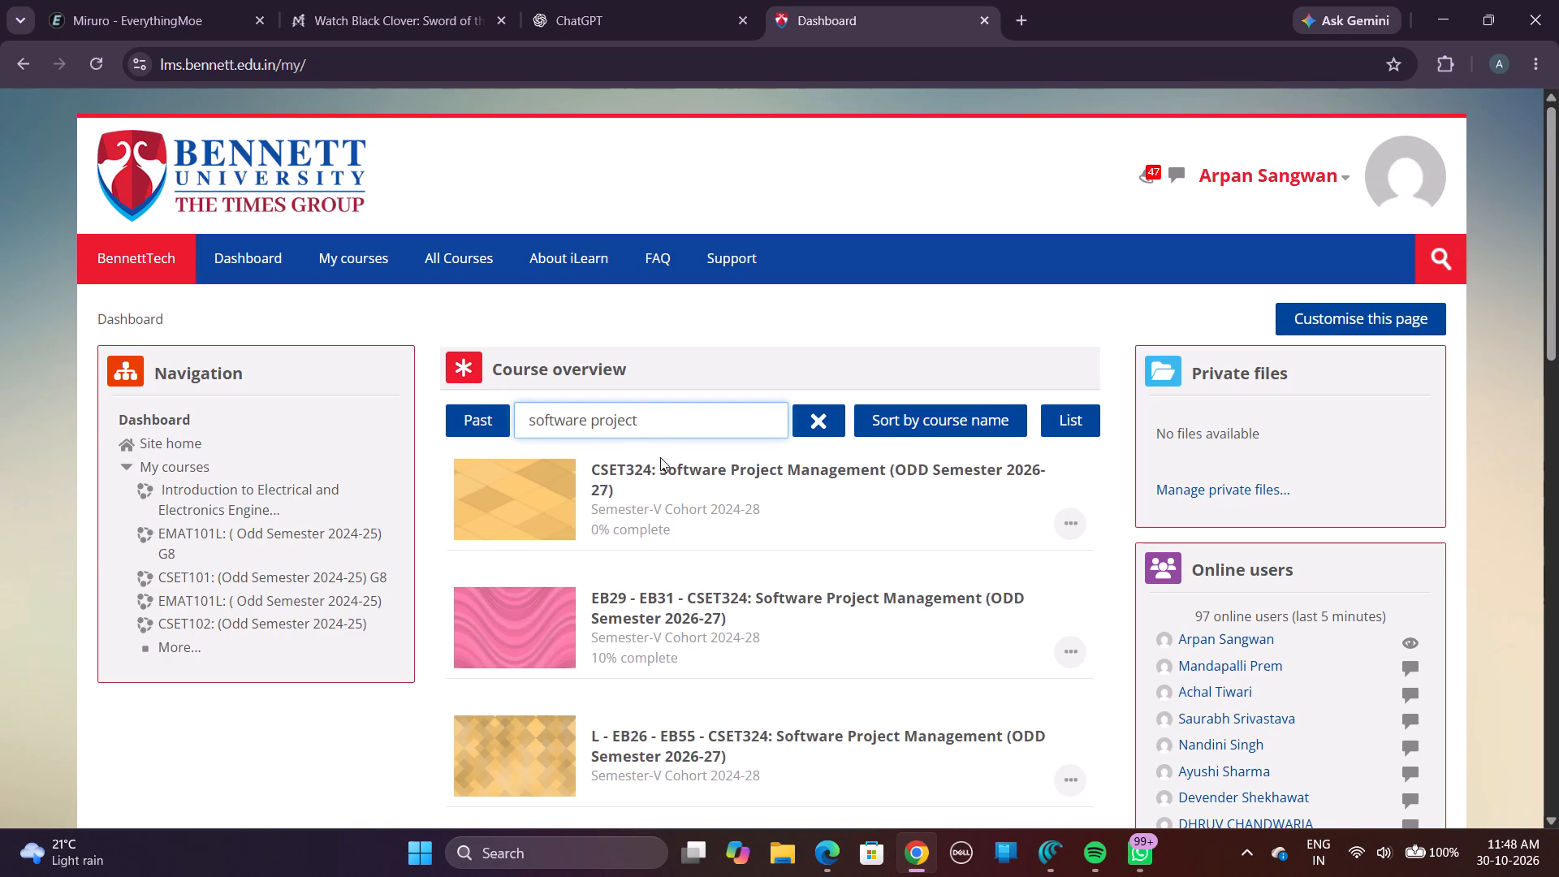
click(738, 461)
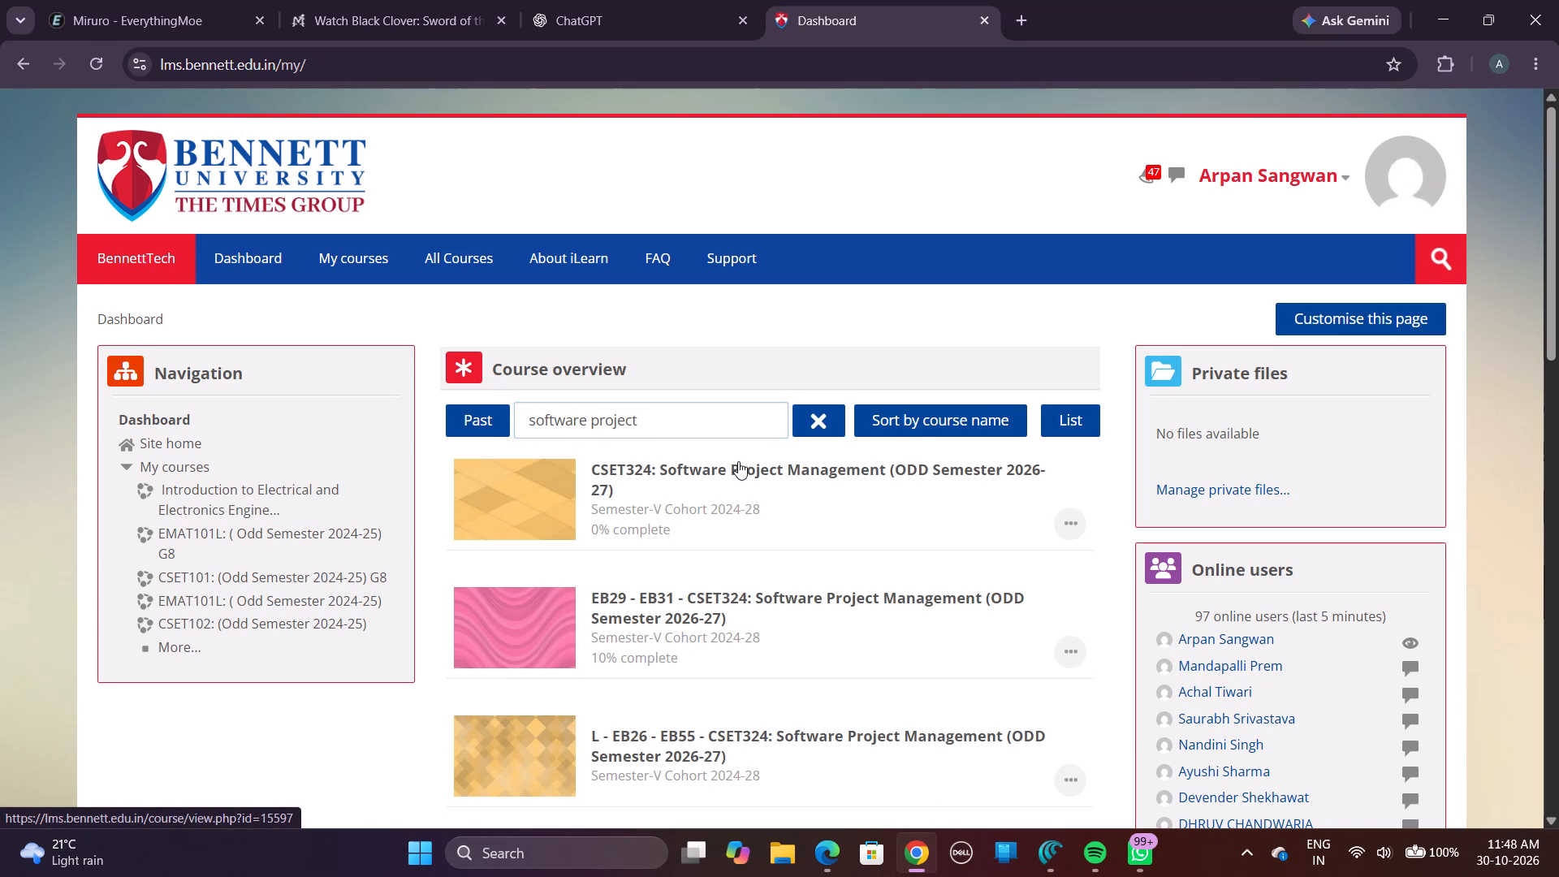
Find the course's Certification section and read its Infosys Springboard registration and password-generation instructions.
scroll(738, 461, down, 2)
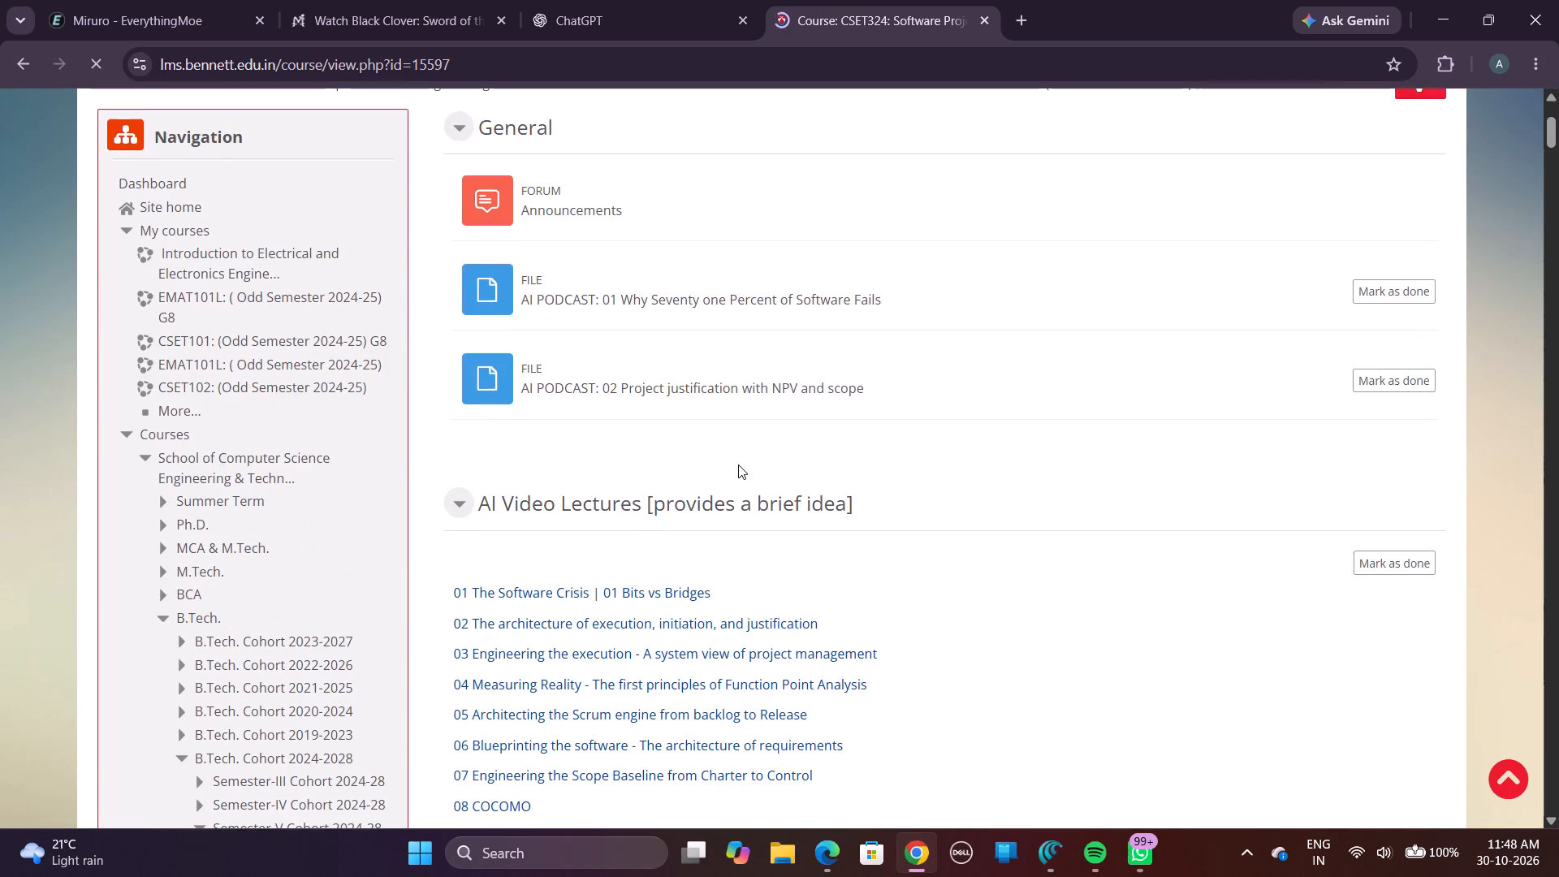
scroll(738, 464, down, 4)
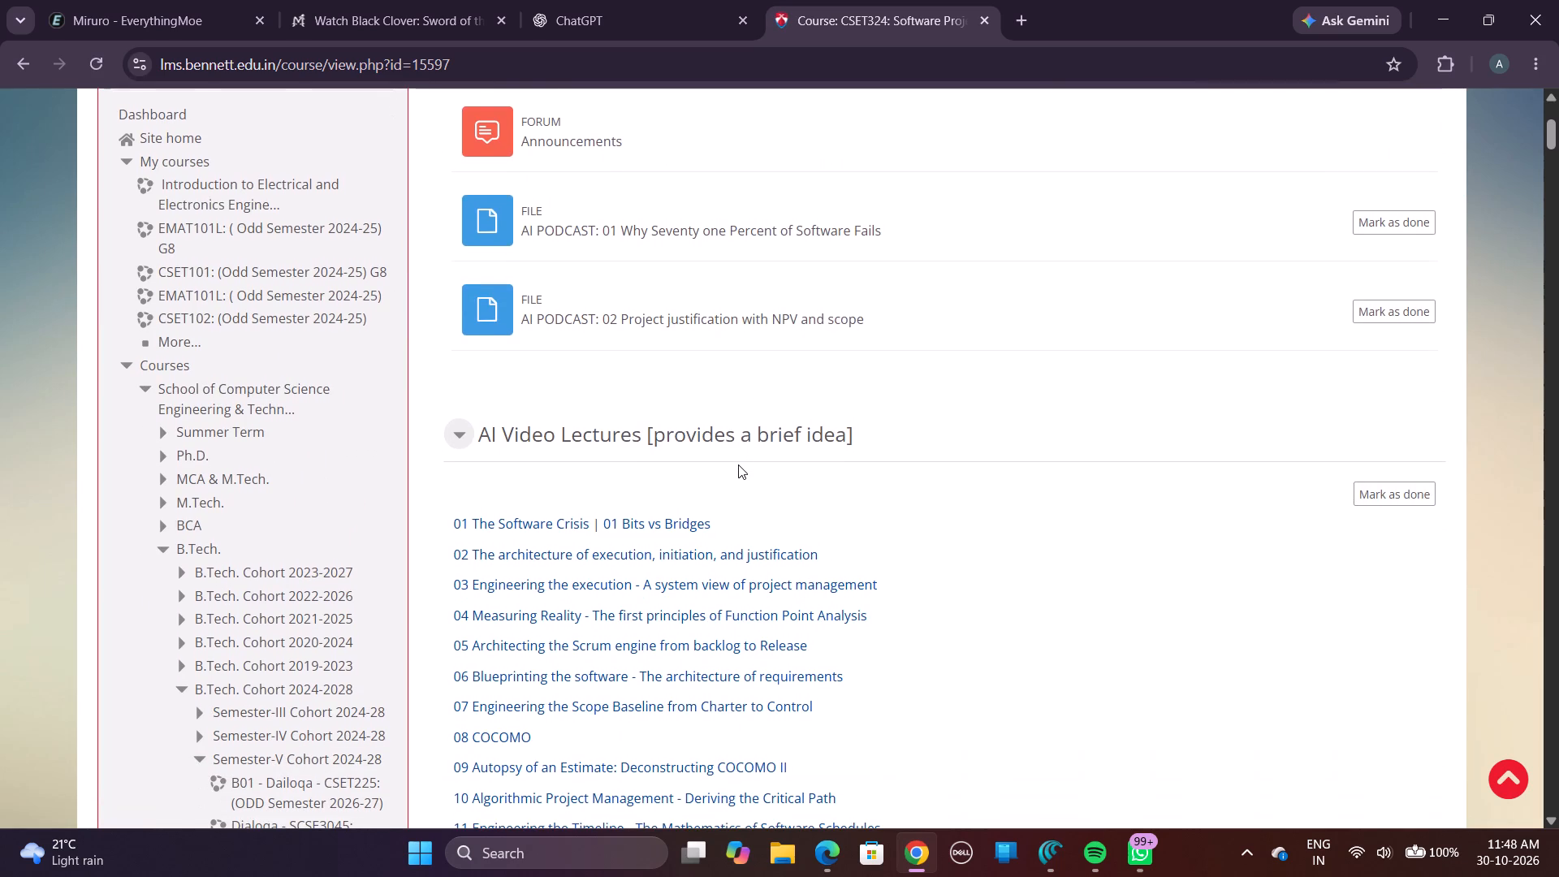
scroll(738, 464, down, 5)
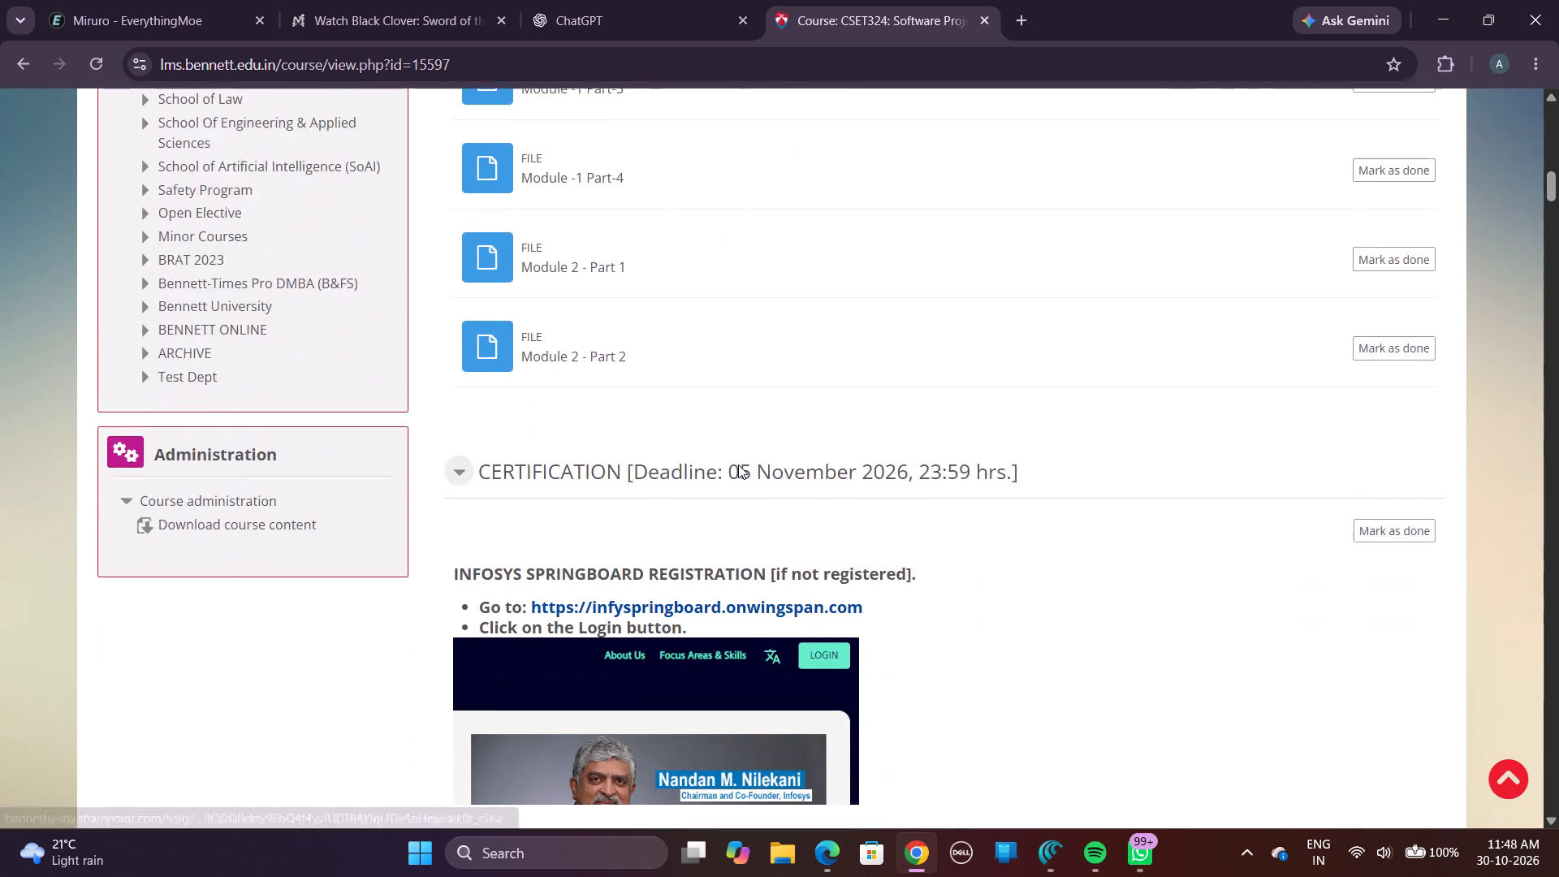
scroll(738, 464, down, 2)
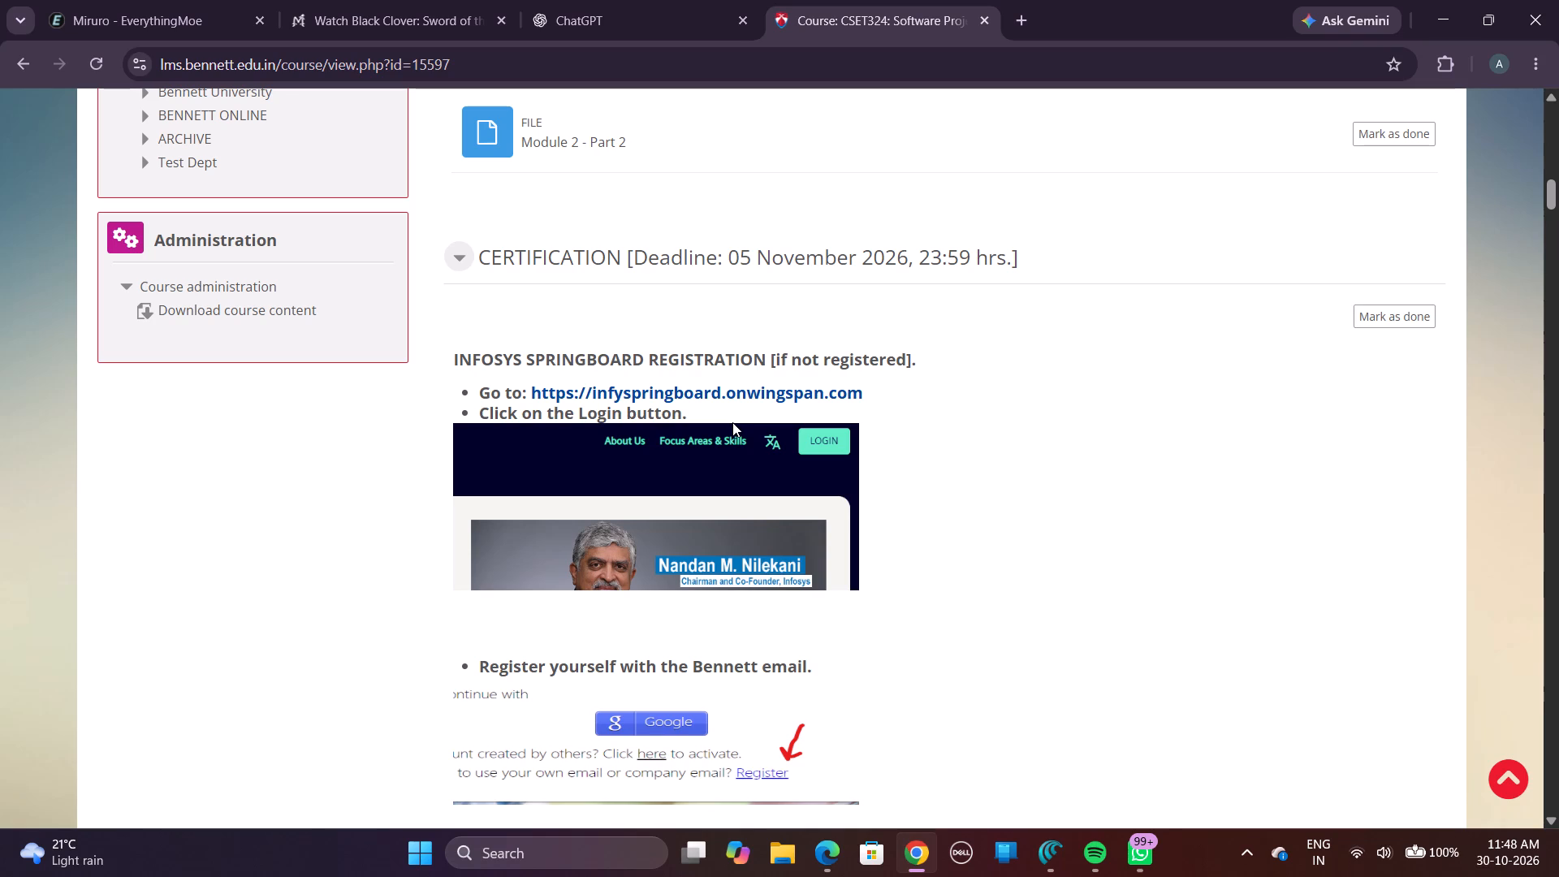
scroll(969, 594, down, 1)
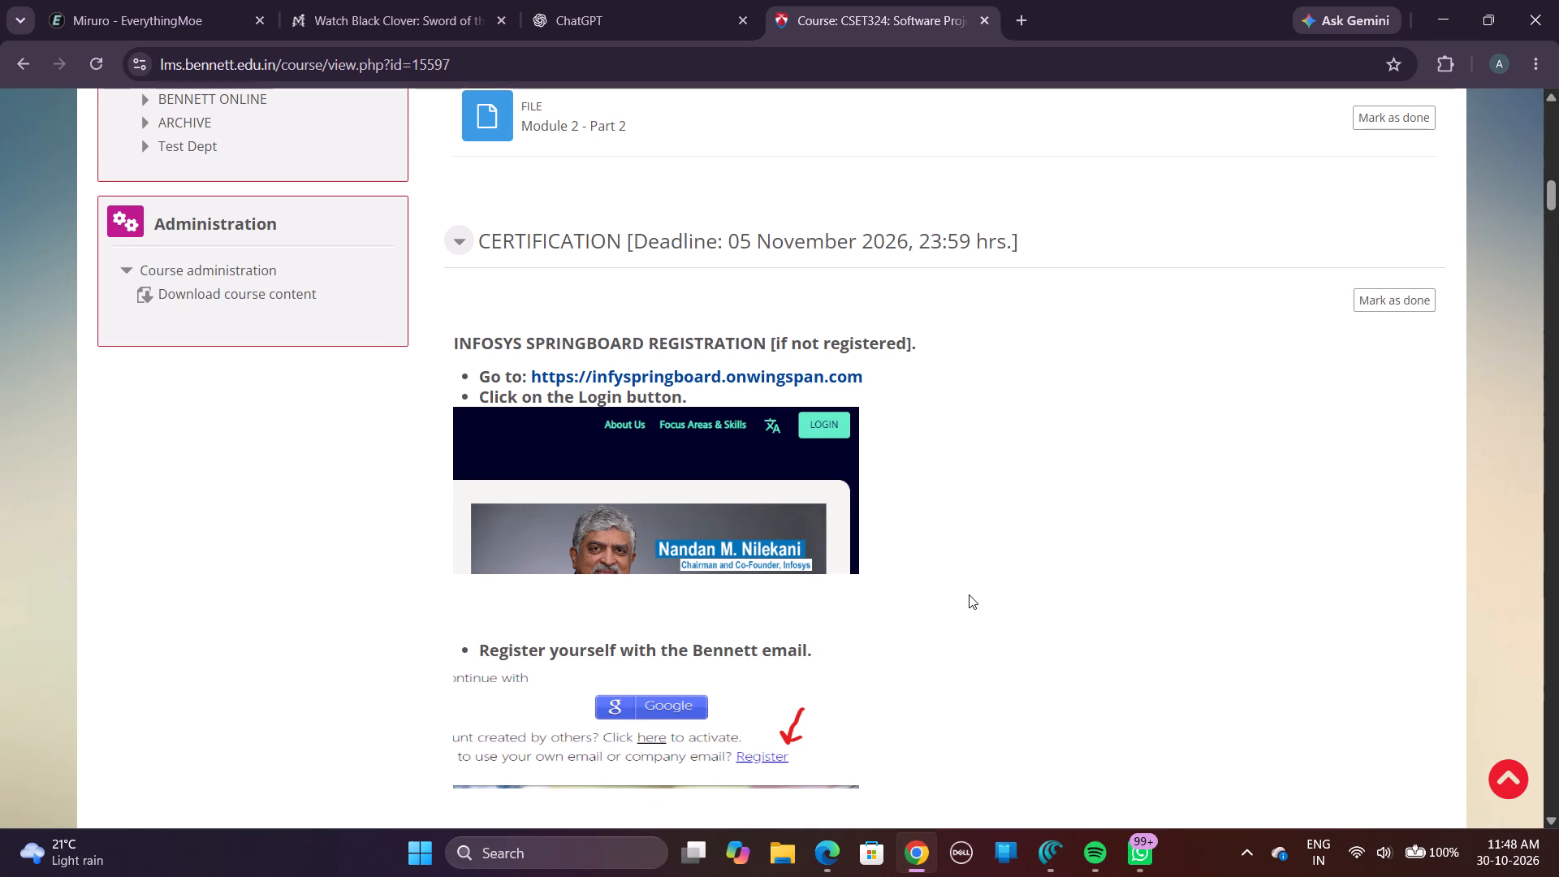
scroll(969, 594, down, 3)
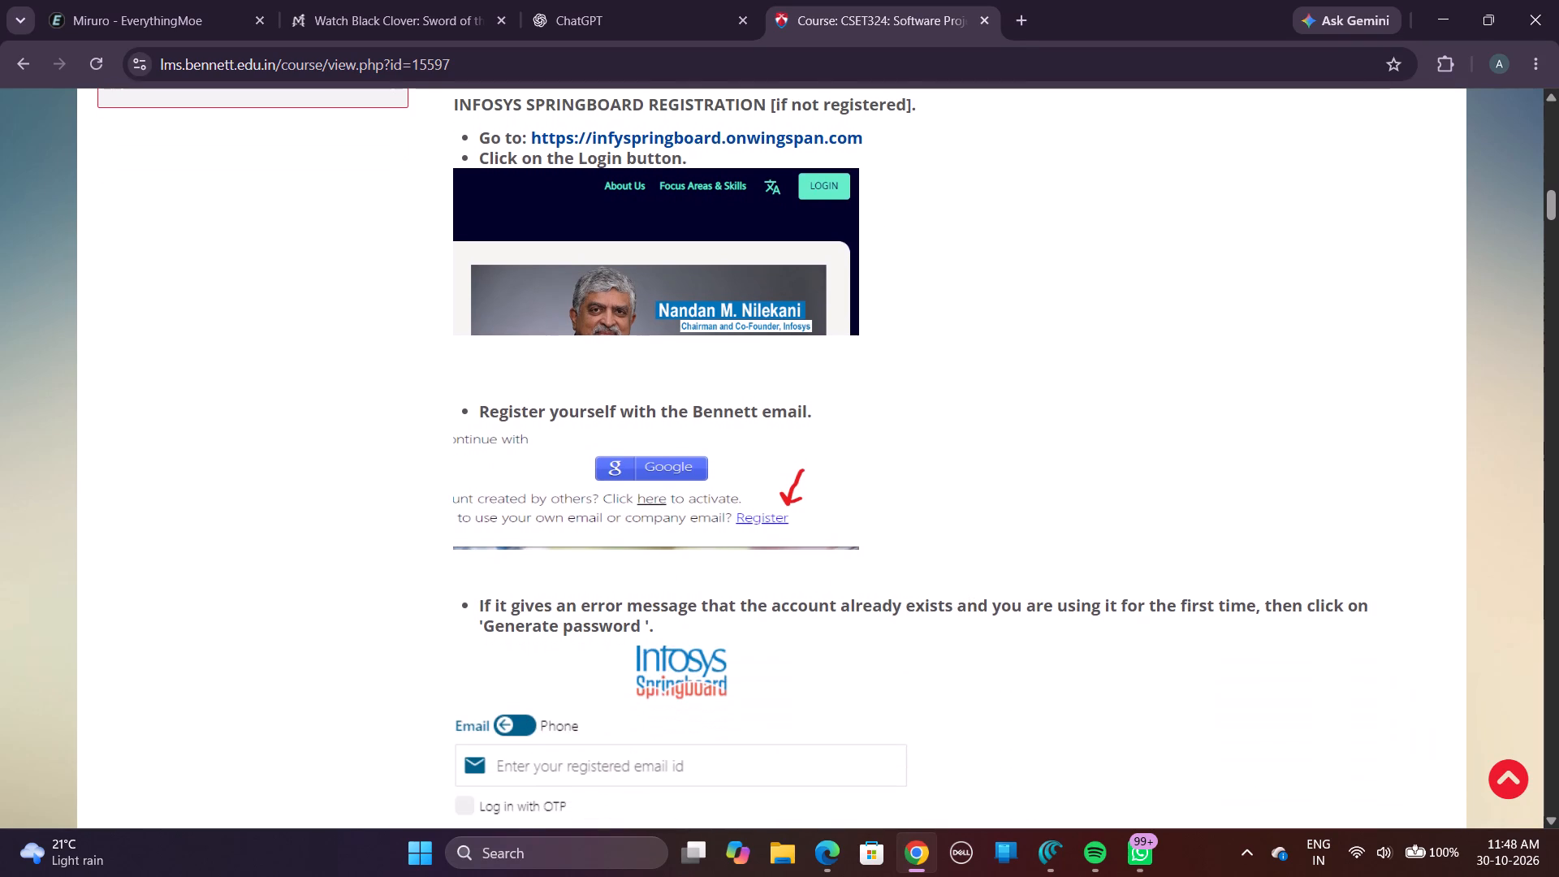
scroll(969, 594, down, 1)
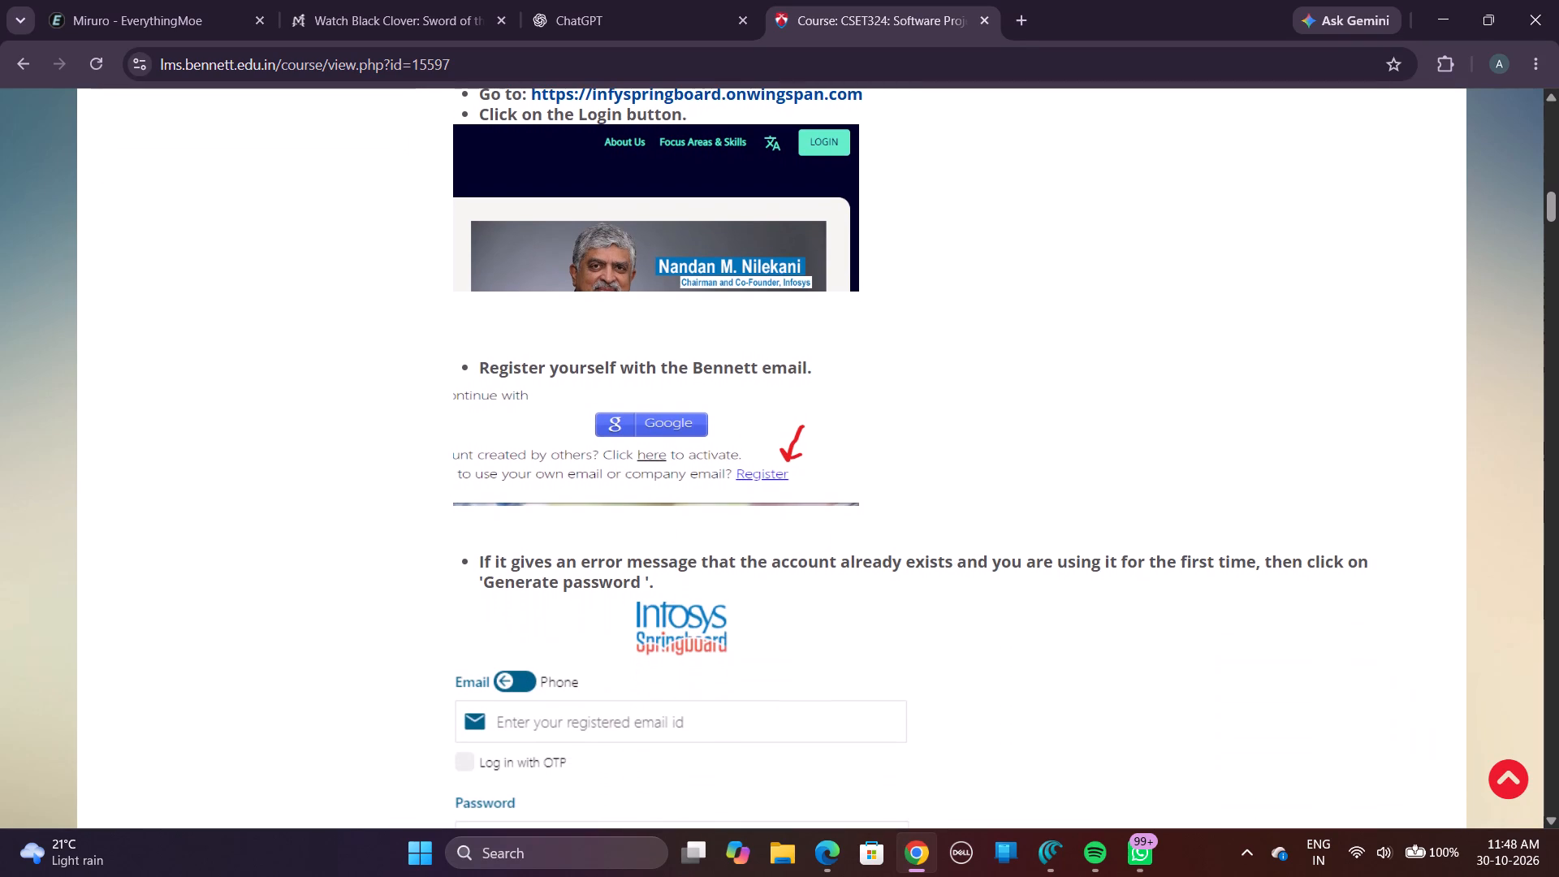
scroll(969, 594, down, 4)
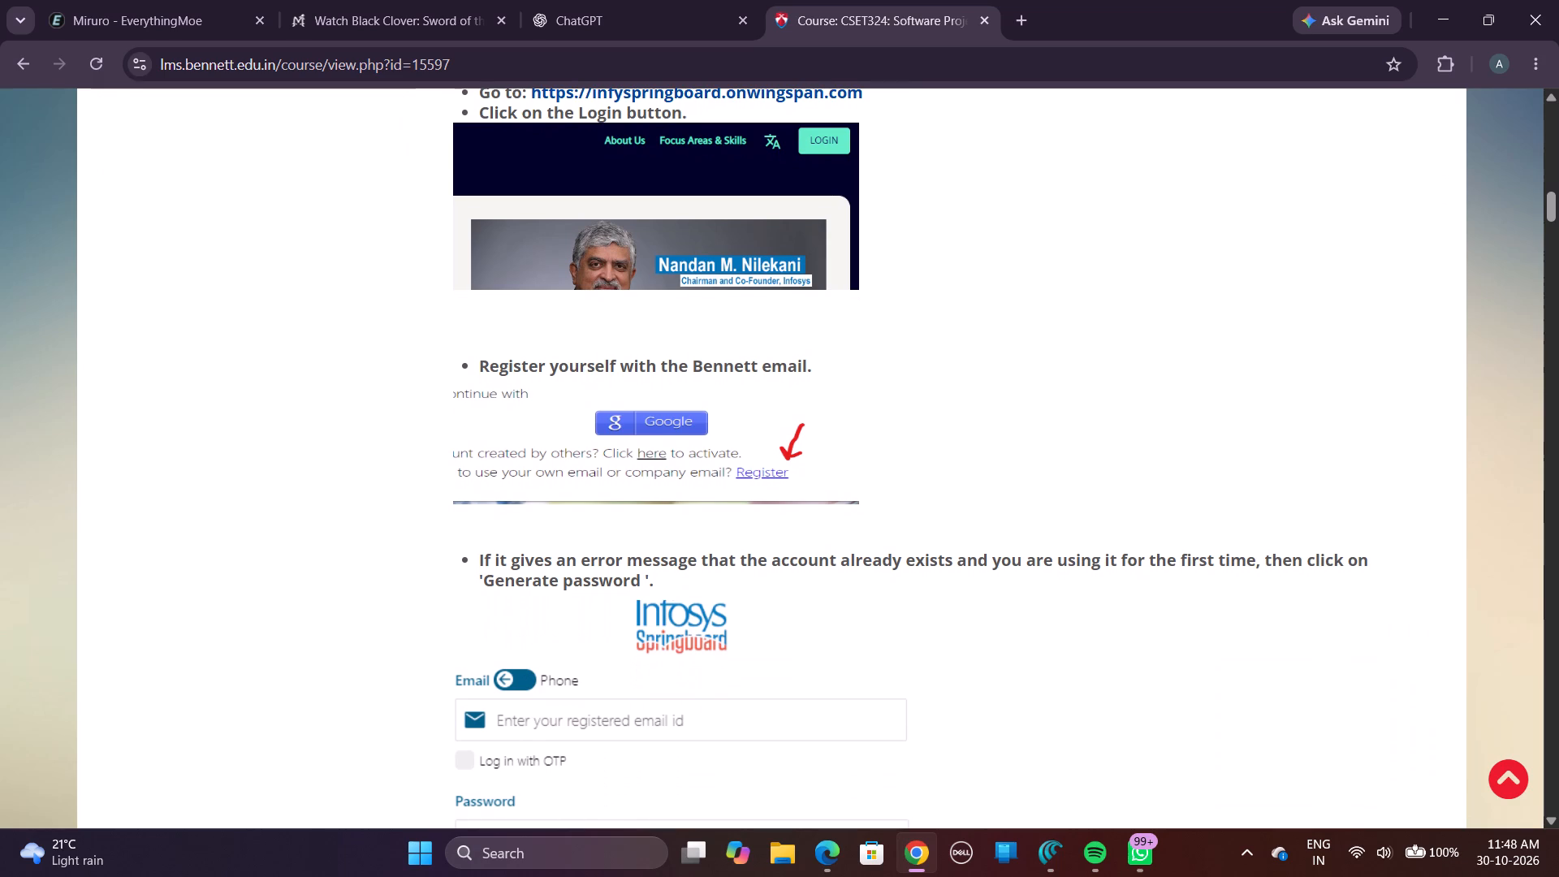
scroll(969, 594, down, 3)
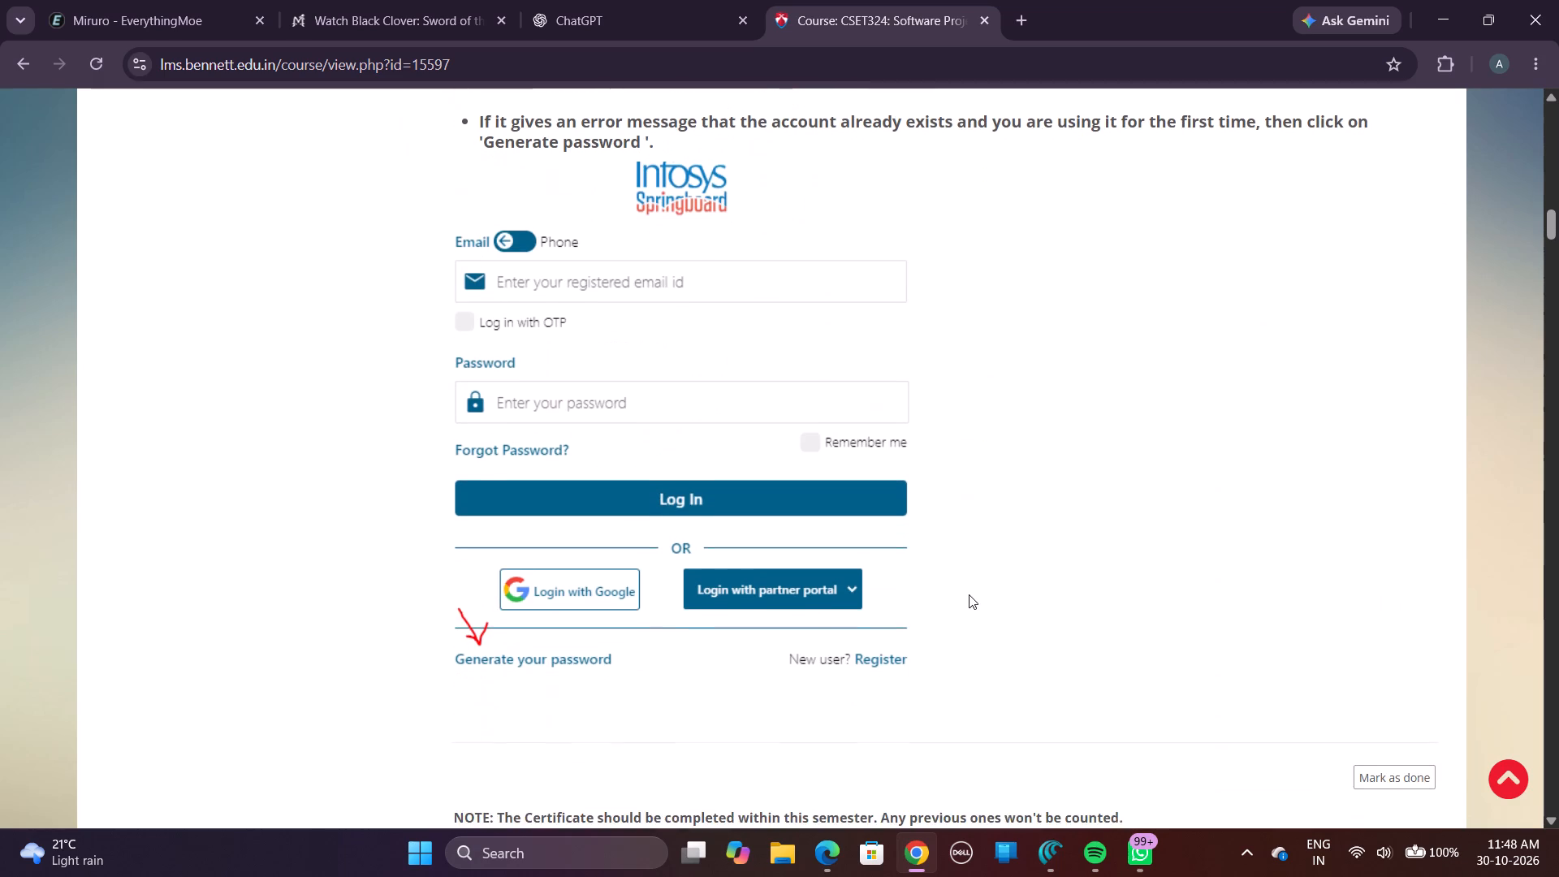
Read the certification notes on third-party cookies, the list of accepted courses, and the certificate submission entry.
scroll(969, 594, down, 7)
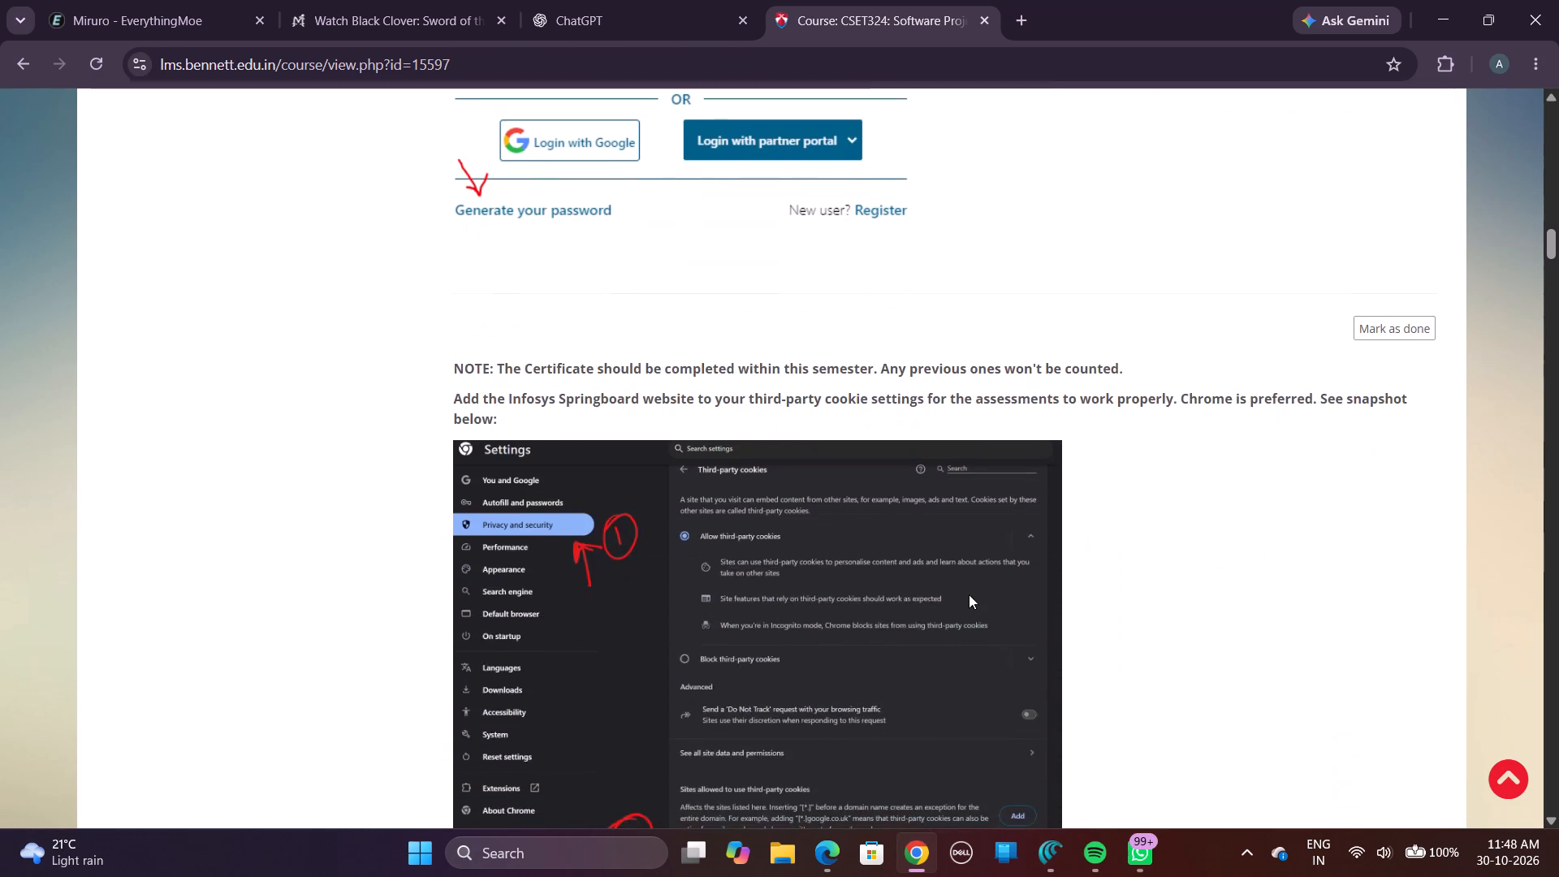
scroll(969, 594, down, 4)
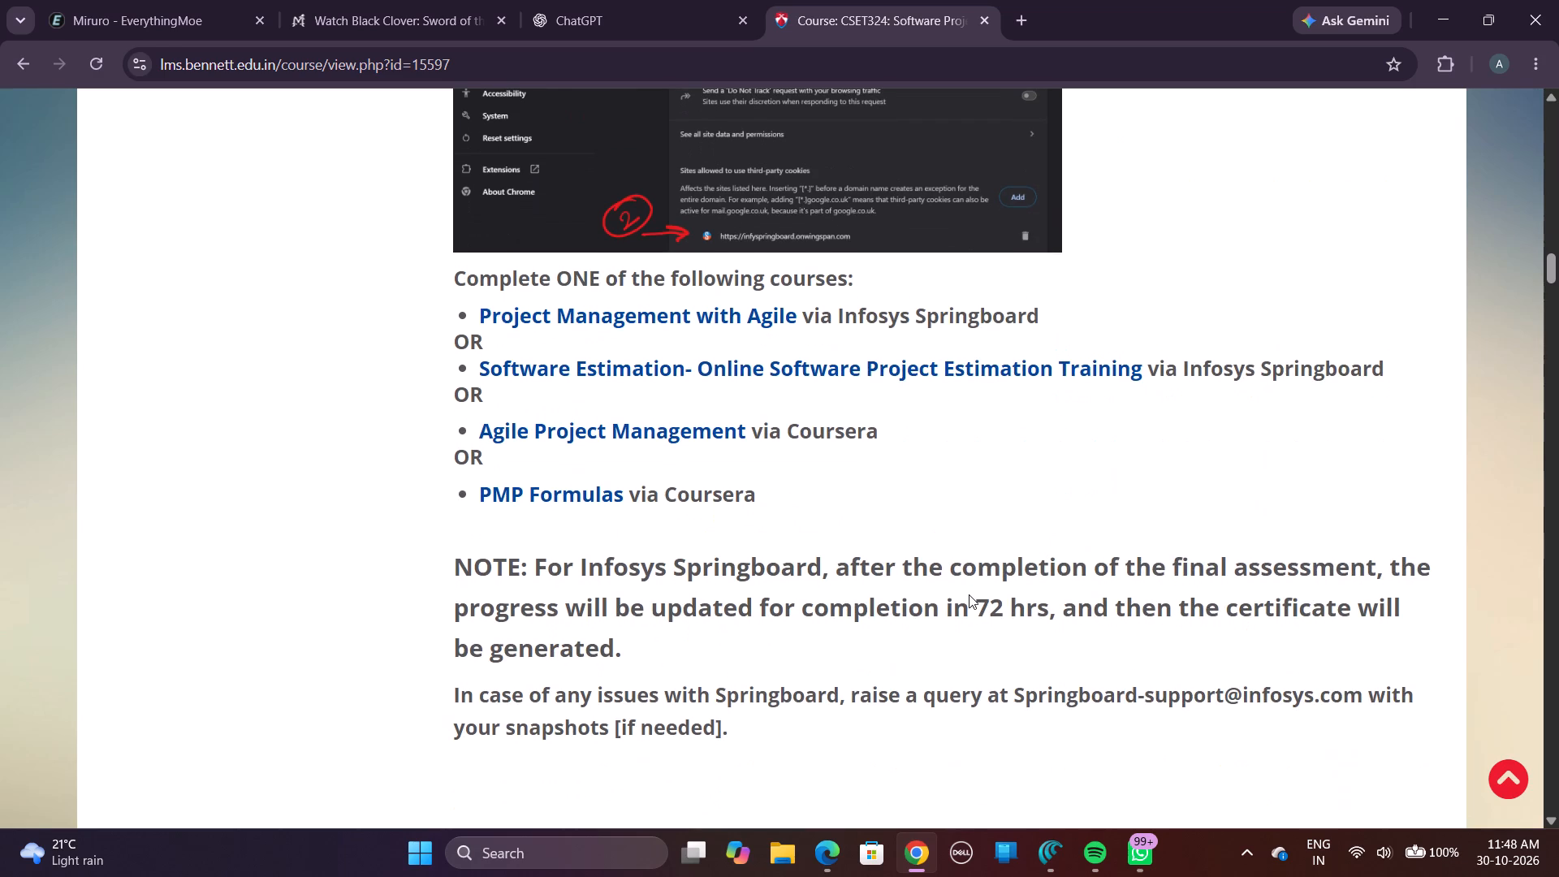
scroll(969, 594, down, 4)
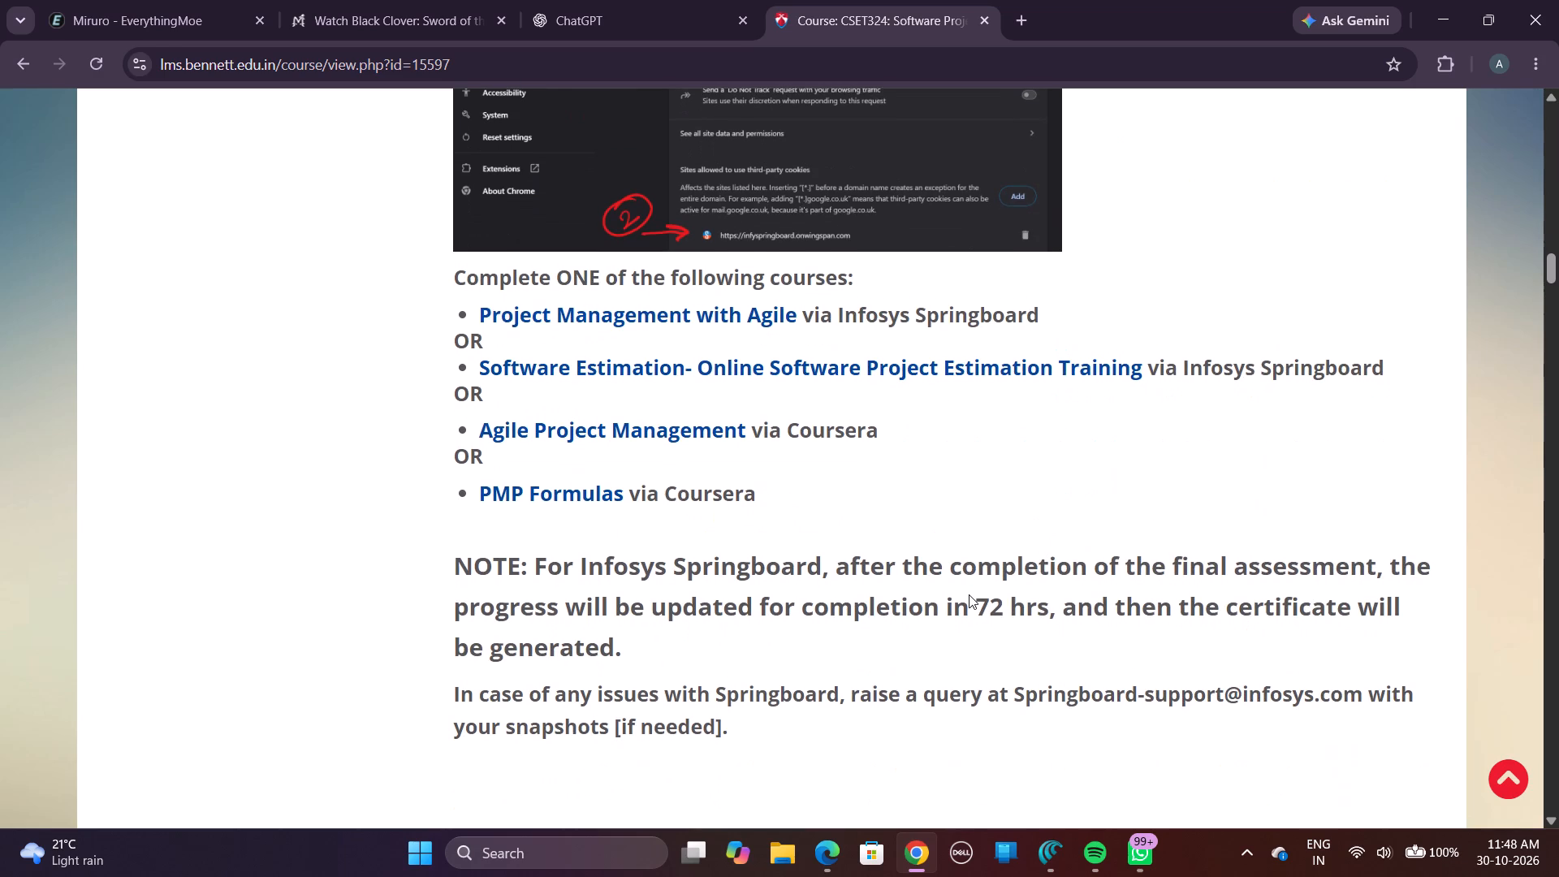
scroll(969, 594, down, 3)
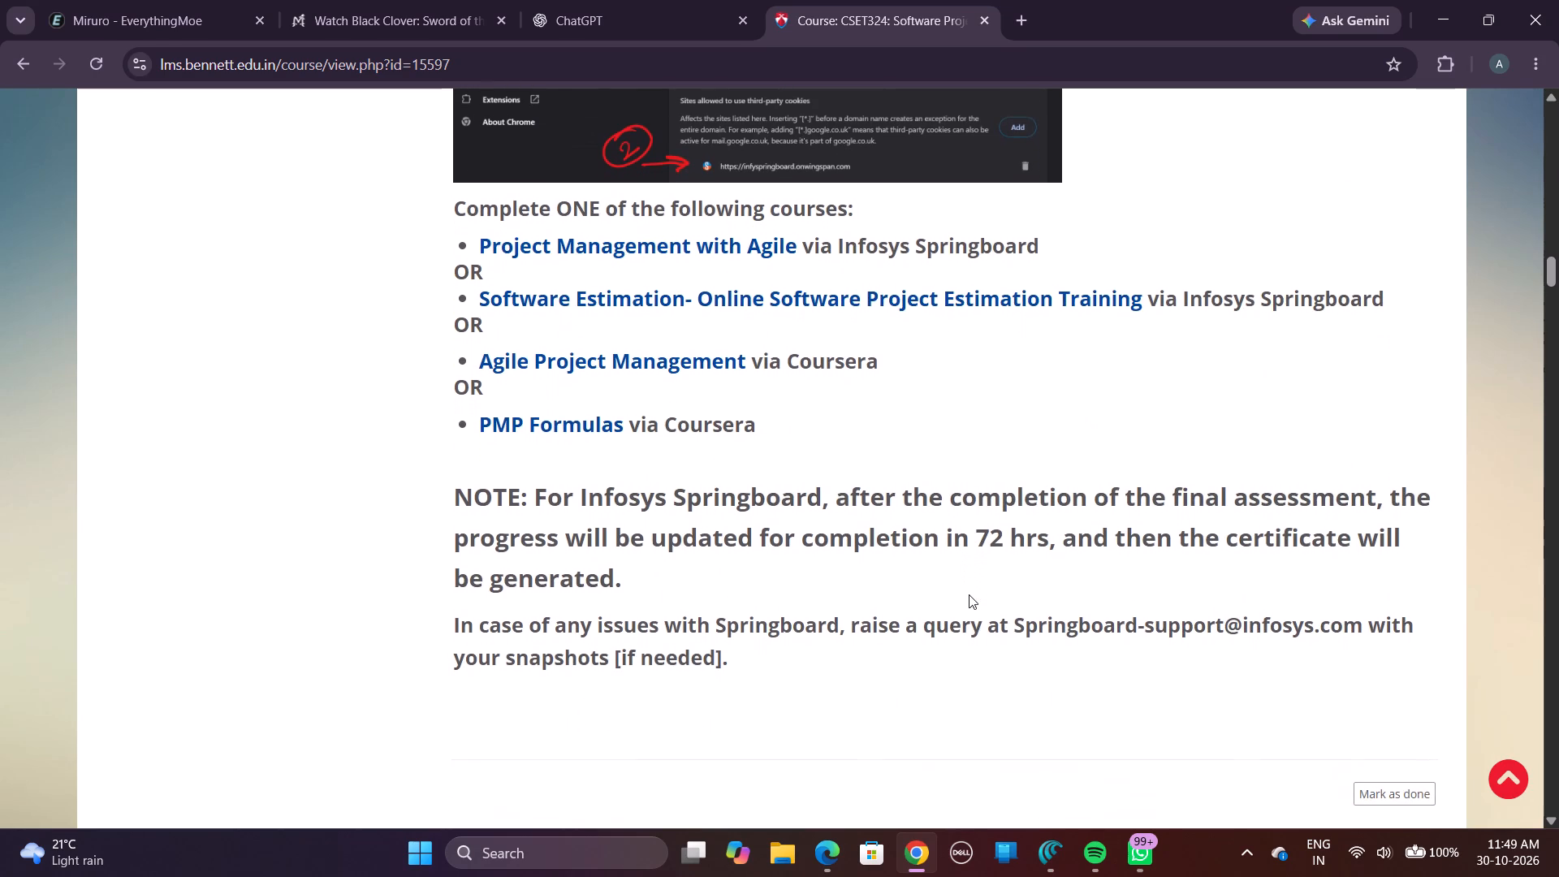
scroll(969, 594, down, 3)
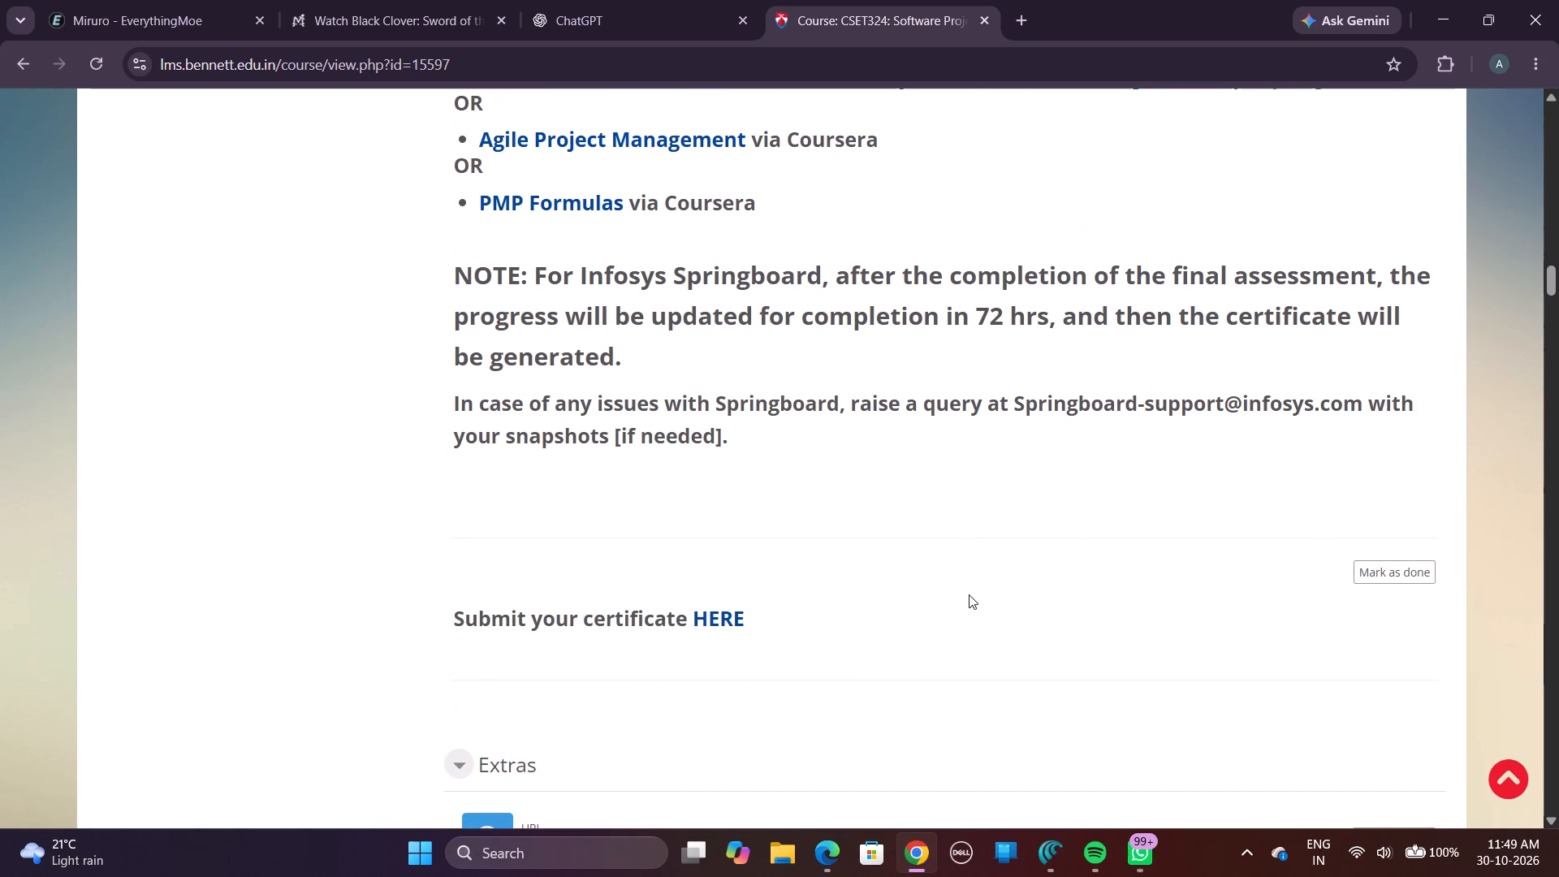
scroll(969, 594, down, 2)
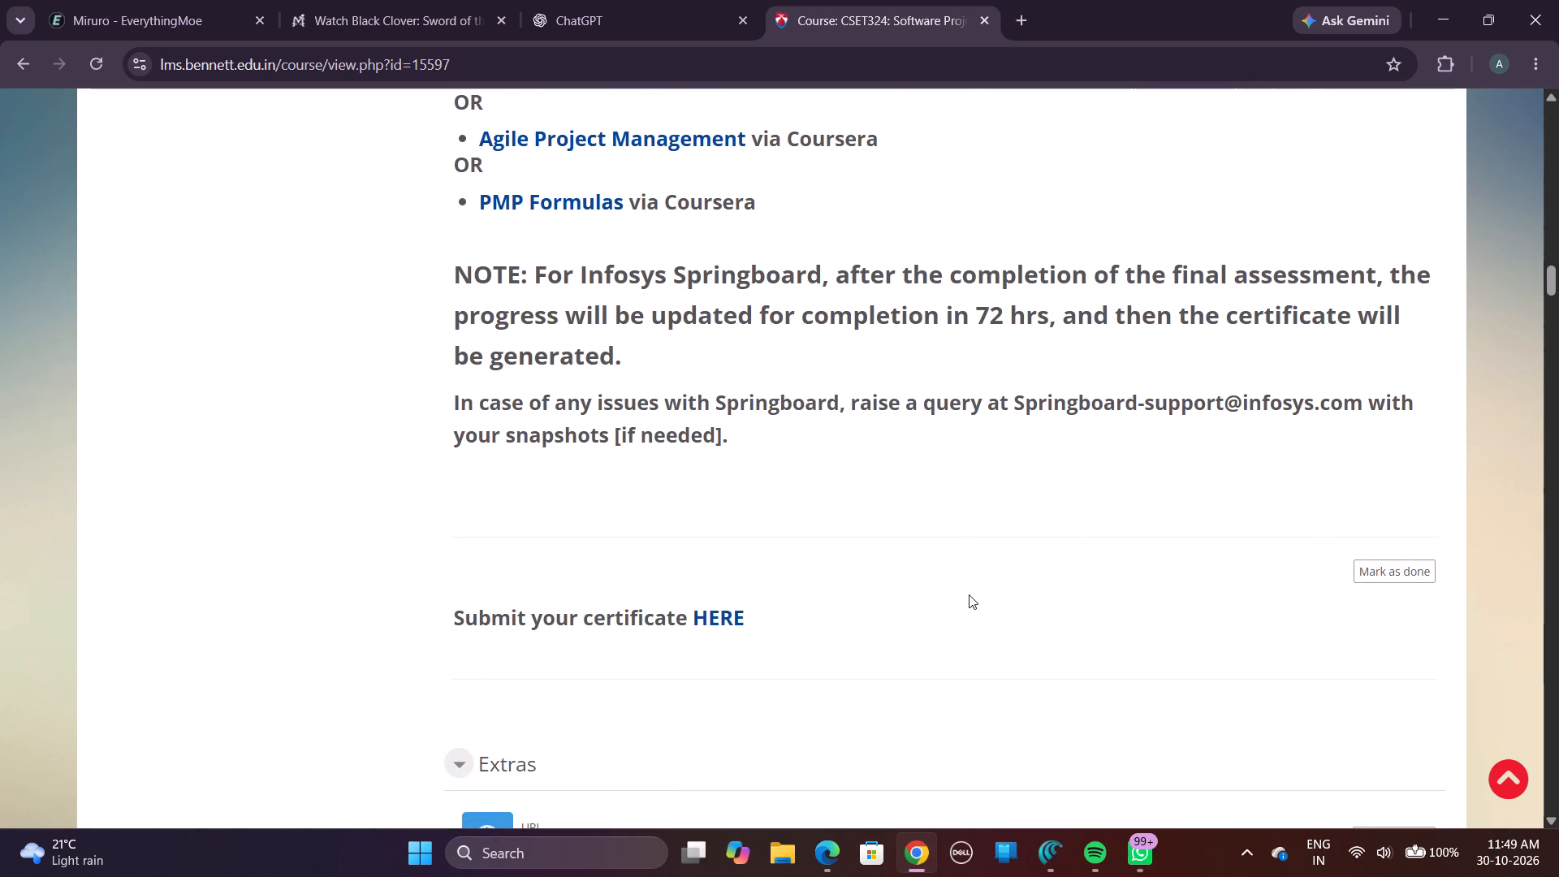
scroll(969, 594, down, 1)
Look through the resources listed in the course's Extras and TOOLS sections.
scroll(969, 594, down, 3)
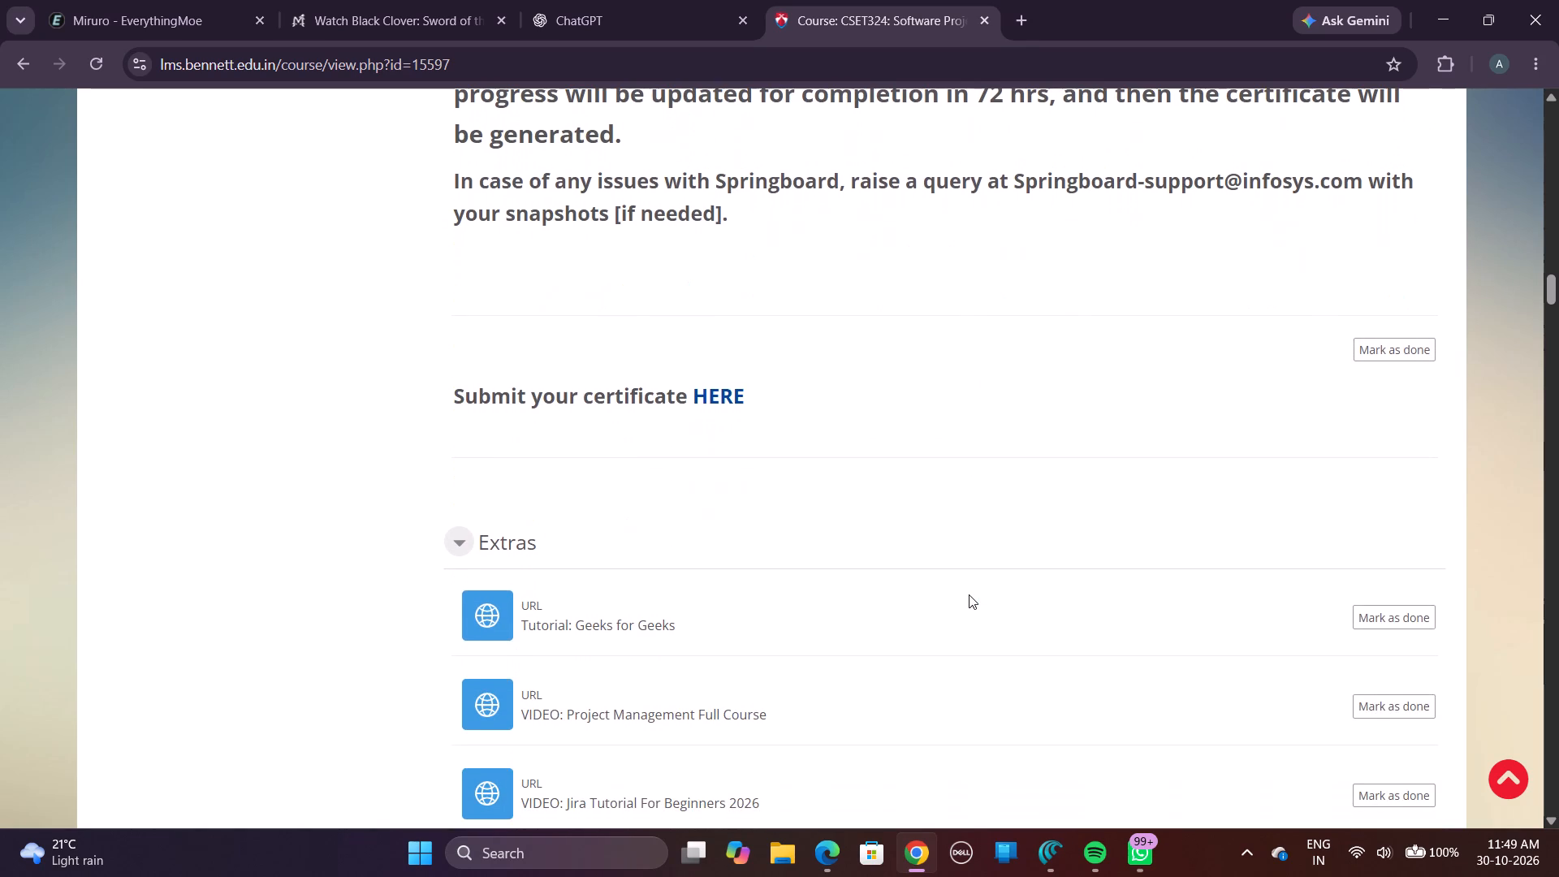
scroll(969, 594, down, 2)
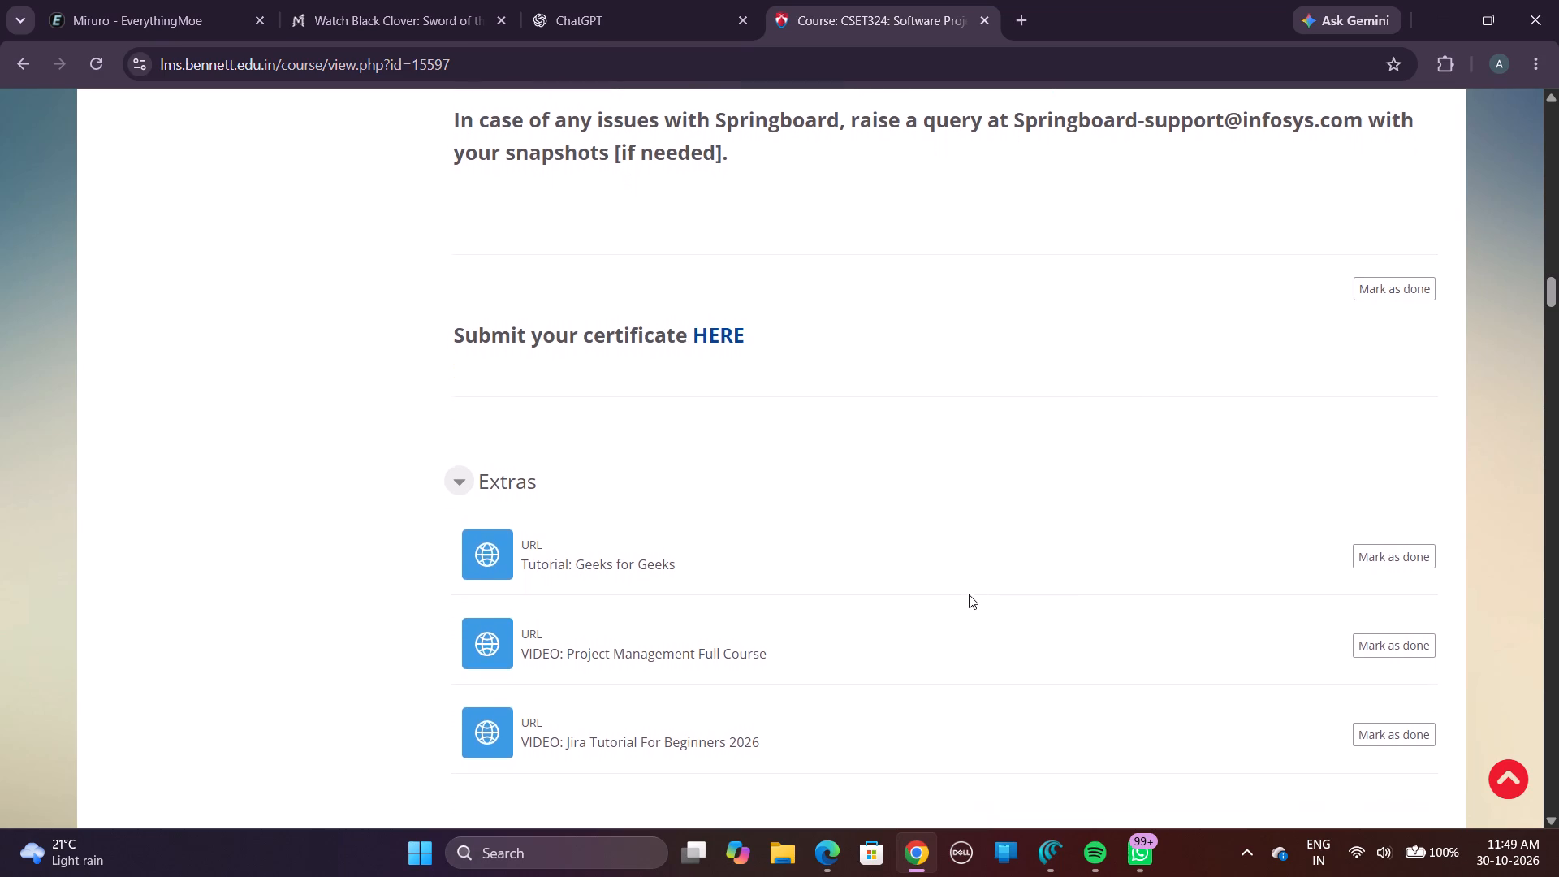
scroll(969, 594, down, 2)
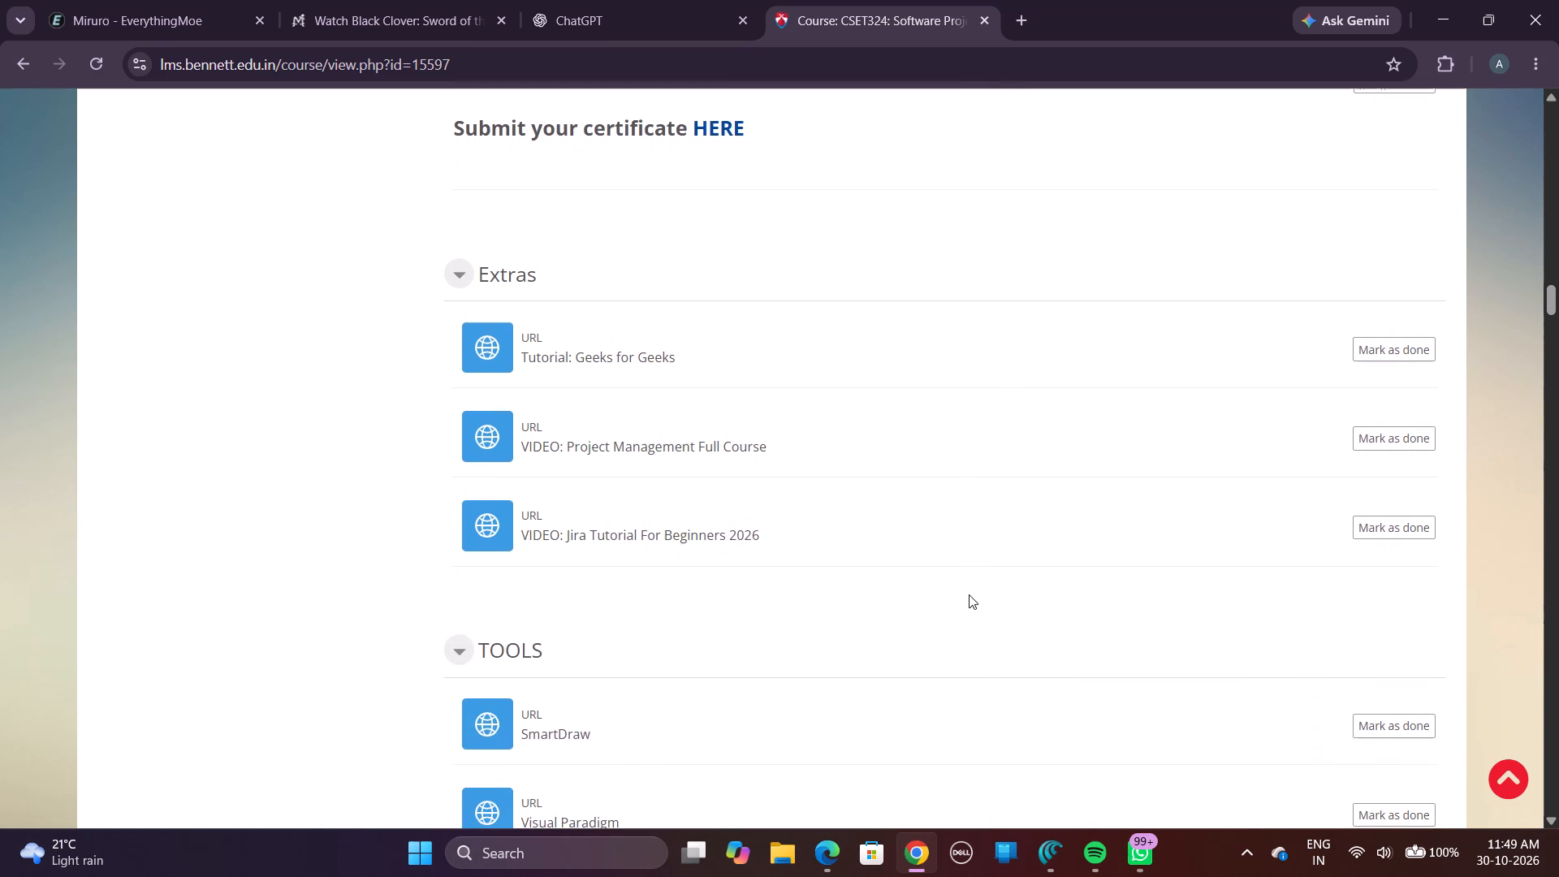
scroll(969, 594, down, 3)
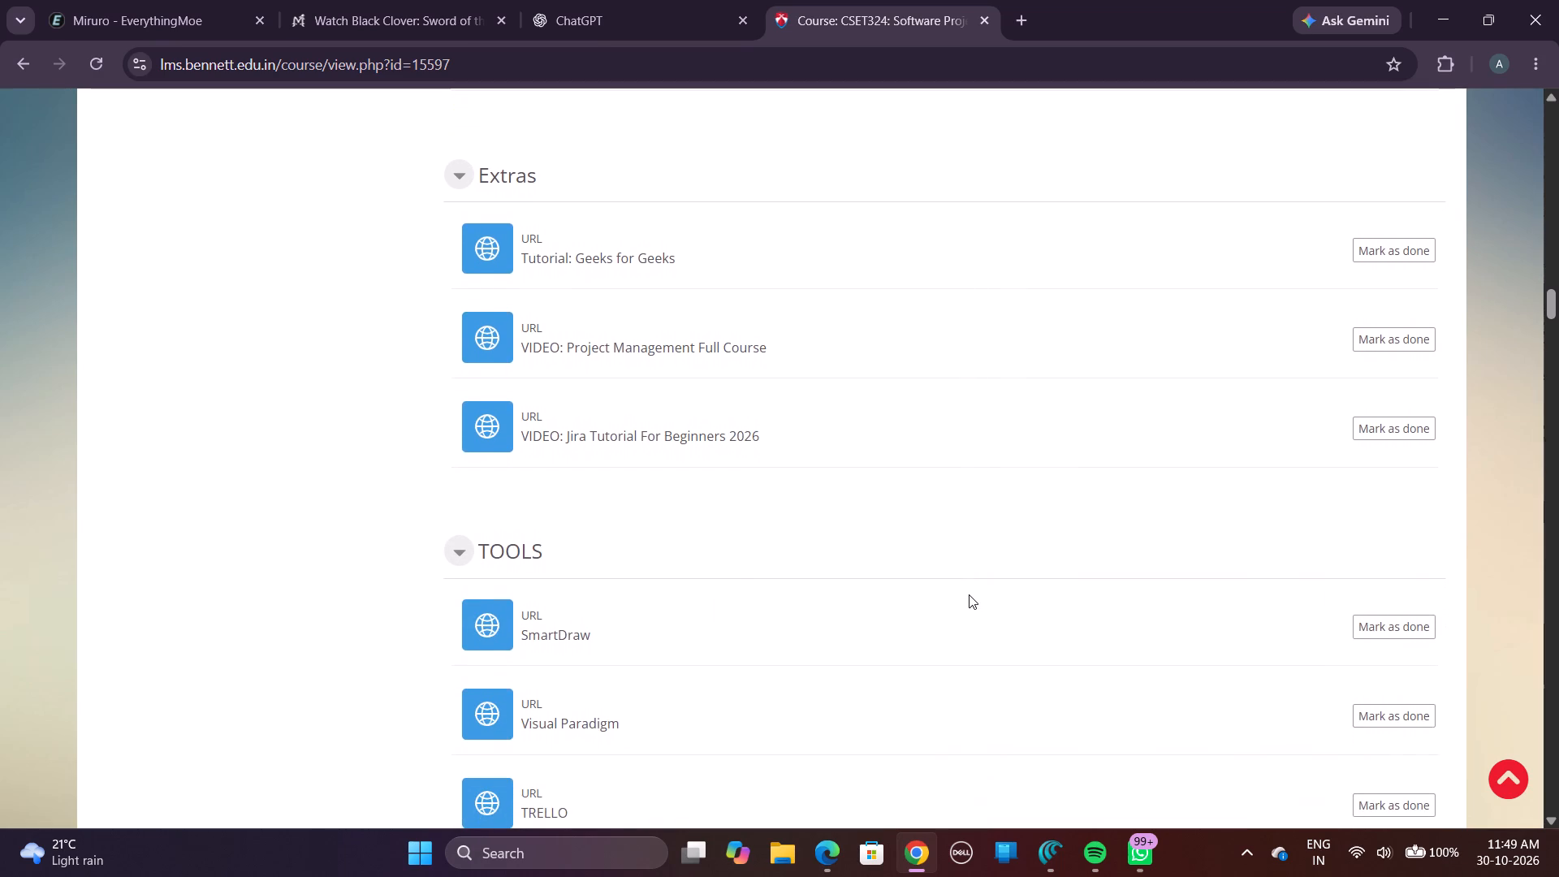
scroll(969, 594, down, 3)
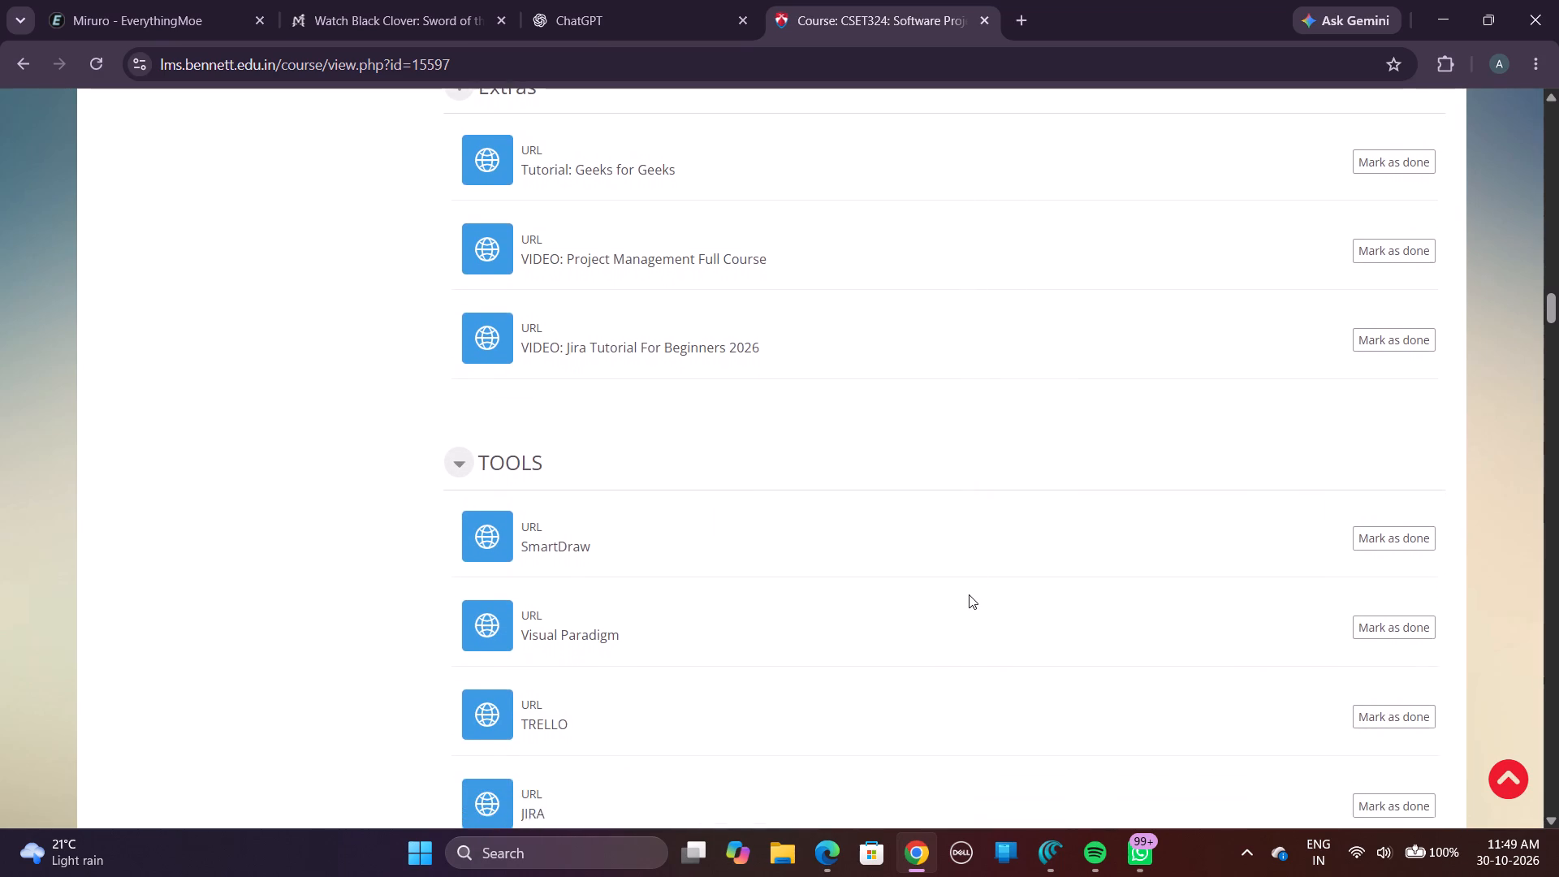
scroll(969, 594, down, 7)
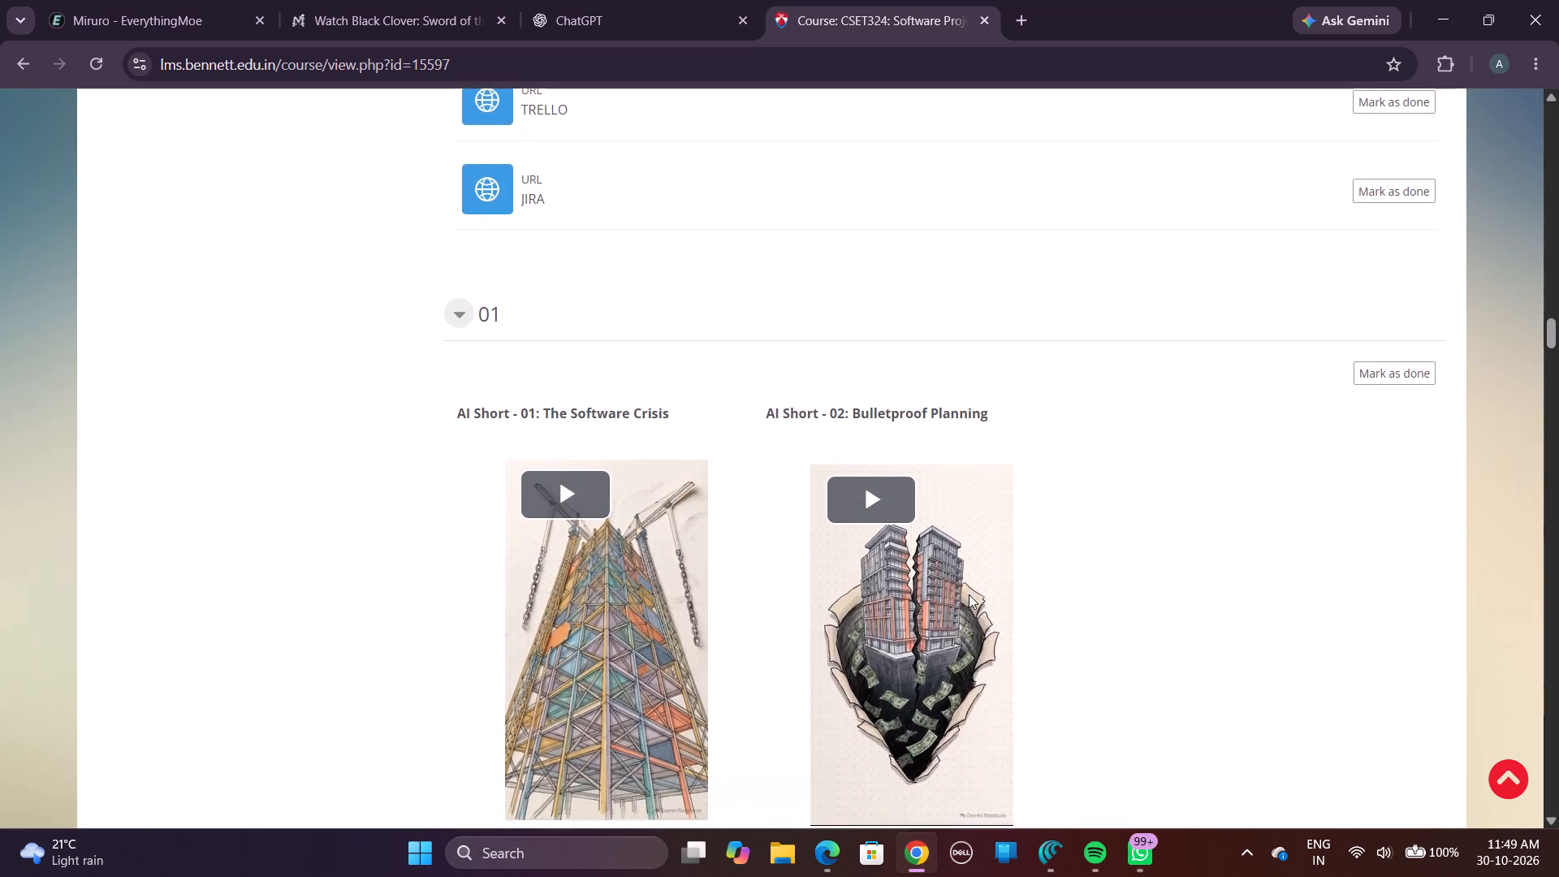
Look through the AI shorts, video links and interactive activities in course sections 01 and 02.
scroll(969, 594, down, 5)
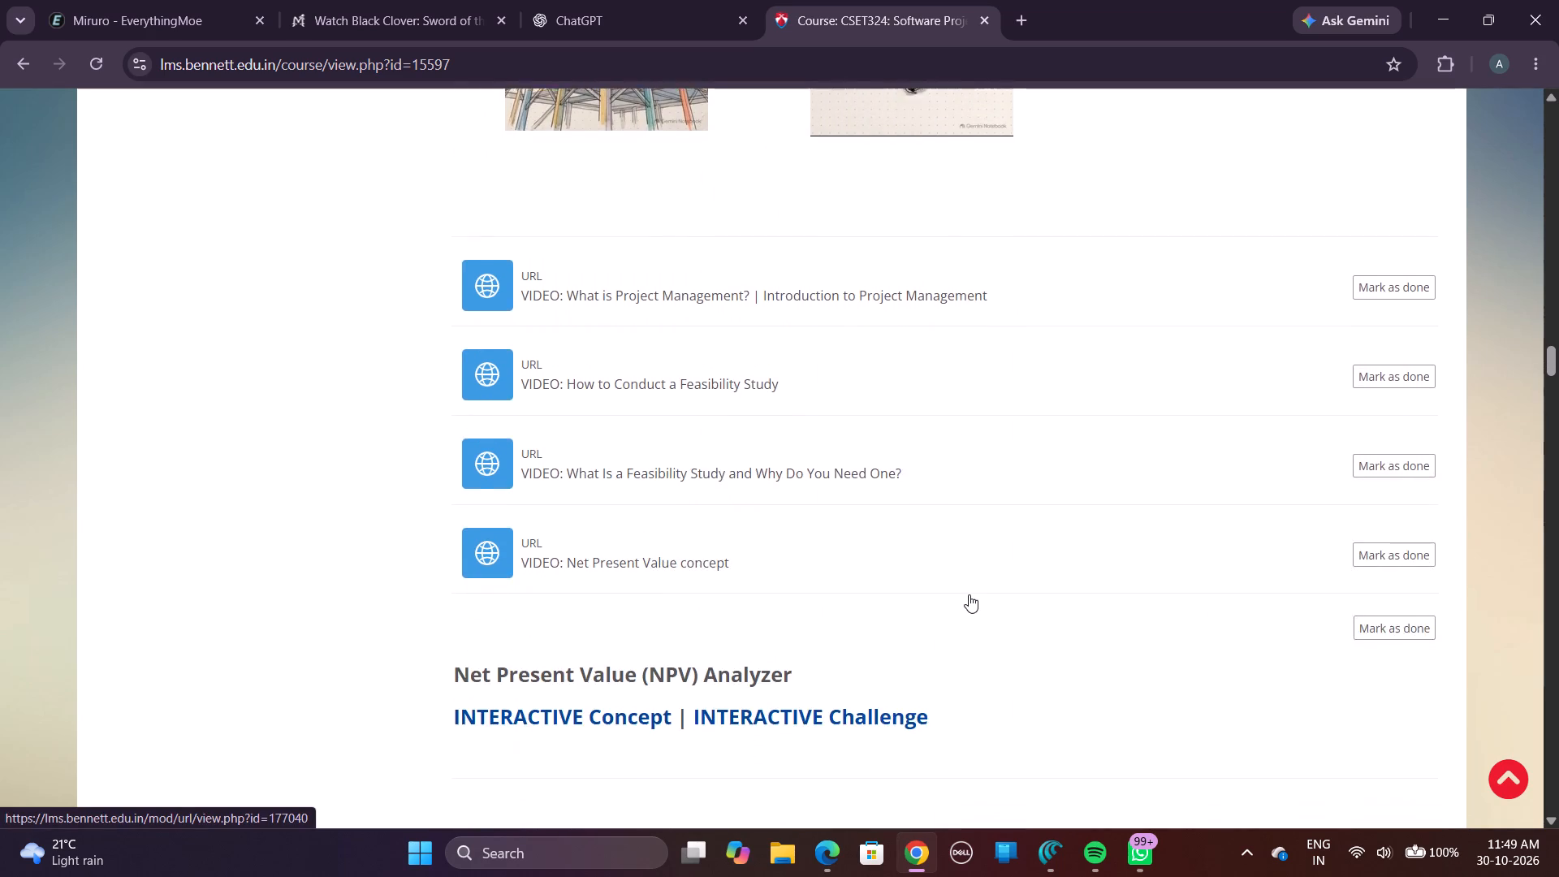
scroll(969, 594, down, 3)
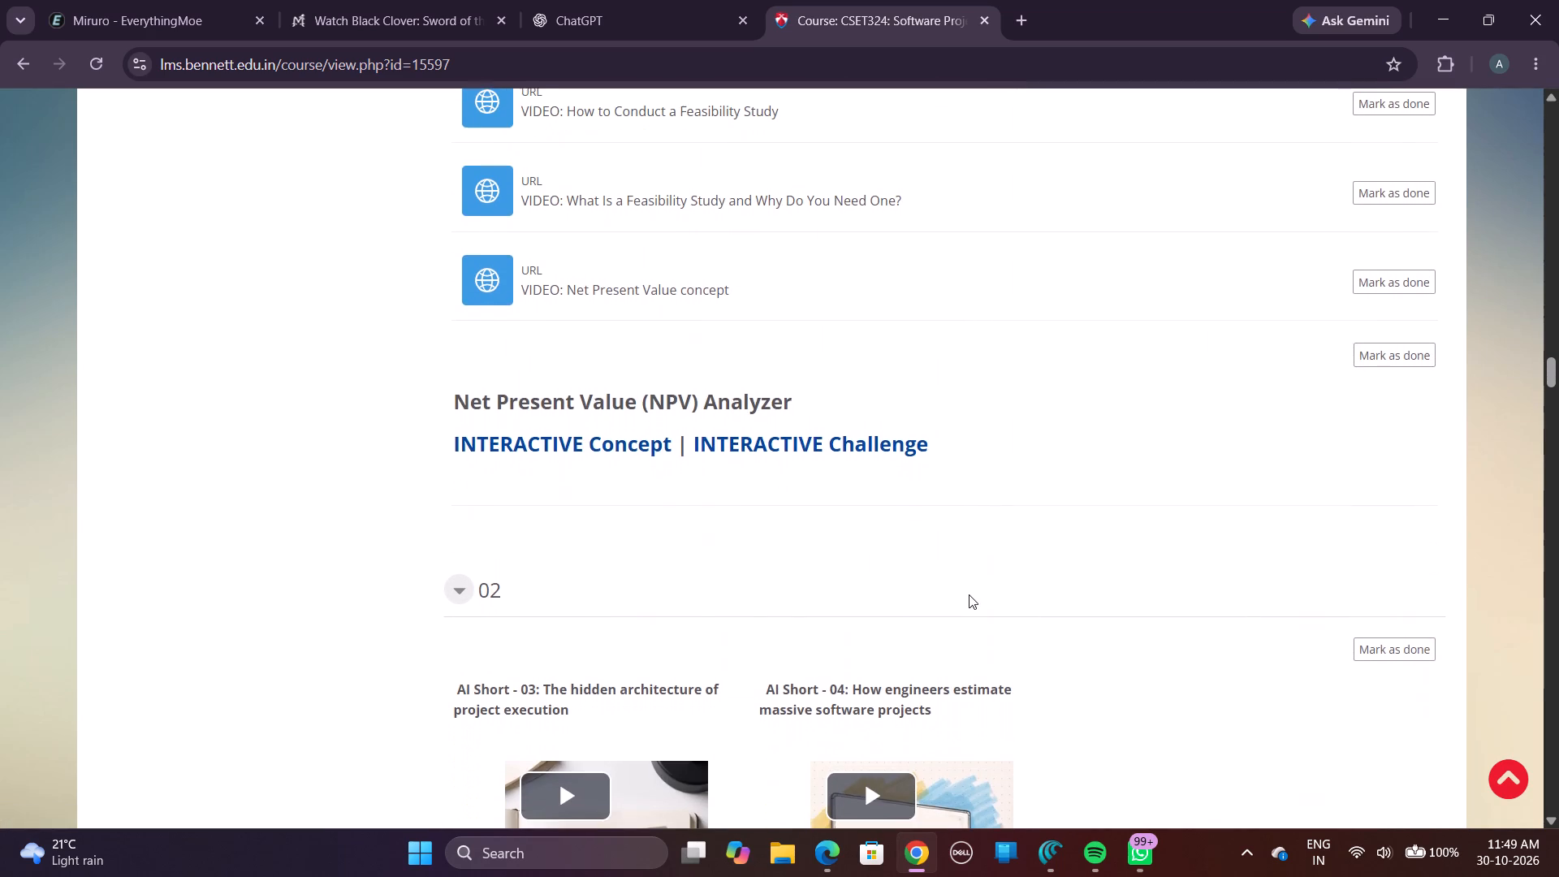
scroll(969, 594, down, 2)
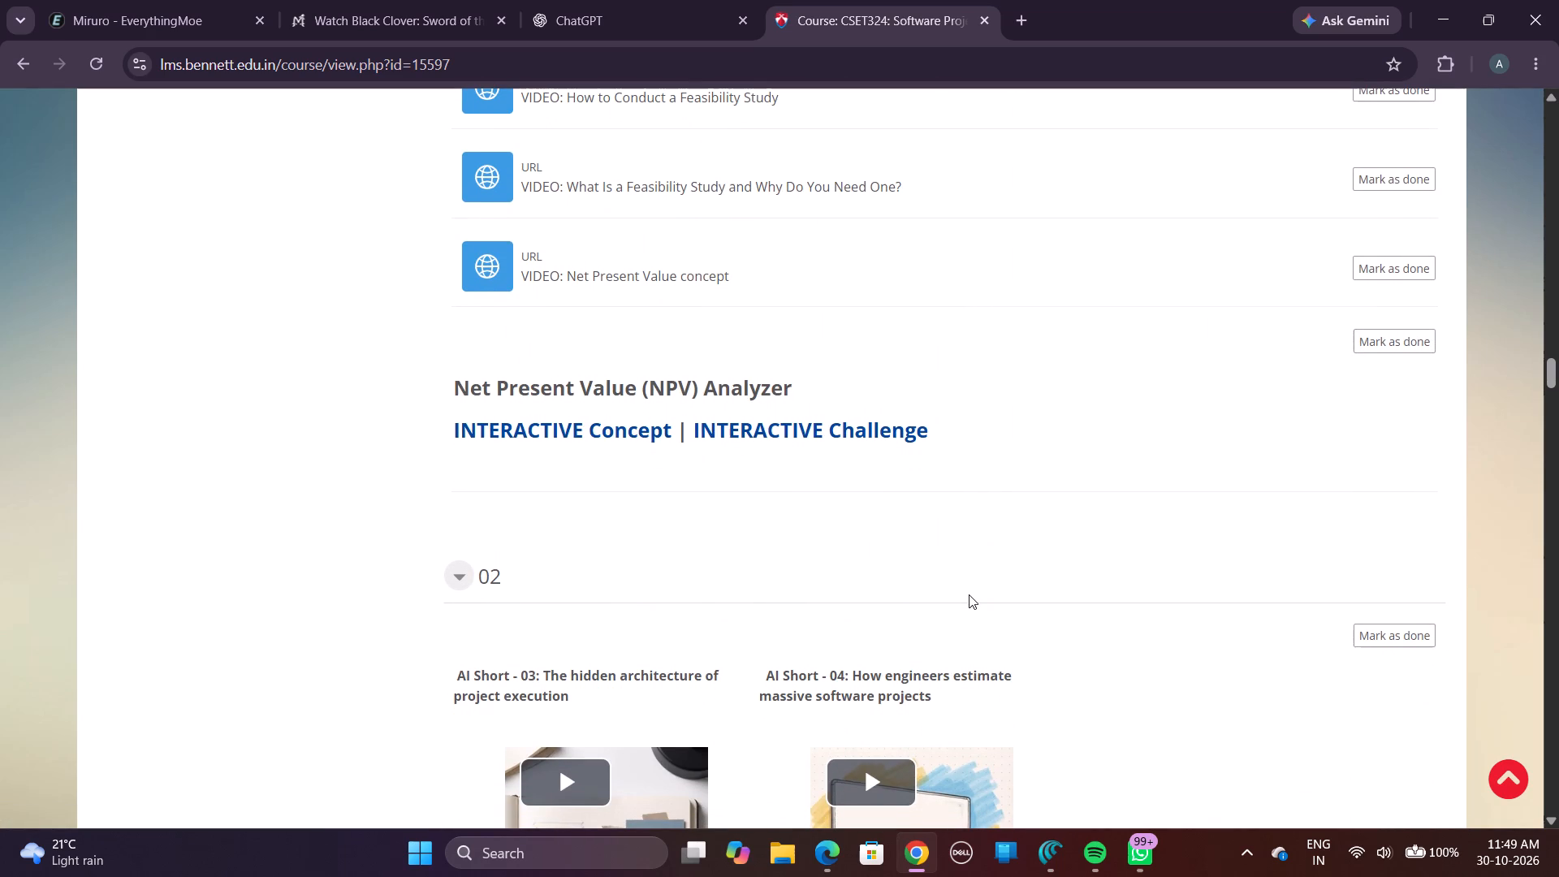
scroll(969, 594, down, 3)
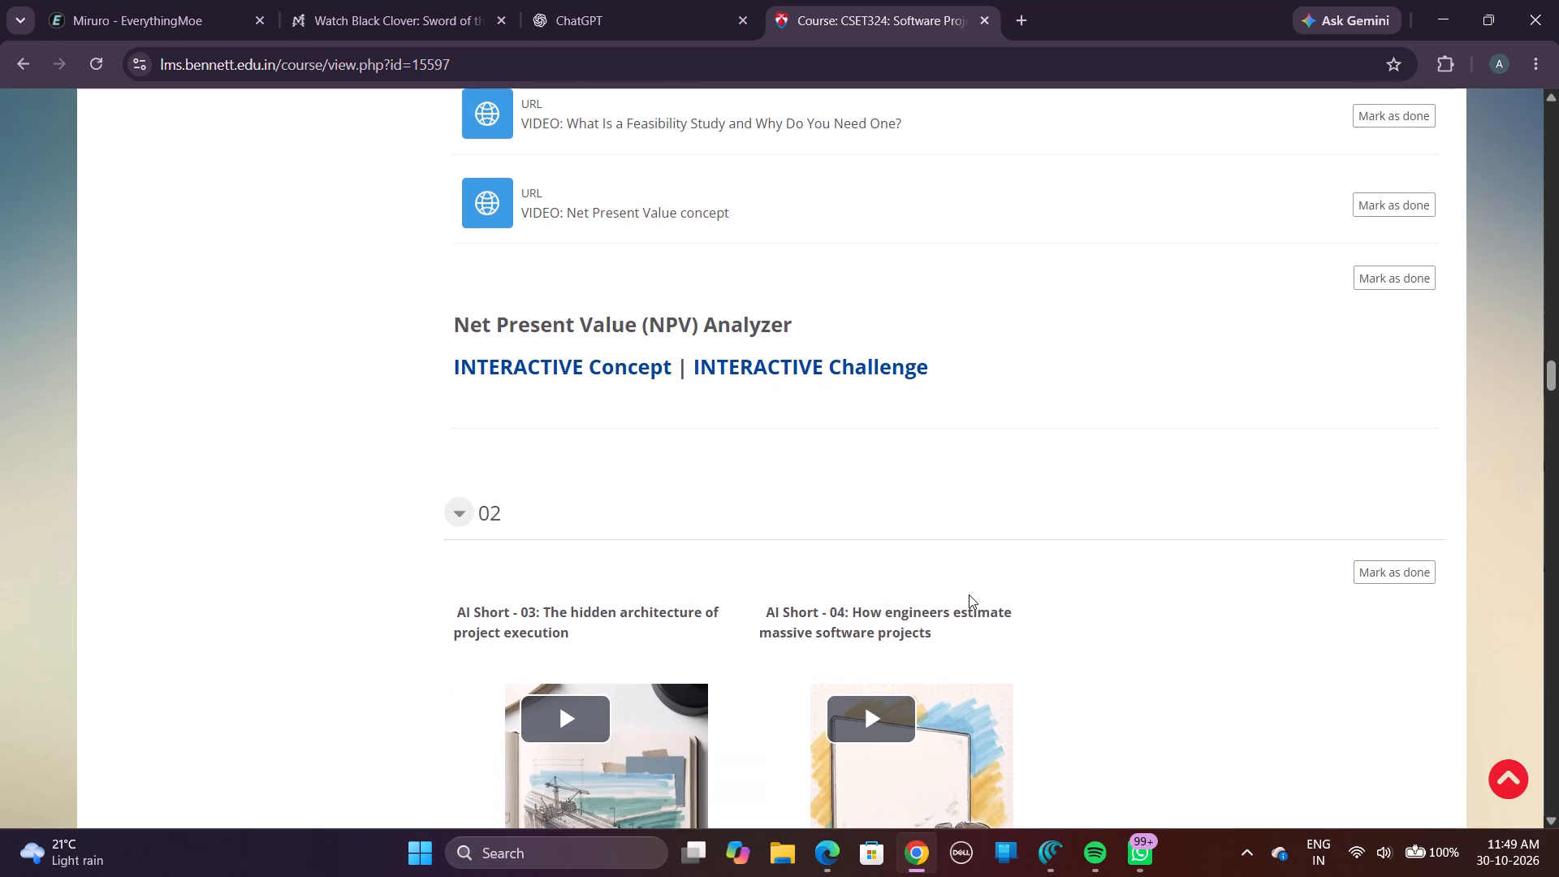
scroll(969, 594, down, 4)
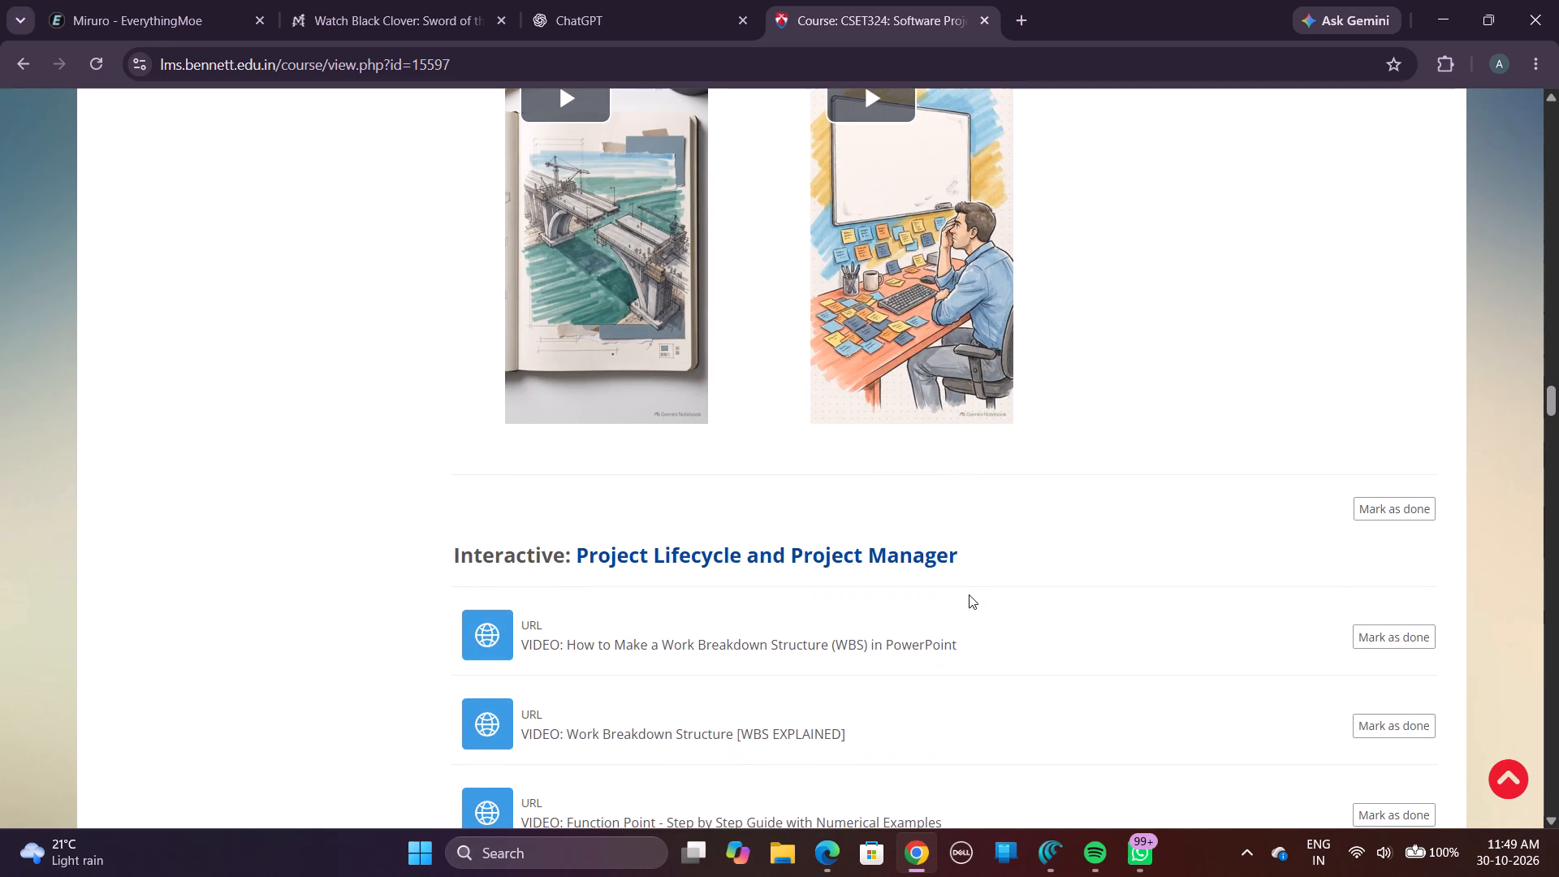
Look through the learning materials from section 03 onward, including the Agile, Six Sigma and Pareto resources.
scroll(969, 594, down, 5)
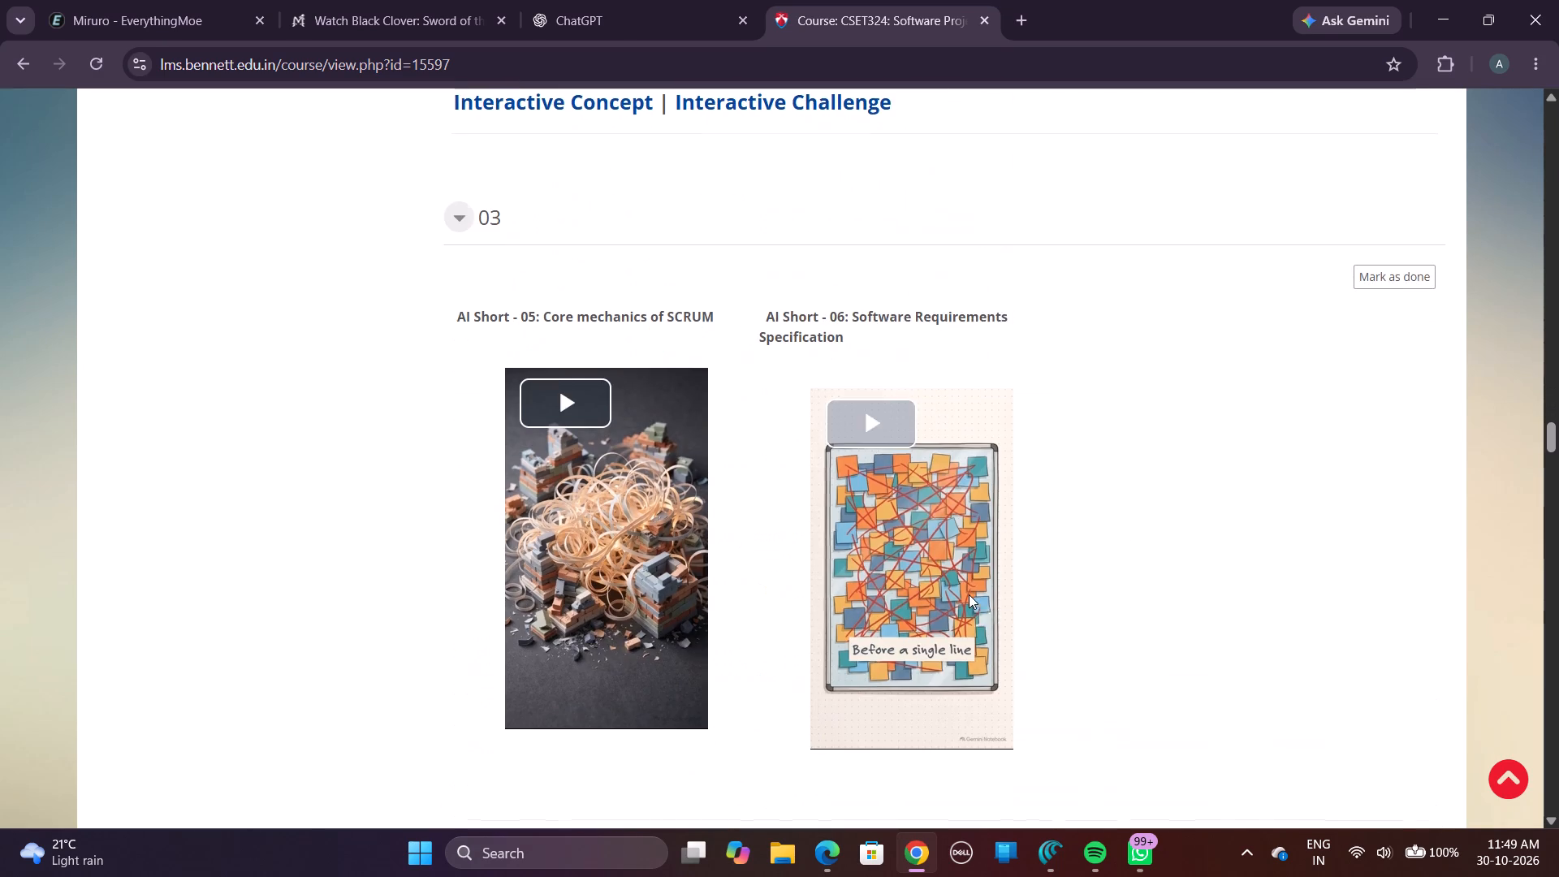
scroll(969, 594, down, 4)
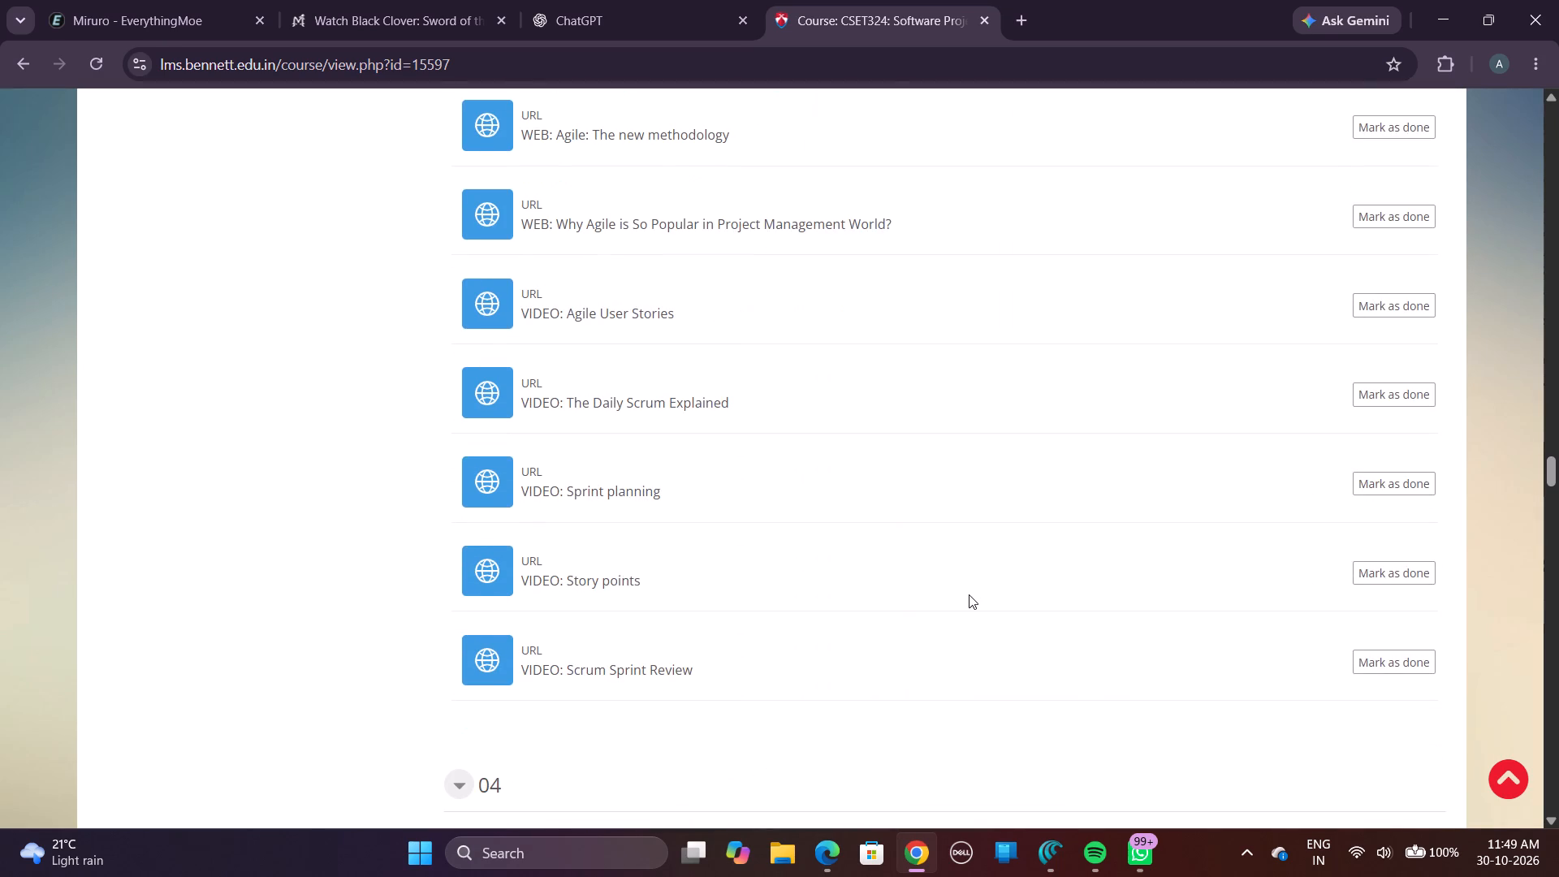
scroll(969, 594, down, 7)
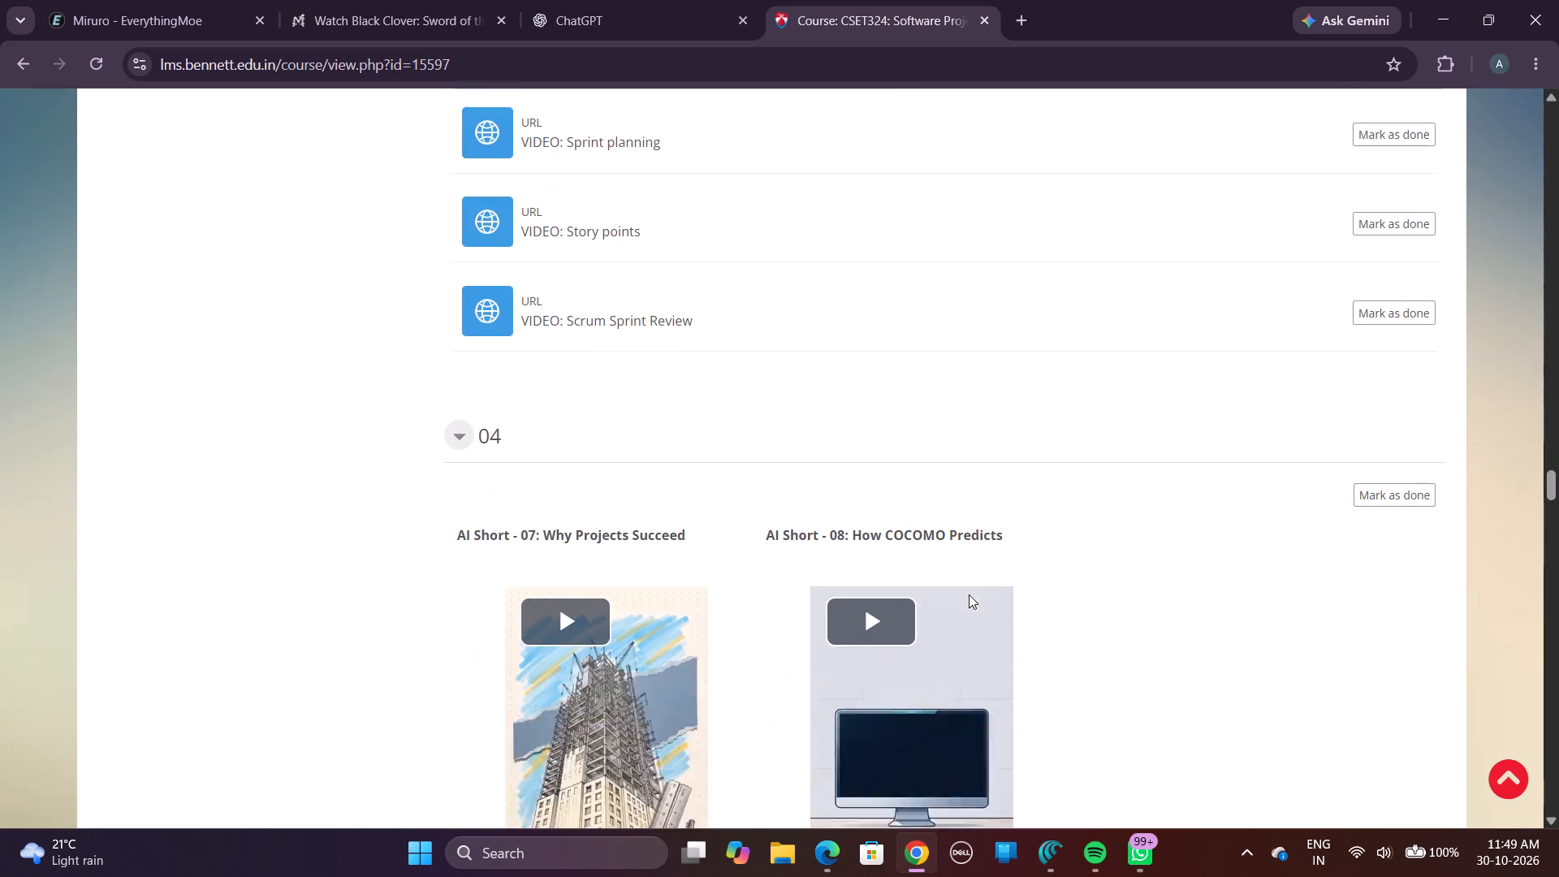
scroll(969, 594, down, 10)
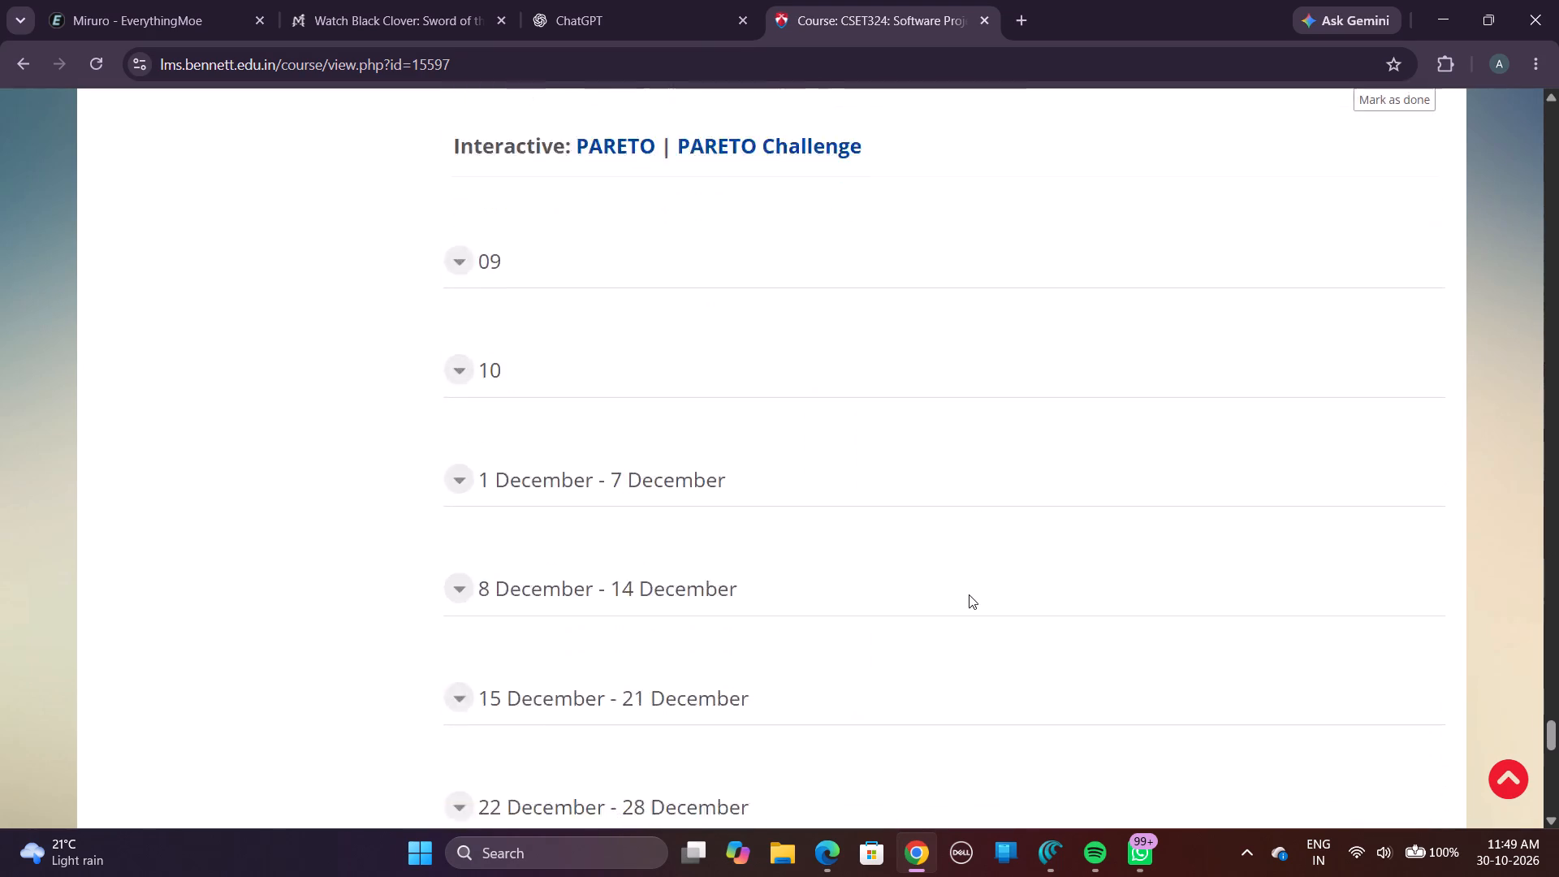
scroll(459, 218, up, 5)
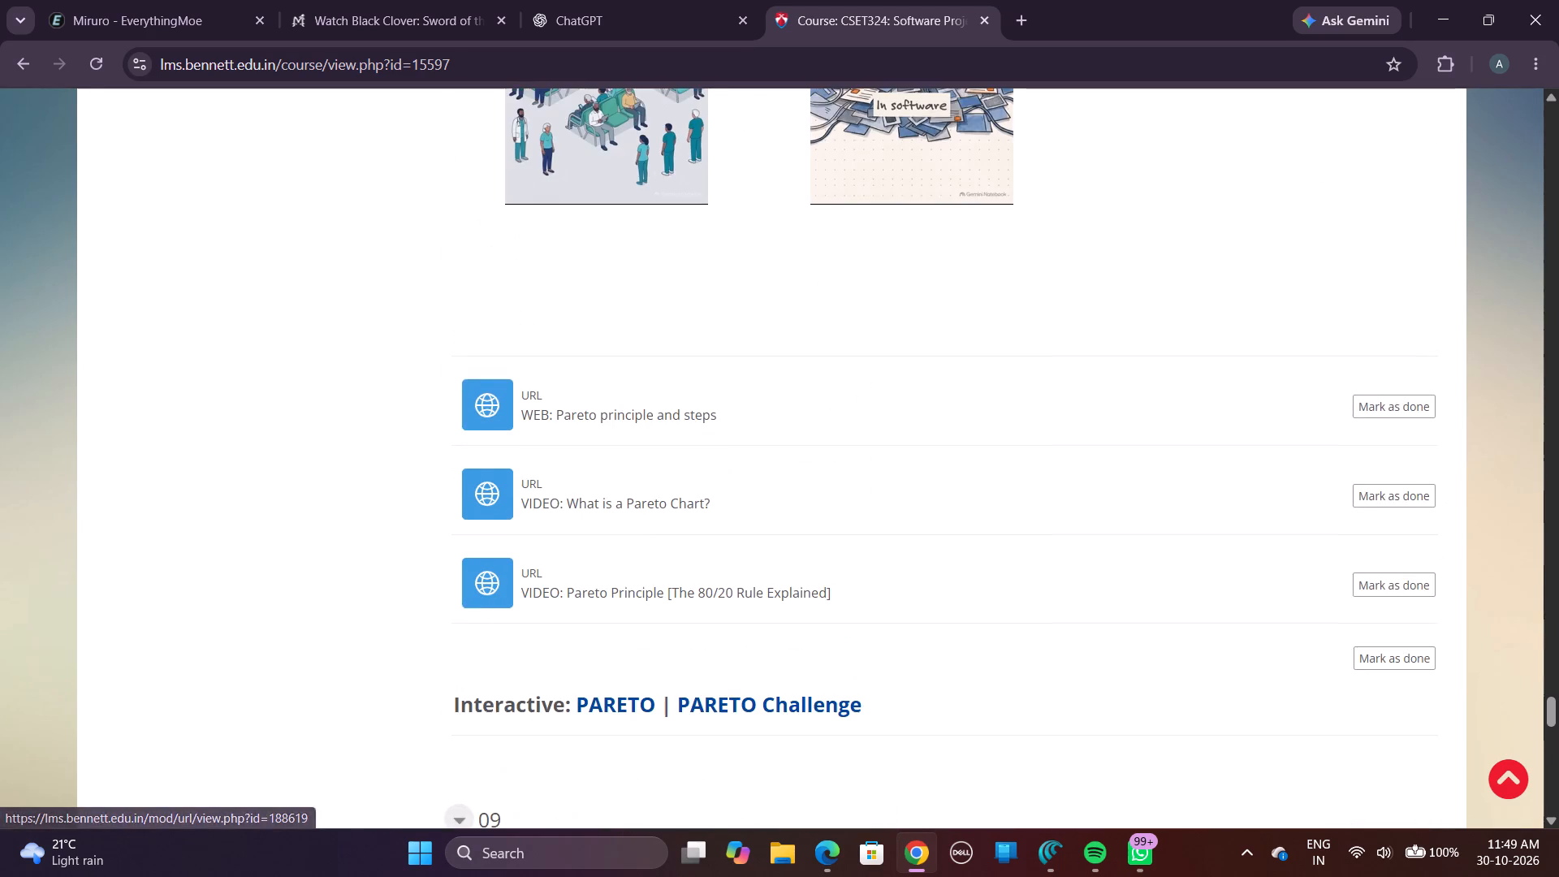
scroll(459, 218, up, 5)
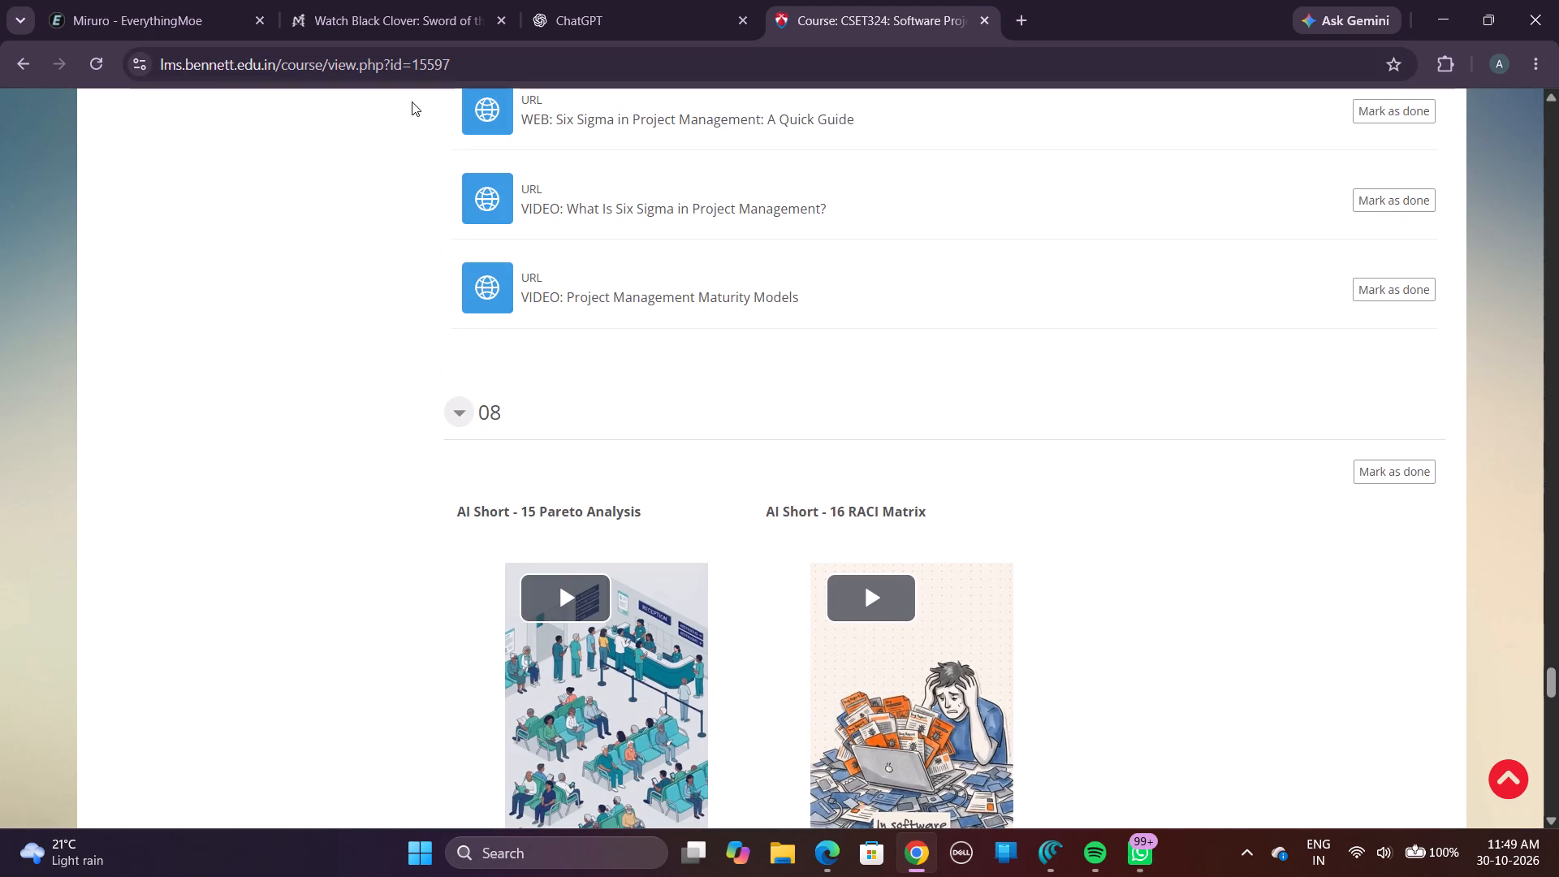
Return to the dashboard and open the EB29 - EB31 - CSET324: Software Project Management (ODD Semester 2026-27) course.
click(36, 71)
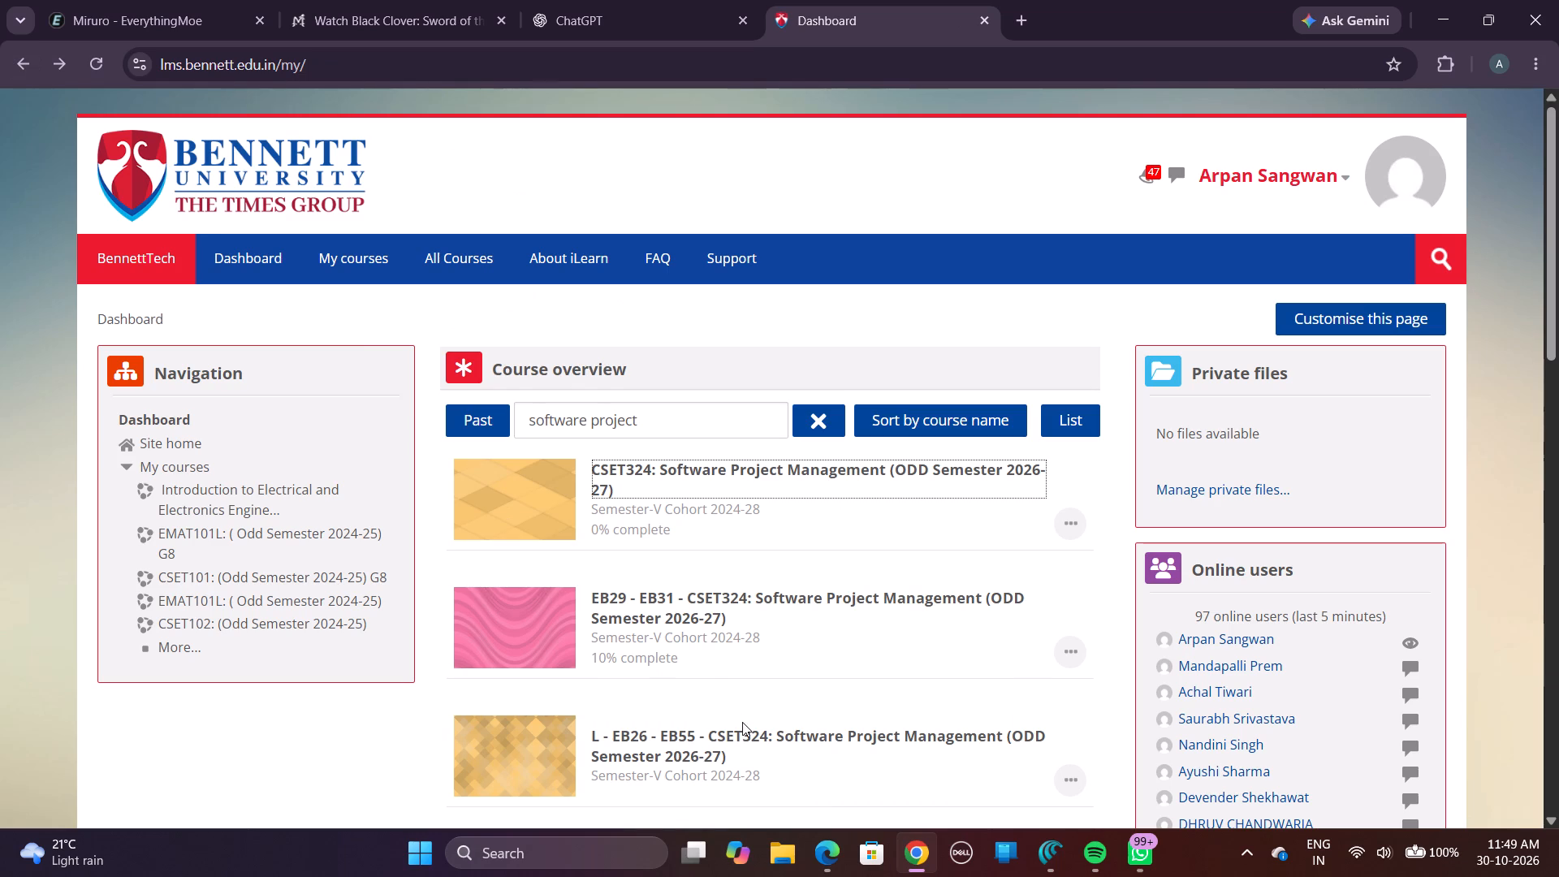
click(853, 602)
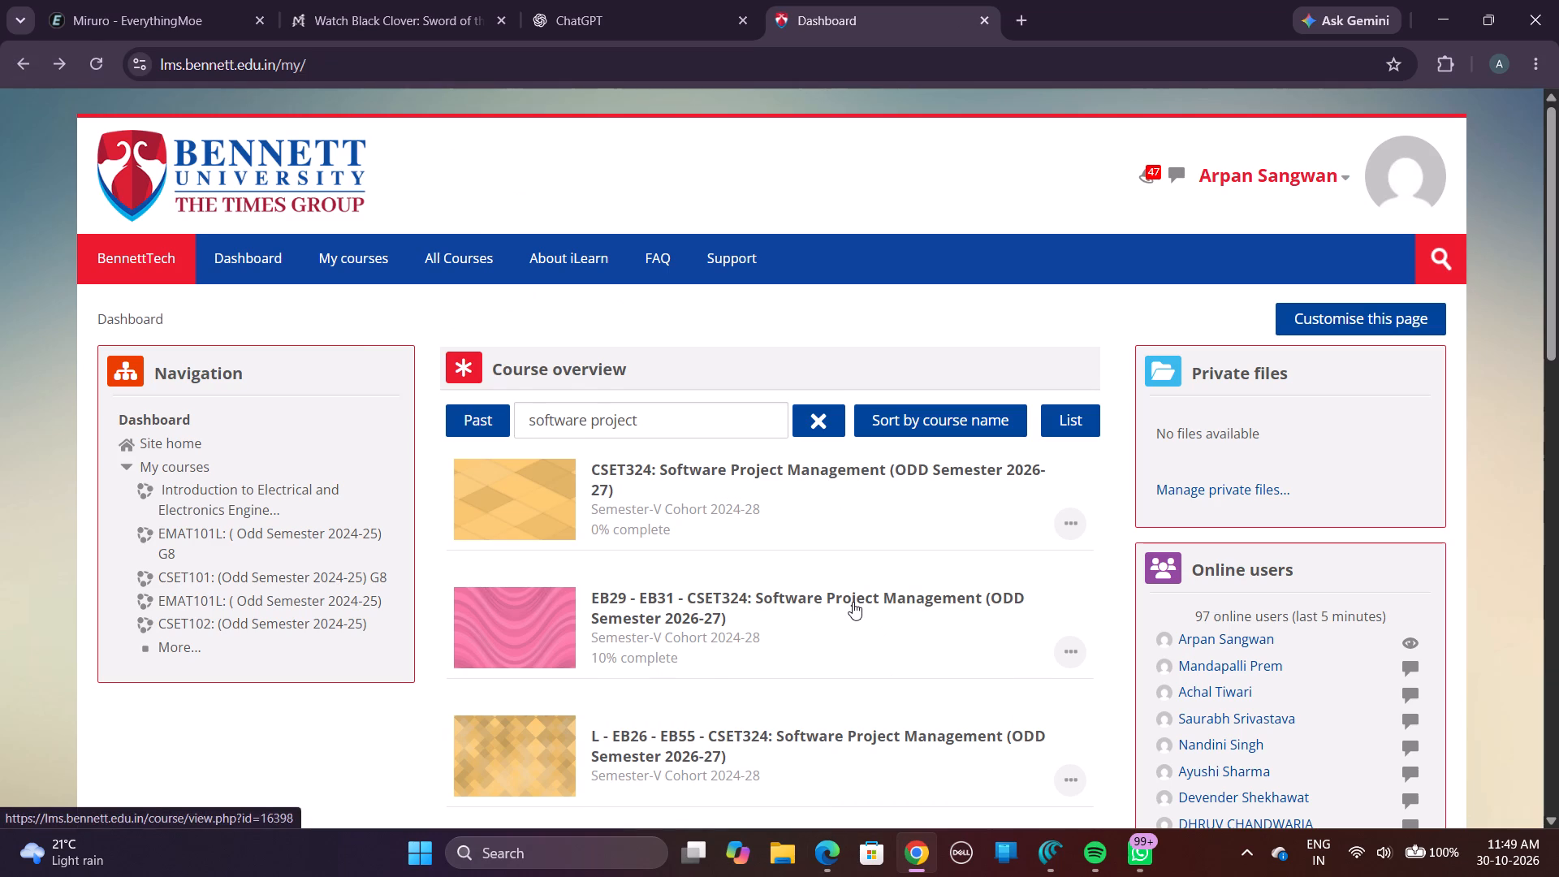
Look through the weekly assignments and open Assignment_08 in the 15 October - 21 October section.
scroll(853, 602, down, 4)
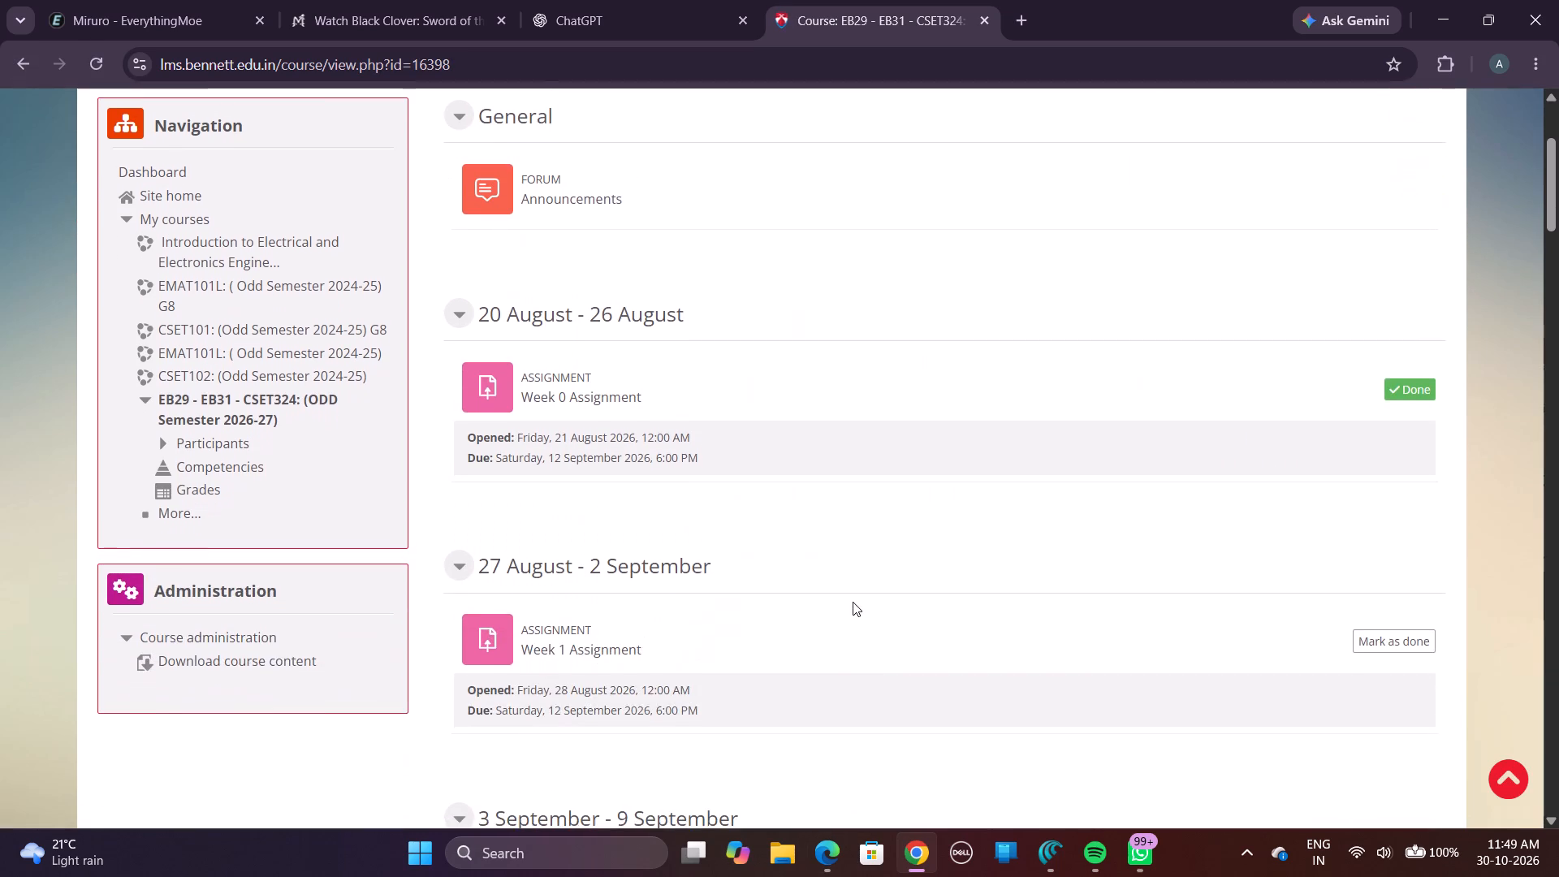
scroll(853, 602, down, 4)
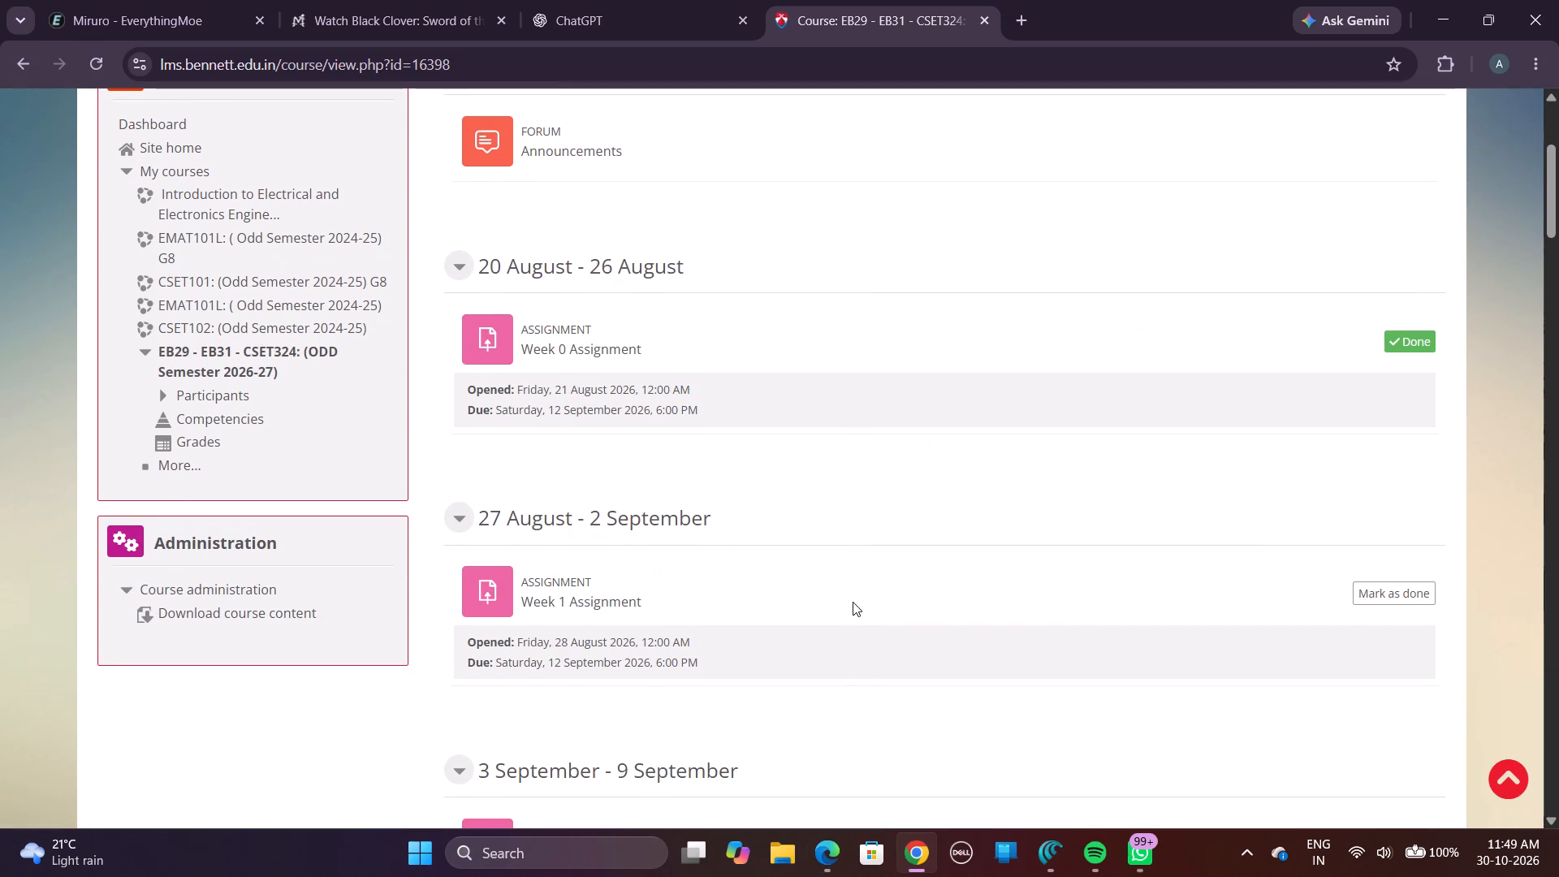
scroll(853, 602, down, 5)
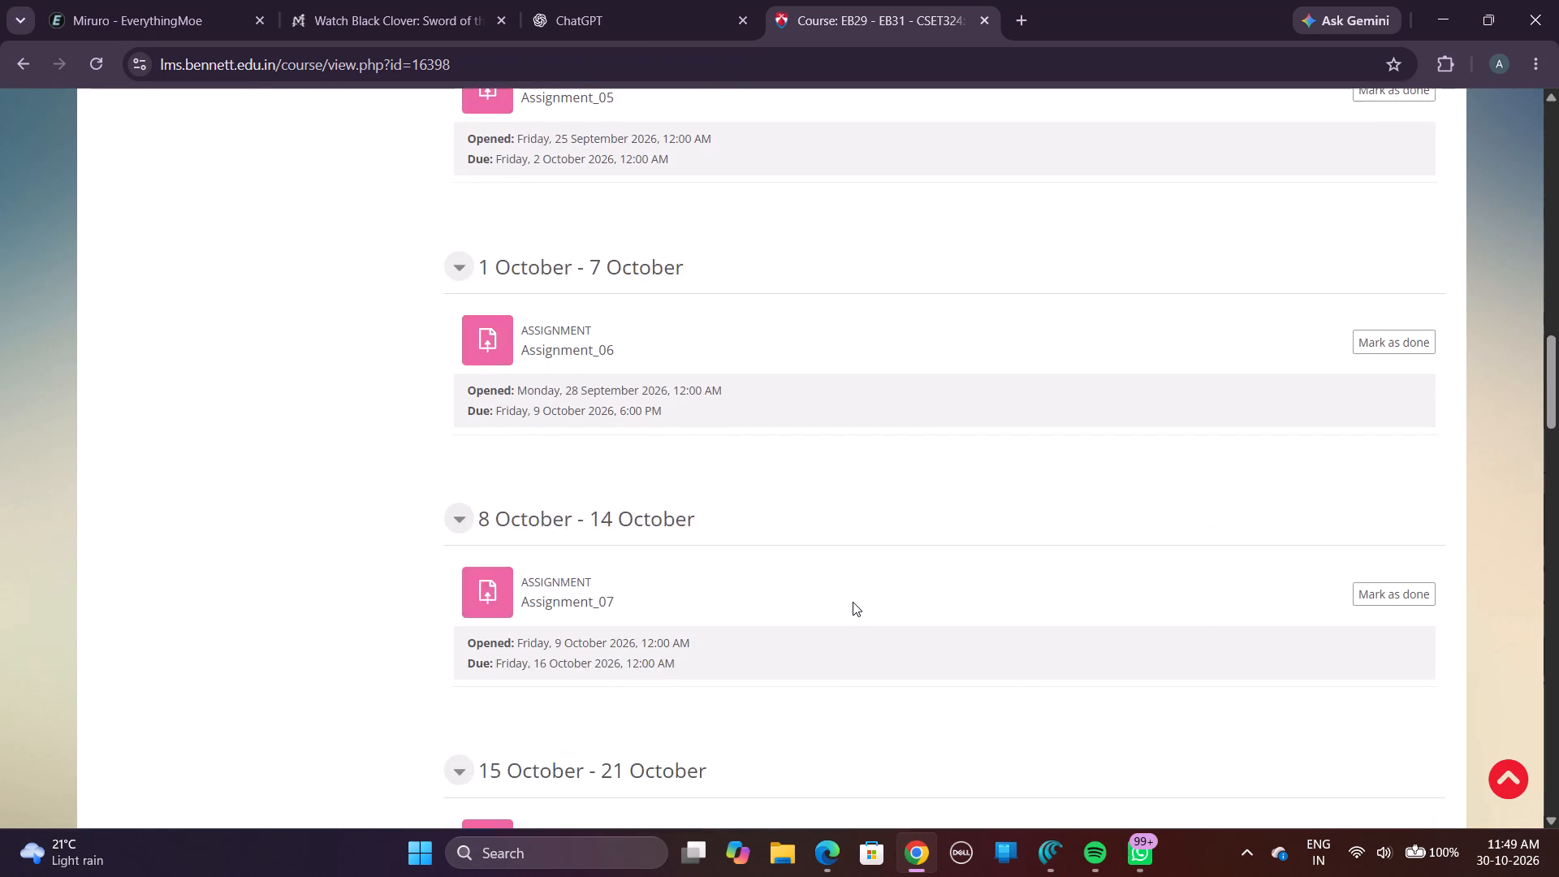
scroll(853, 602, down, 4)
scroll(853, 602, up, 1)
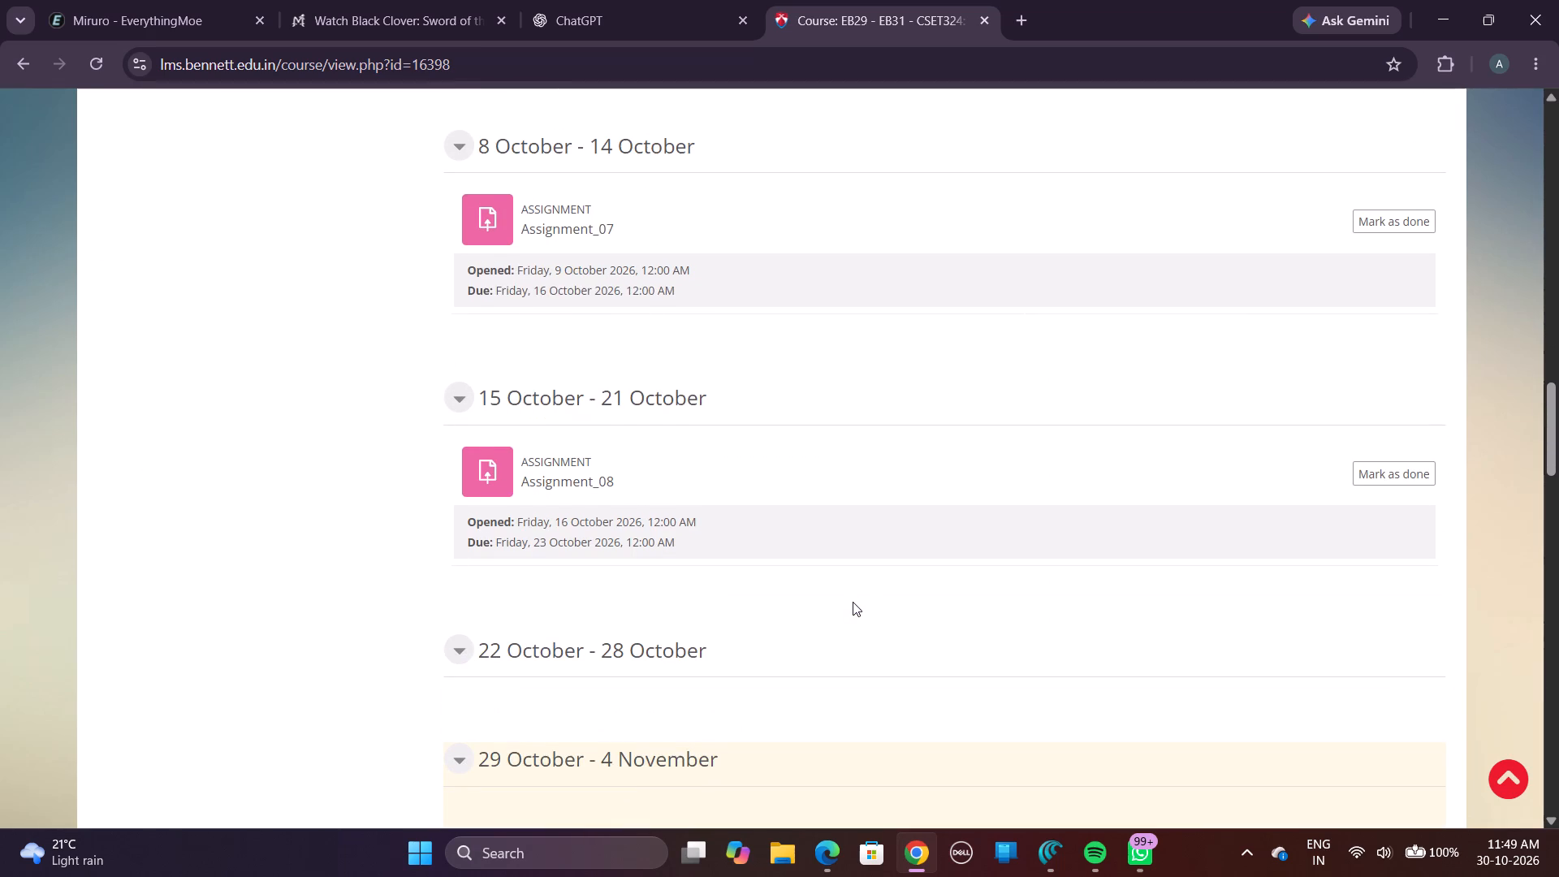
click(475, 475)
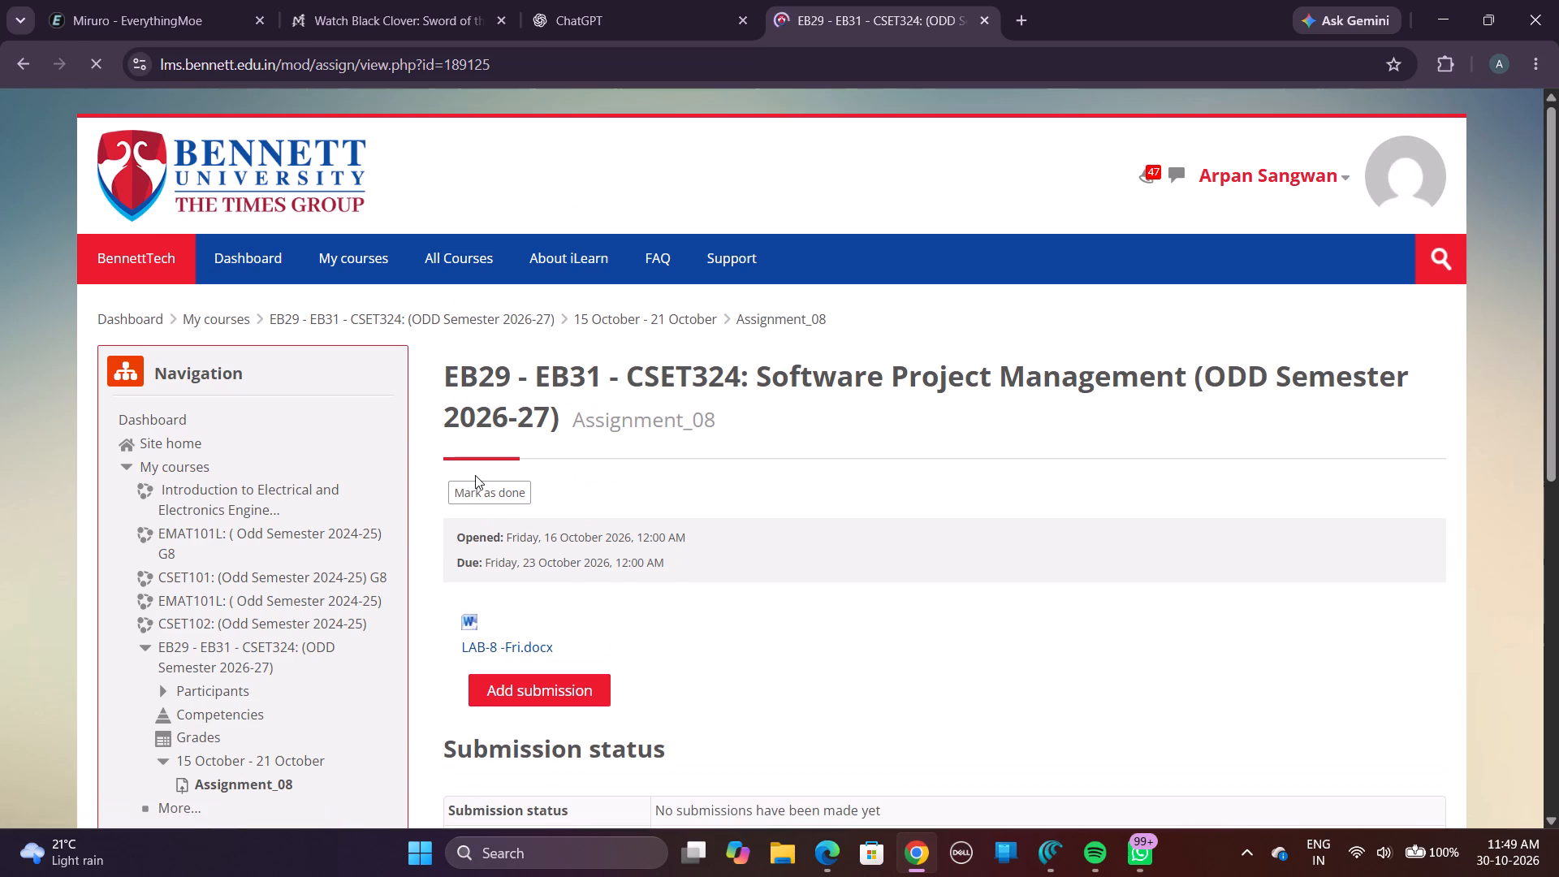
Download the assignment's attached LAB-8 -Fri.docx and open it in a maximized Word window.
scroll(718, 624, down, 1)
scroll(762, 676, down, 1)
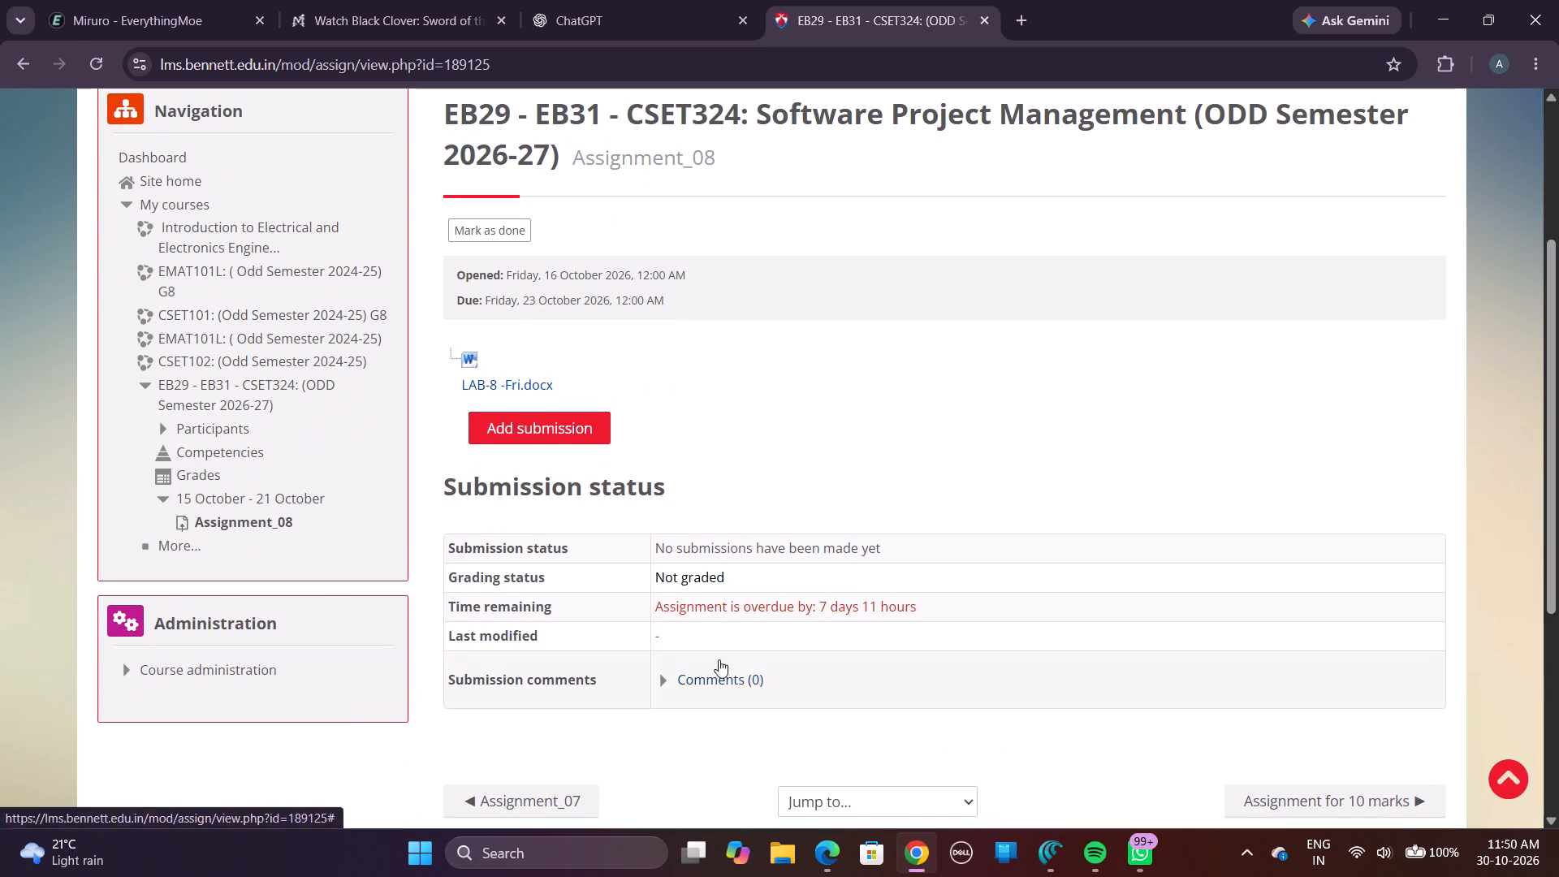
click(516, 380)
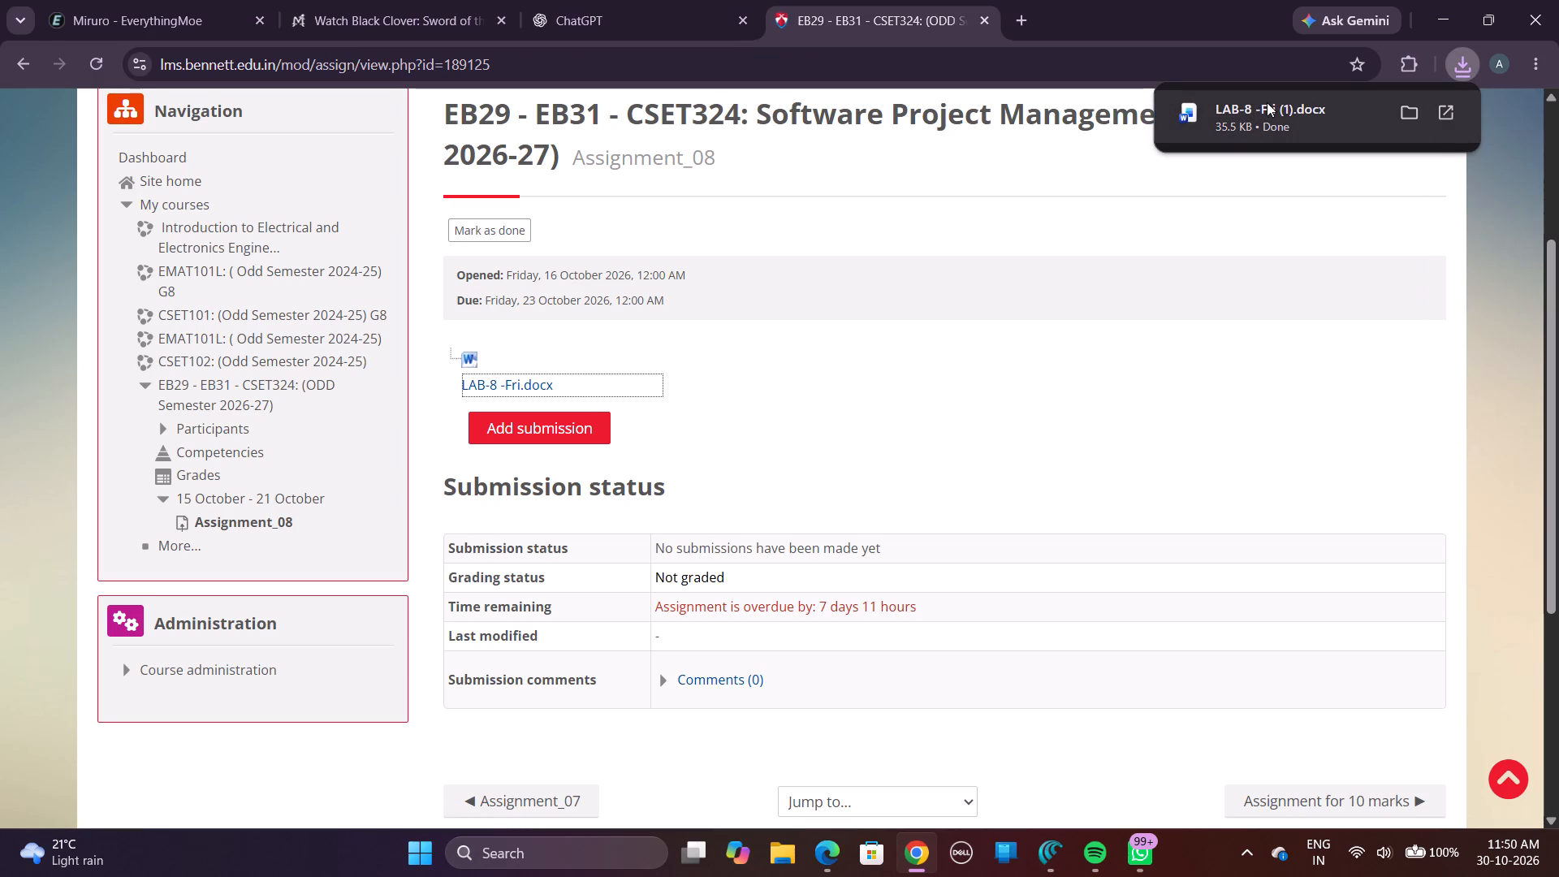
click(1267, 102)
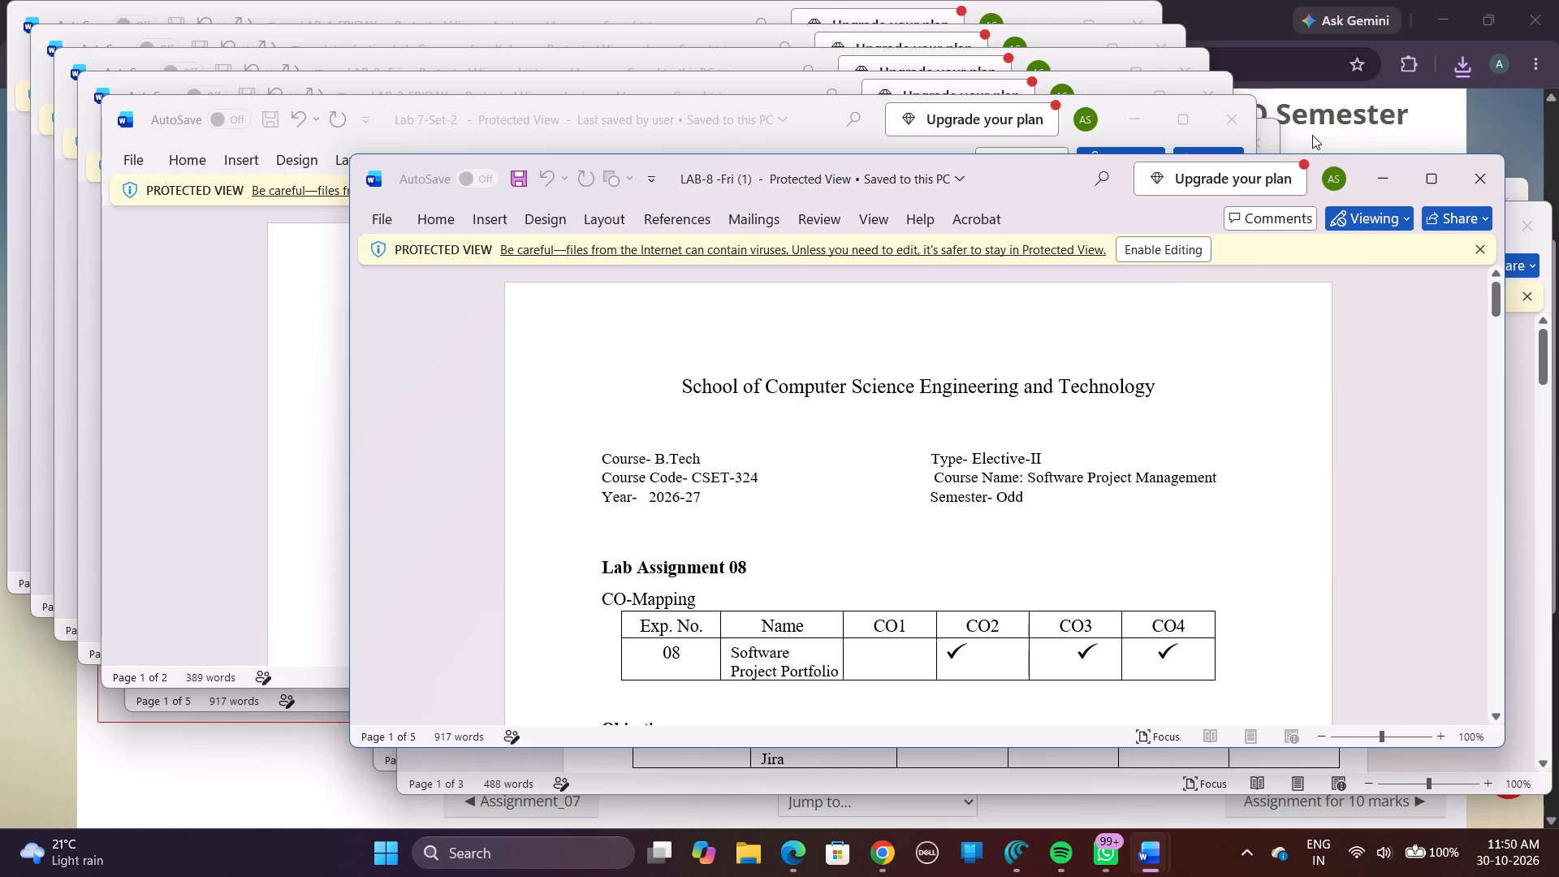
click(1431, 200)
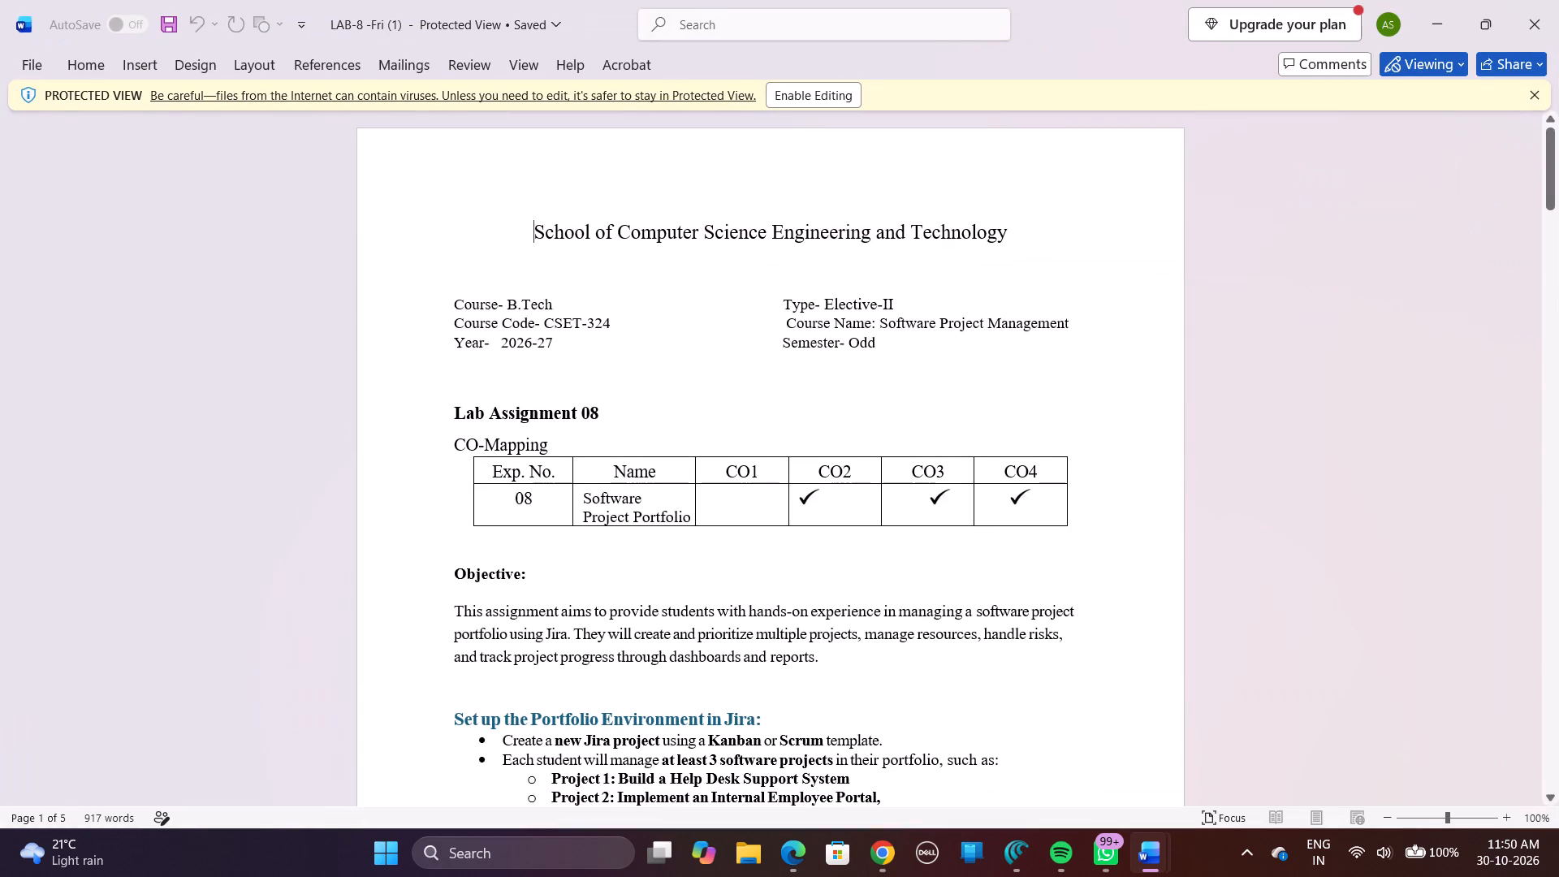
Read the Lab Assignment 08 brief through to its end, covering the objective, Jira setup, project epics and dashboard gadgets.
scroll(837, 555, down, 1)
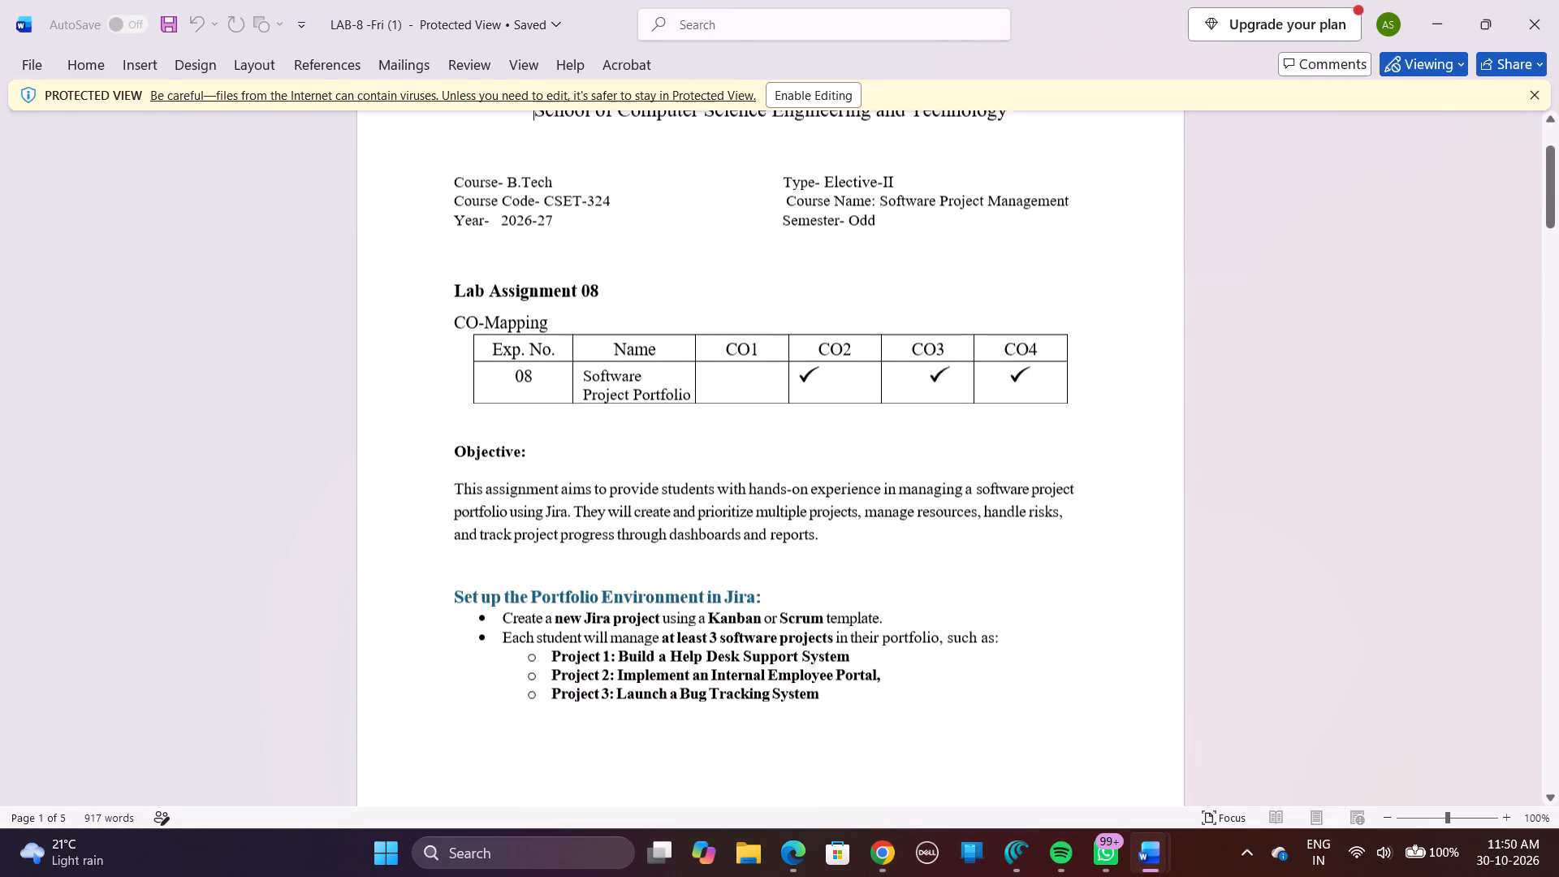
scroll(837, 555, down, 1)
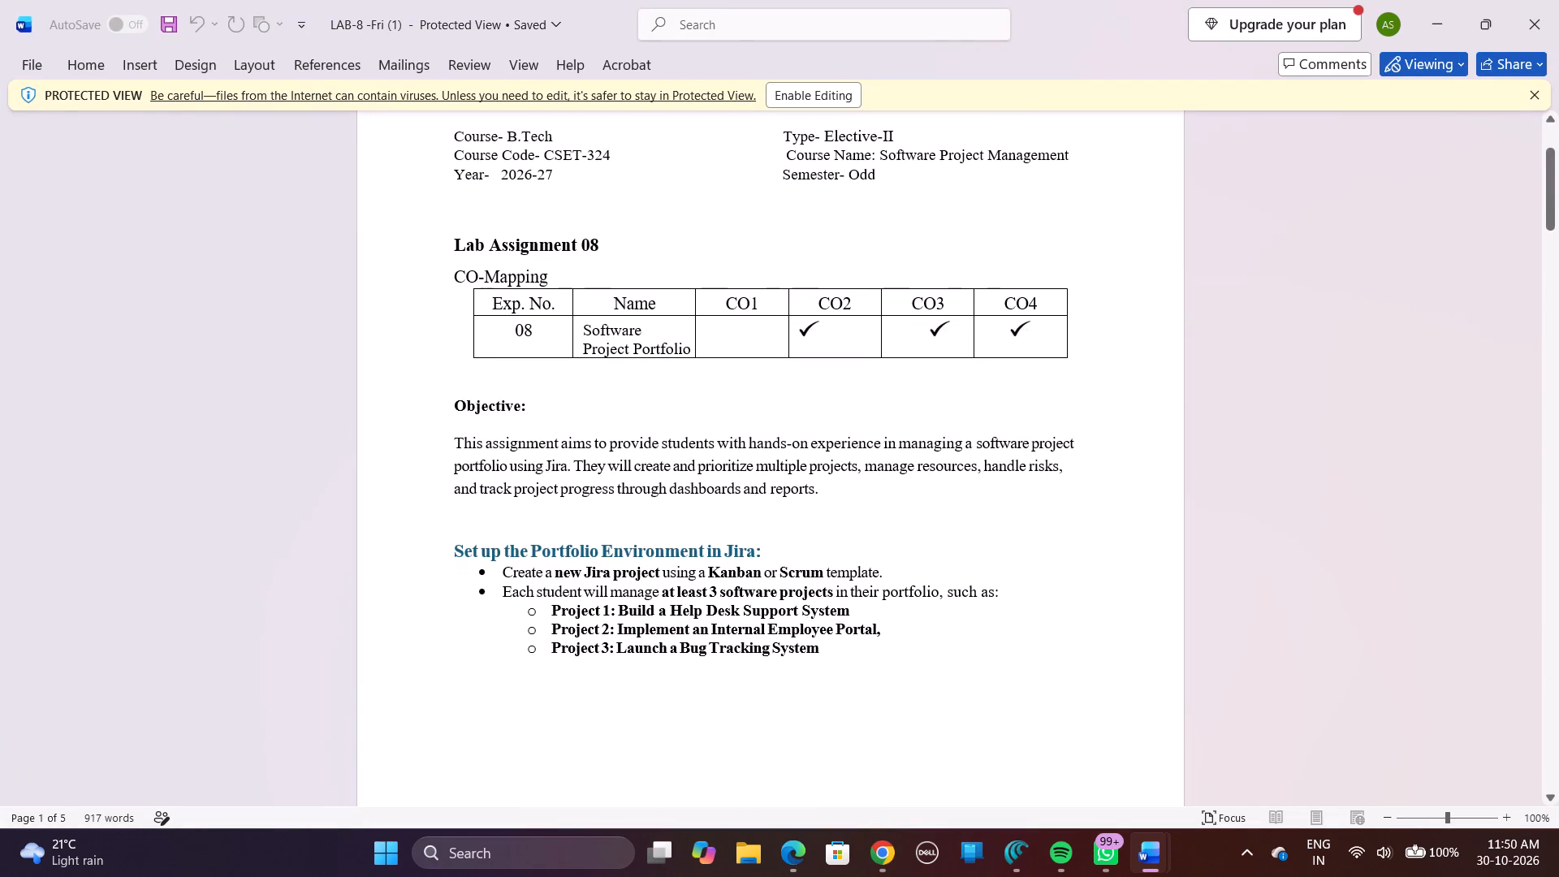
scroll(837, 555, down, 2)
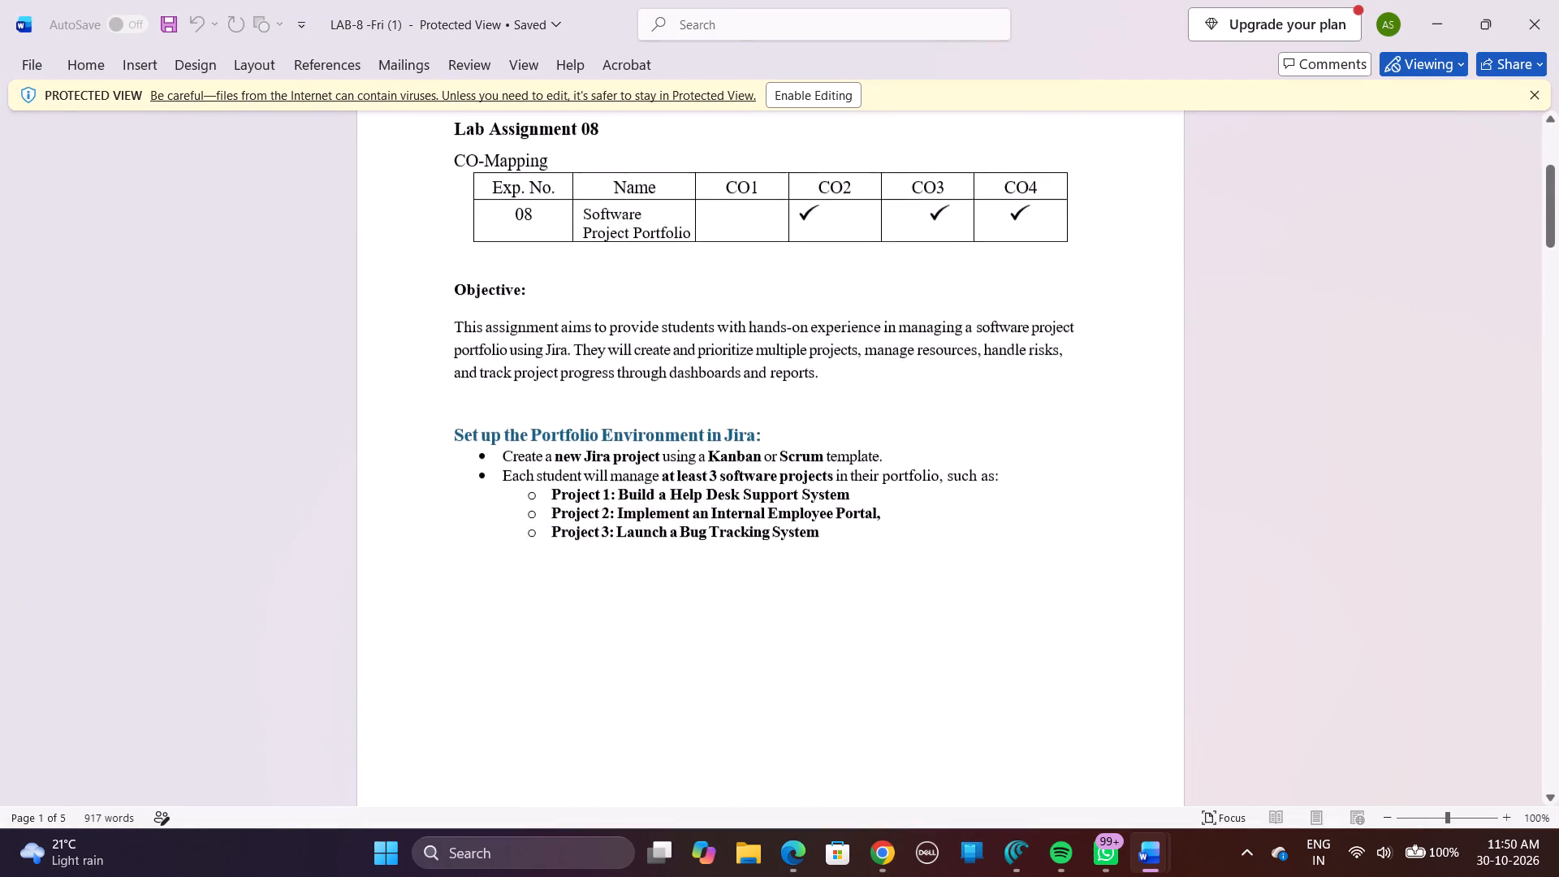
scroll(837, 555, down, 4)
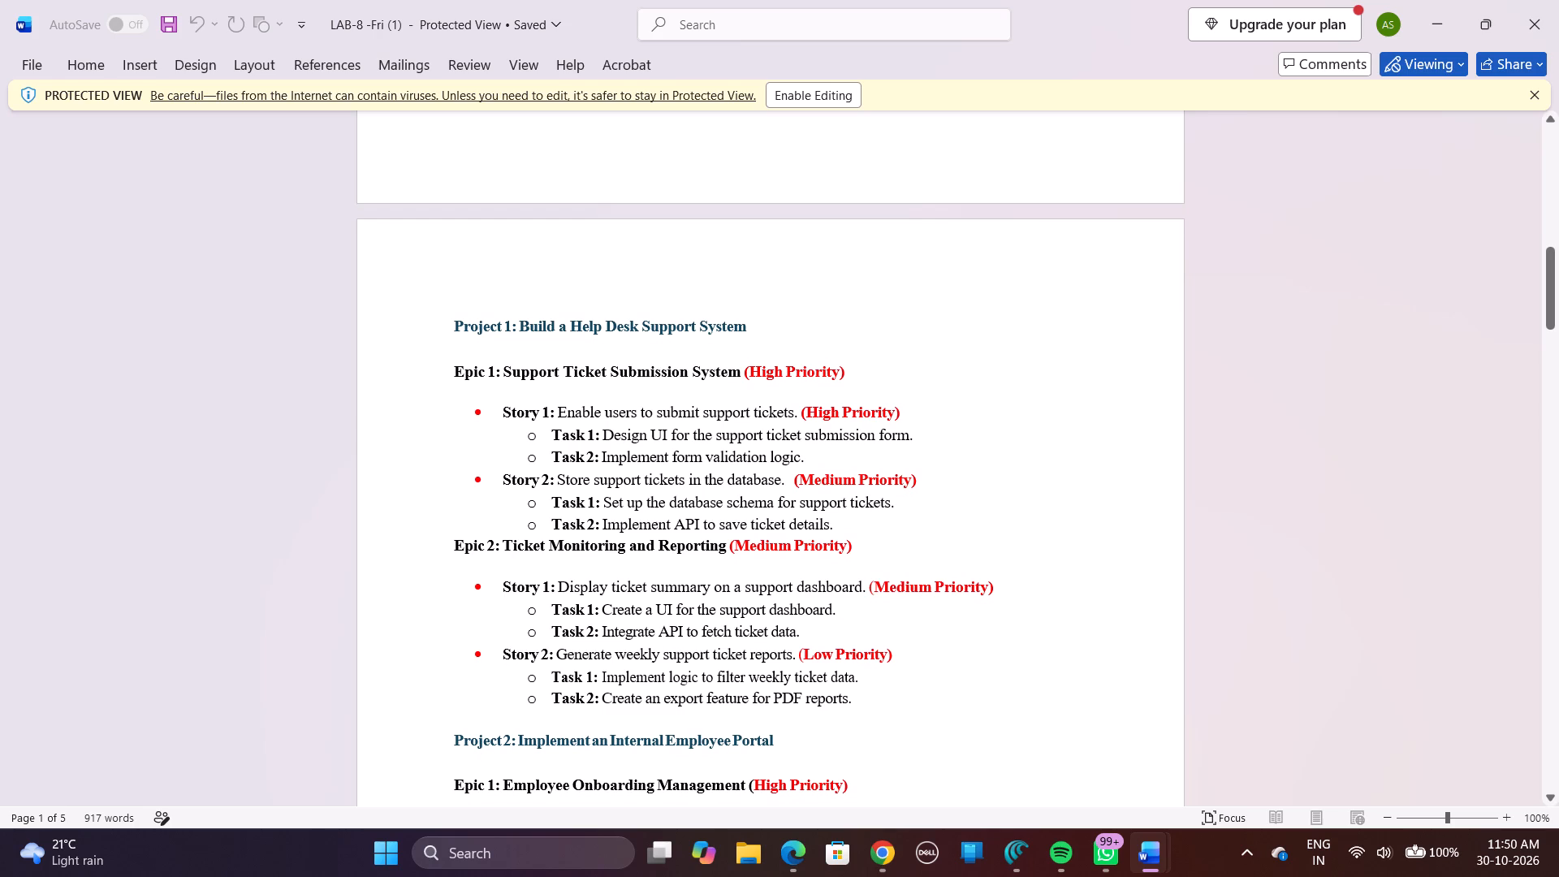
scroll(837, 545, down, 3)
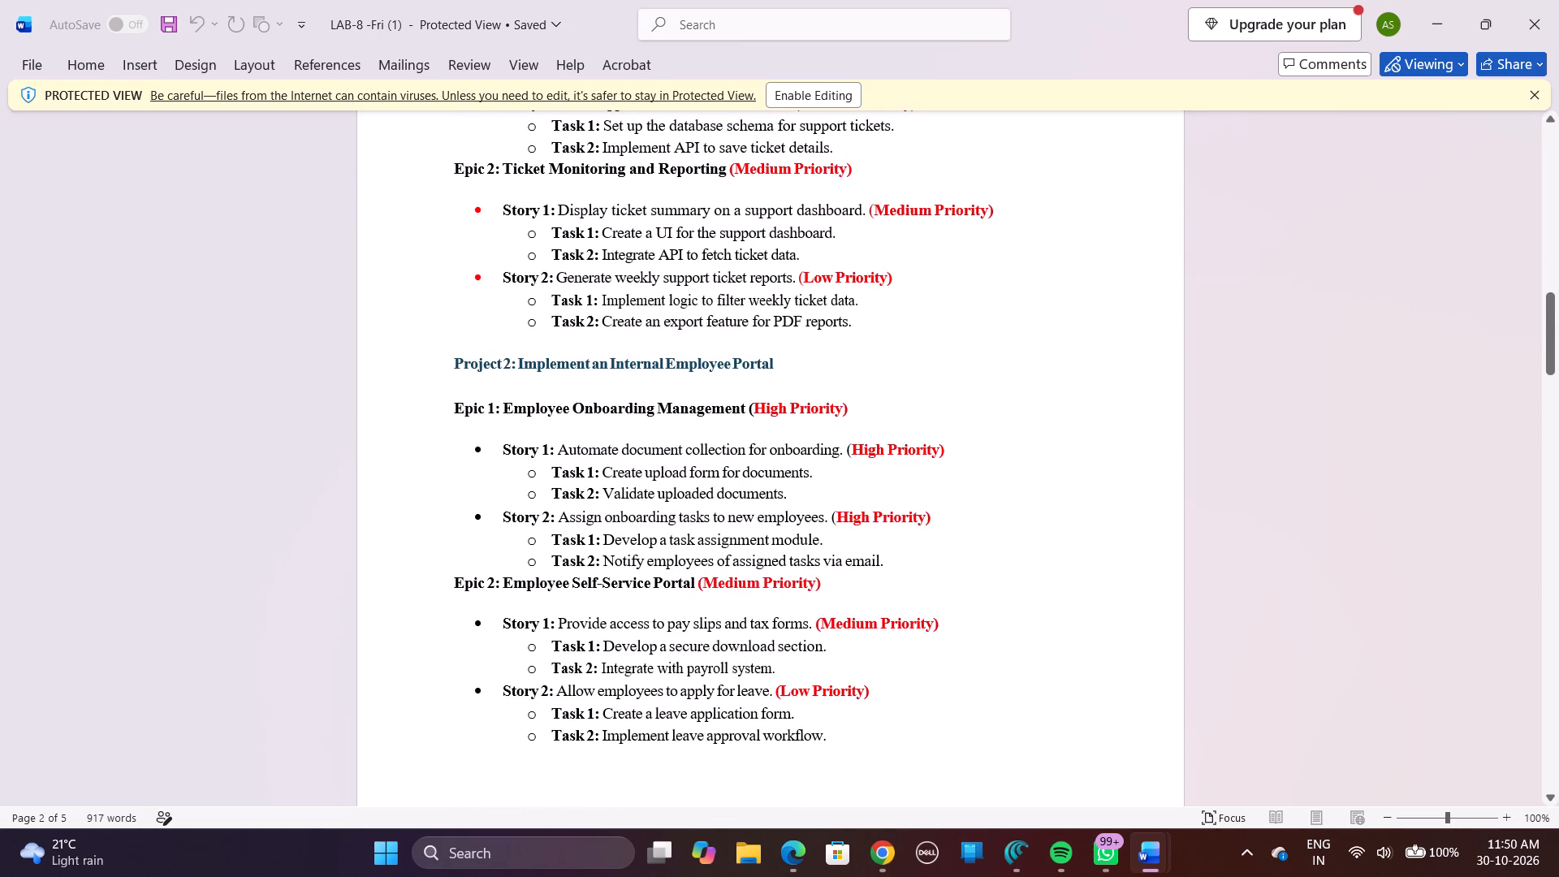
scroll(837, 545, down, 10)
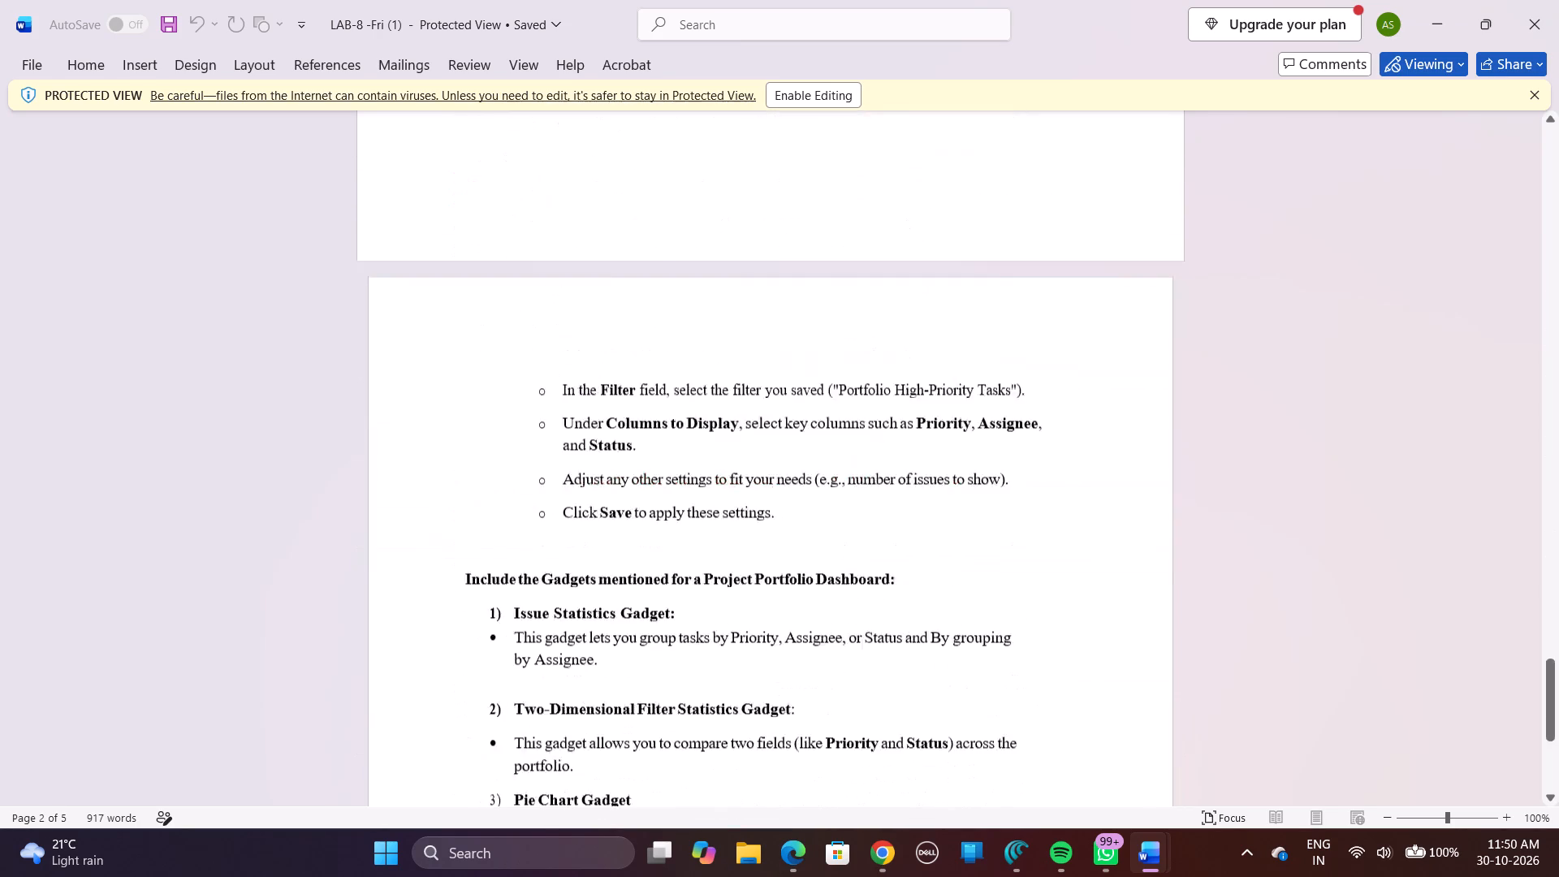
scroll(837, 545, down, 4)
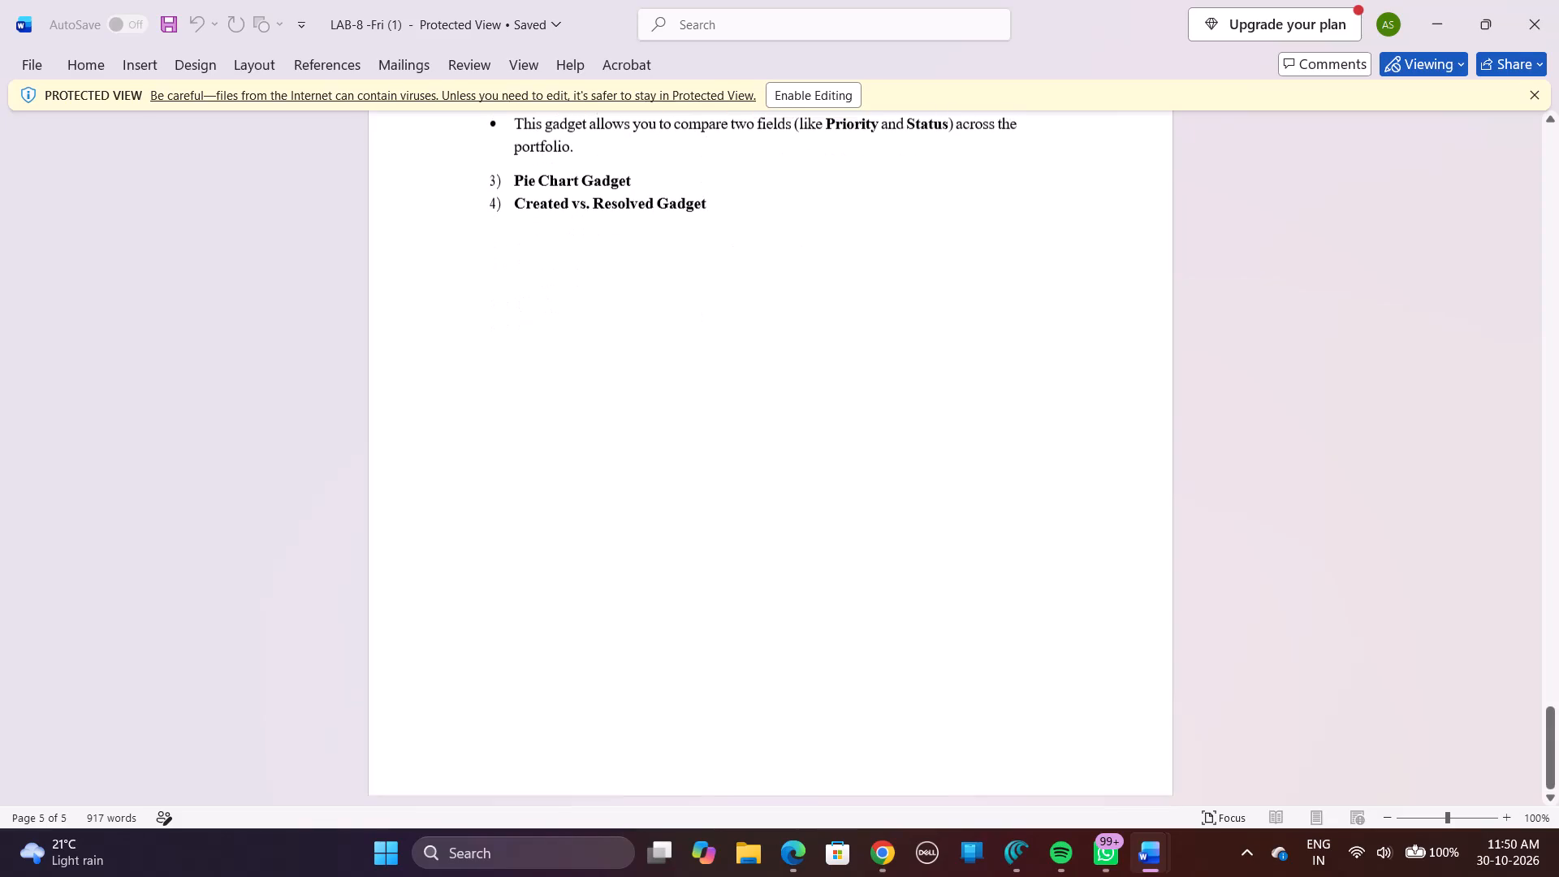
scroll(837, 545, up, 12)
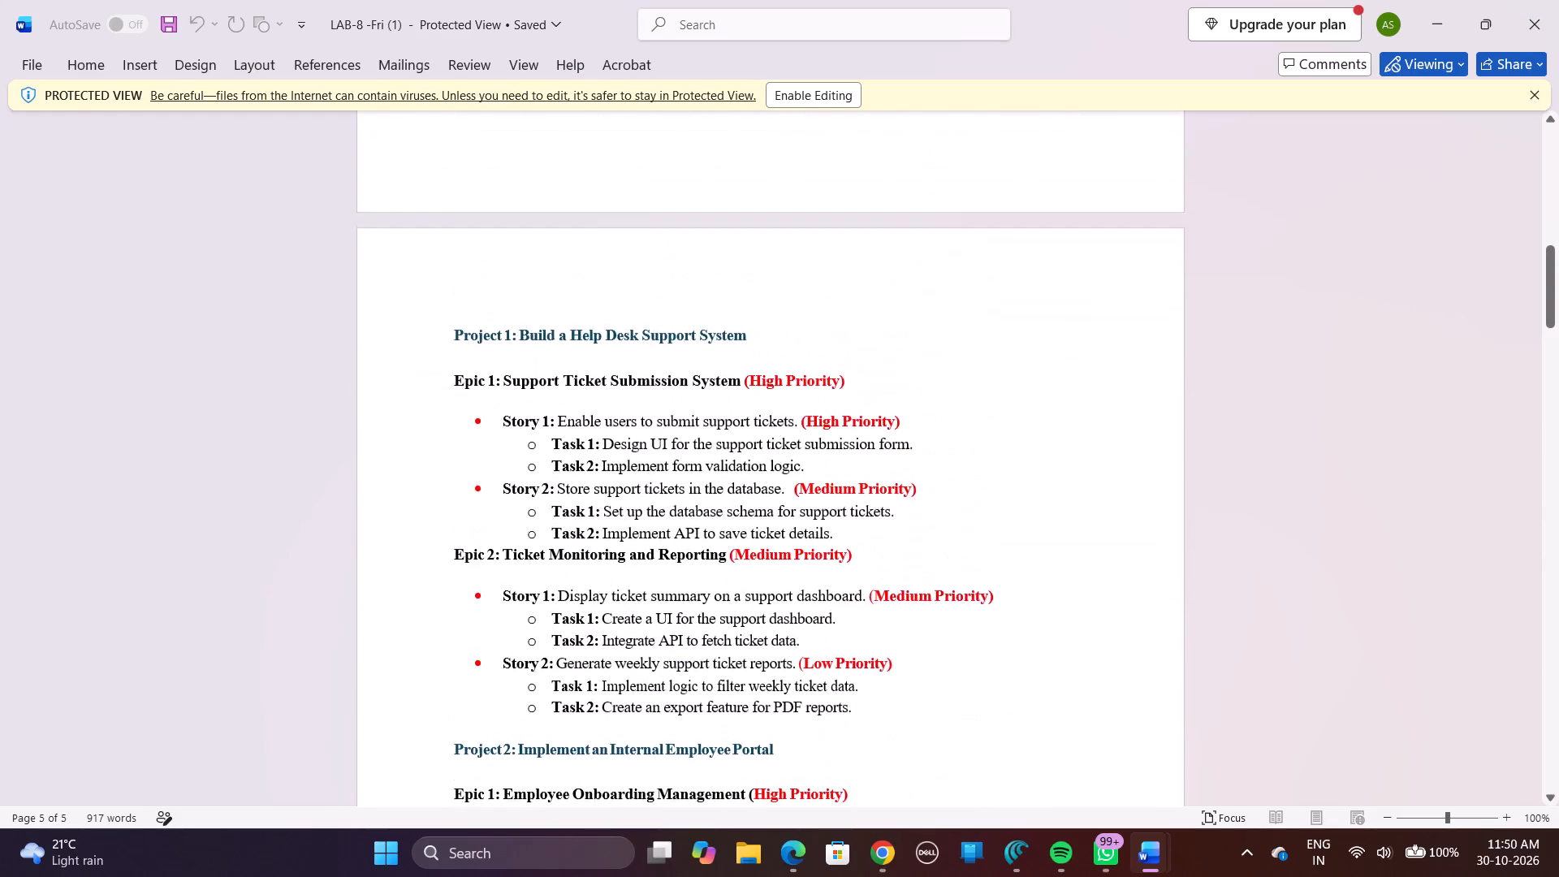
scroll(837, 545, up, 7)
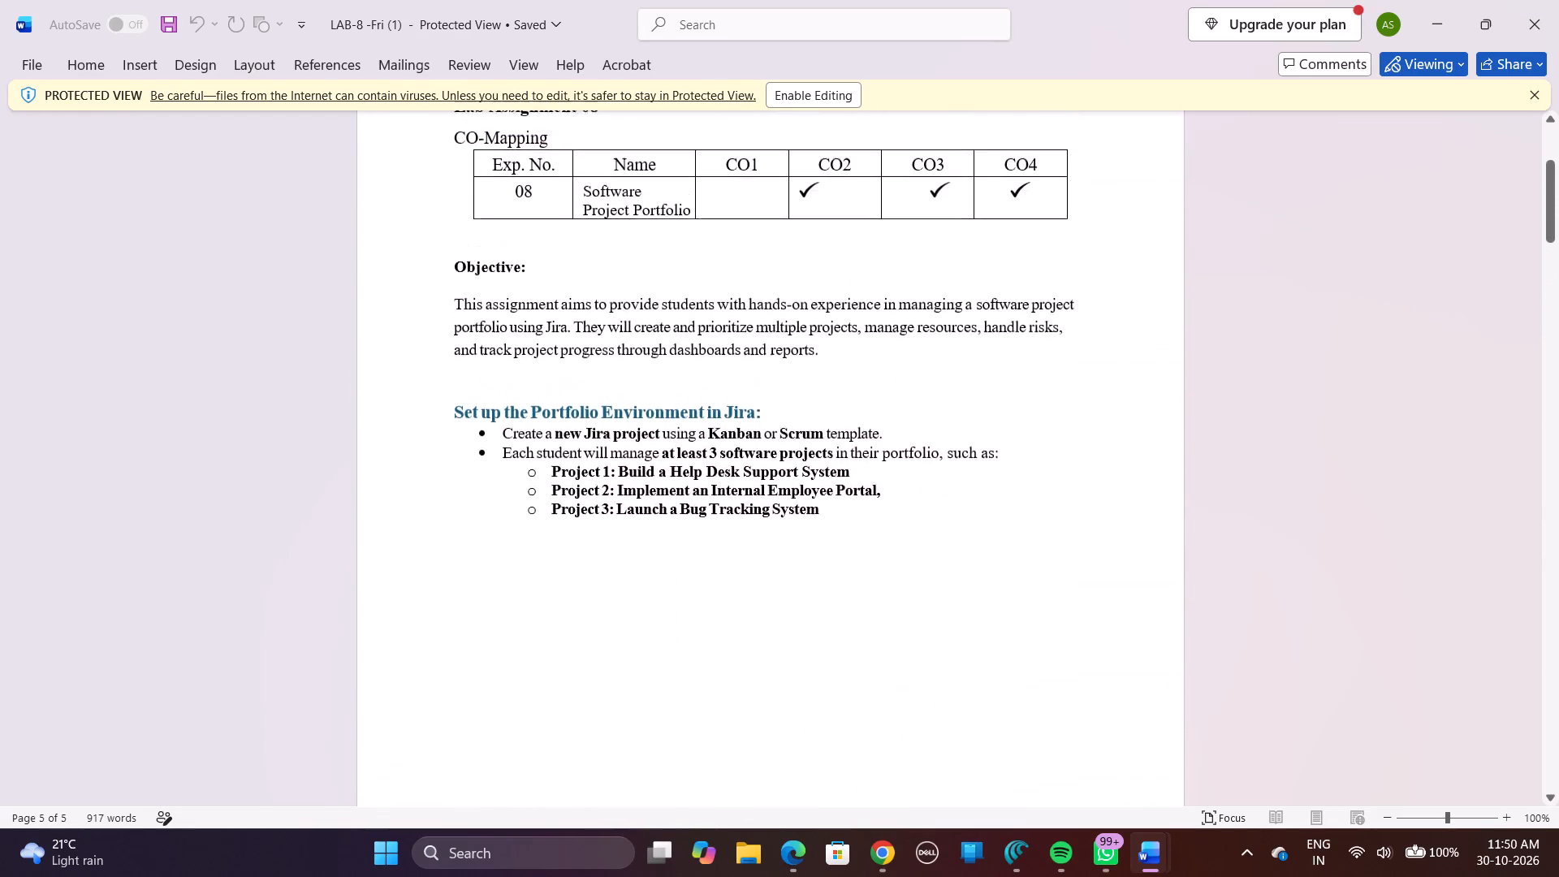
scroll(837, 545, up, 1)
scroll(467, 682, down, 1)
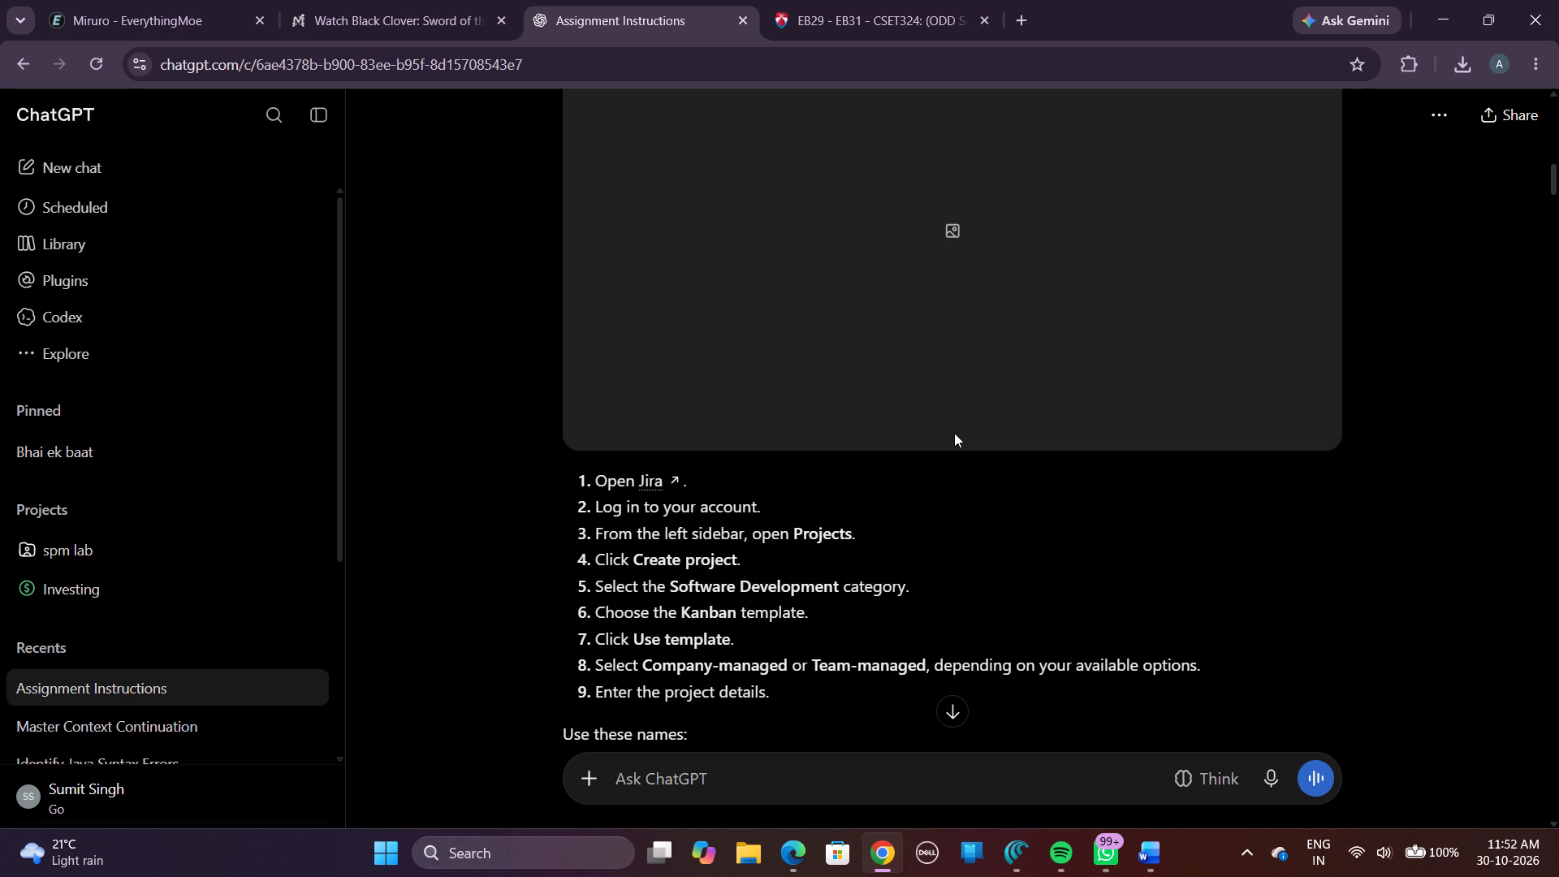
Read the reply's instructions on creating the three Jira projects and their epics, stories and tasks, up to Project 1.
scroll(954, 433, down, 2)
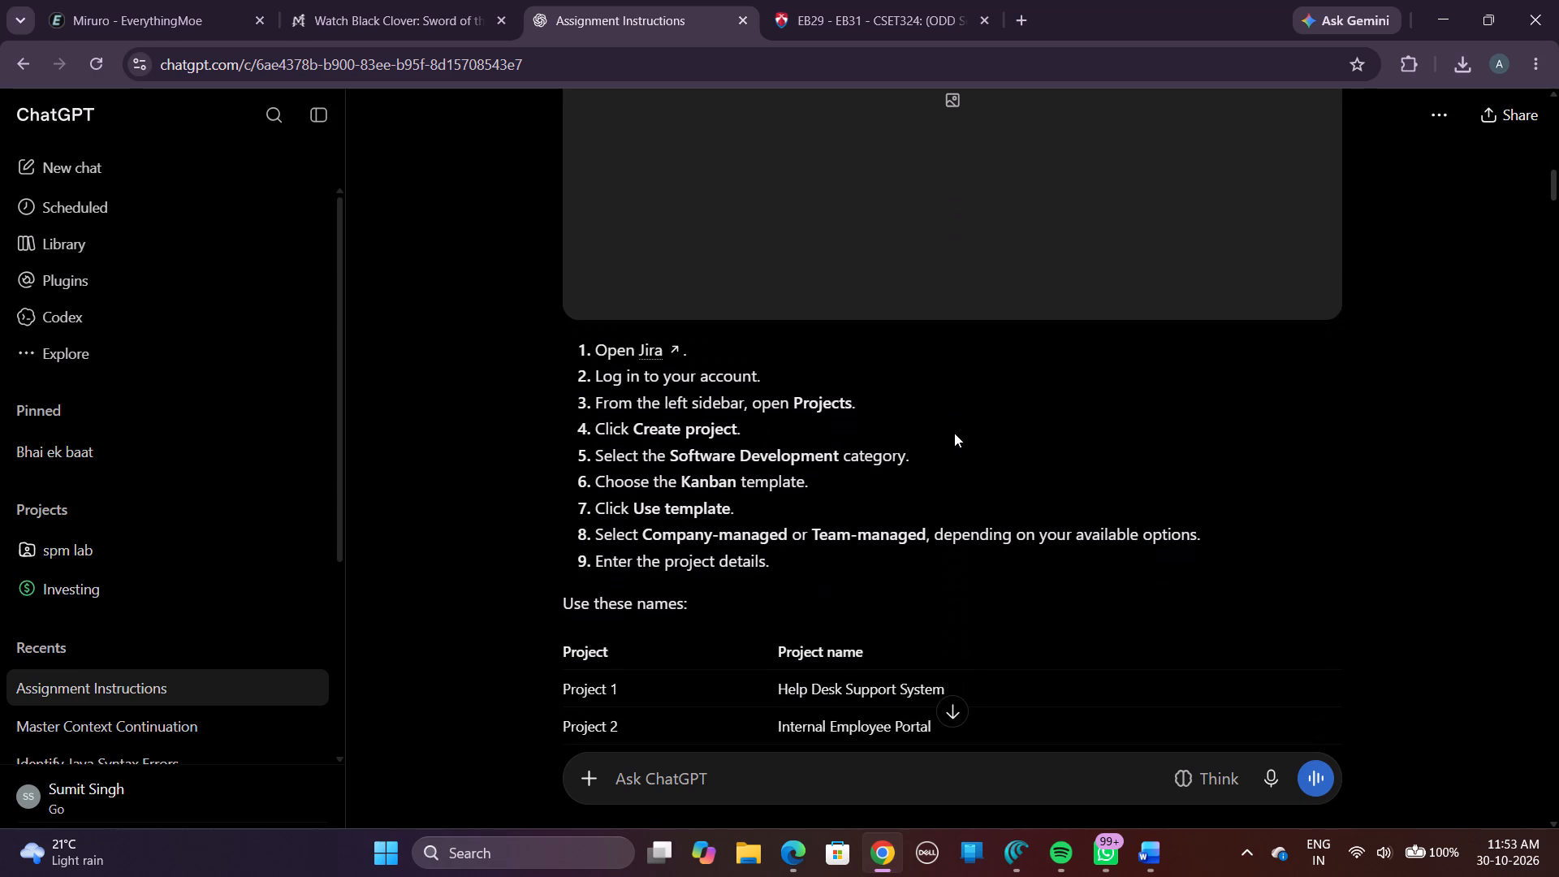
scroll(954, 433, down, 2)
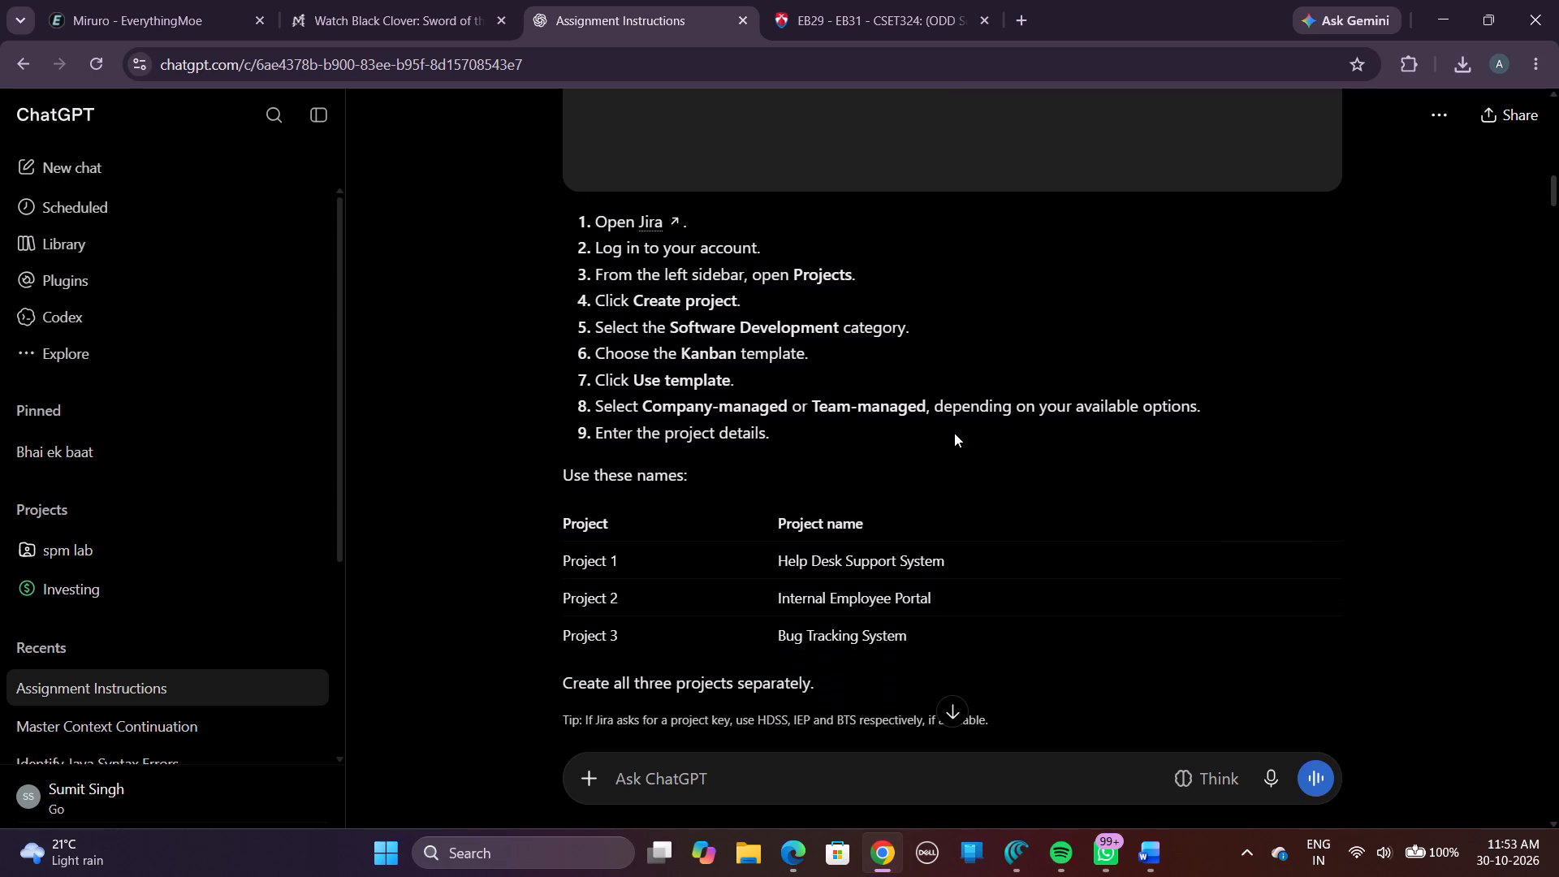
scroll(954, 433, down, 2)
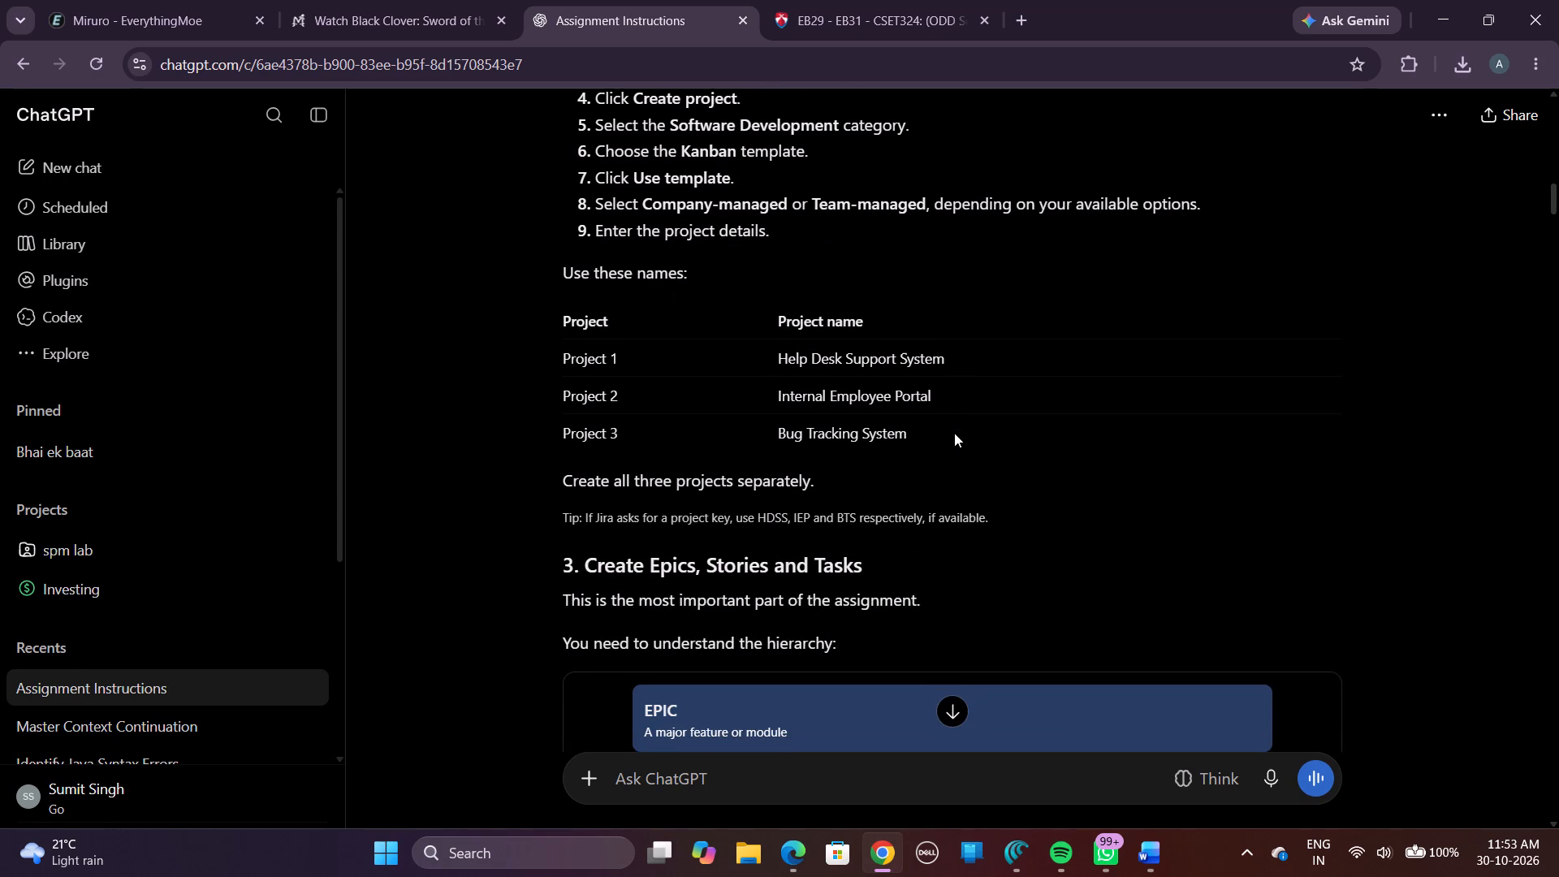
scroll(954, 433, up, 1)
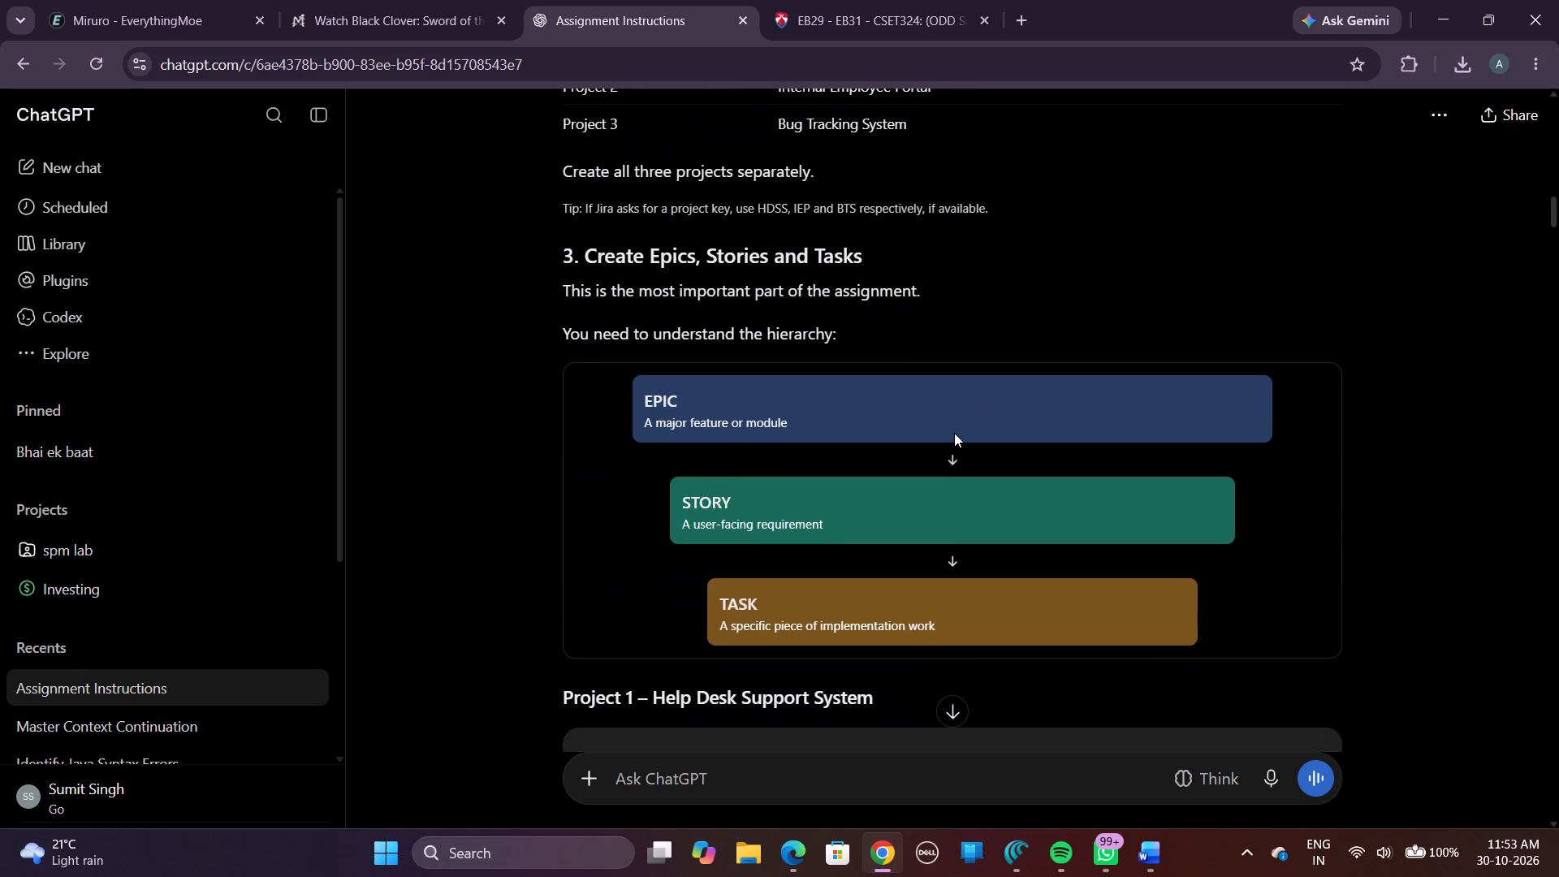
scroll(954, 433, up, 1)
scroll(954, 433, down, 4)
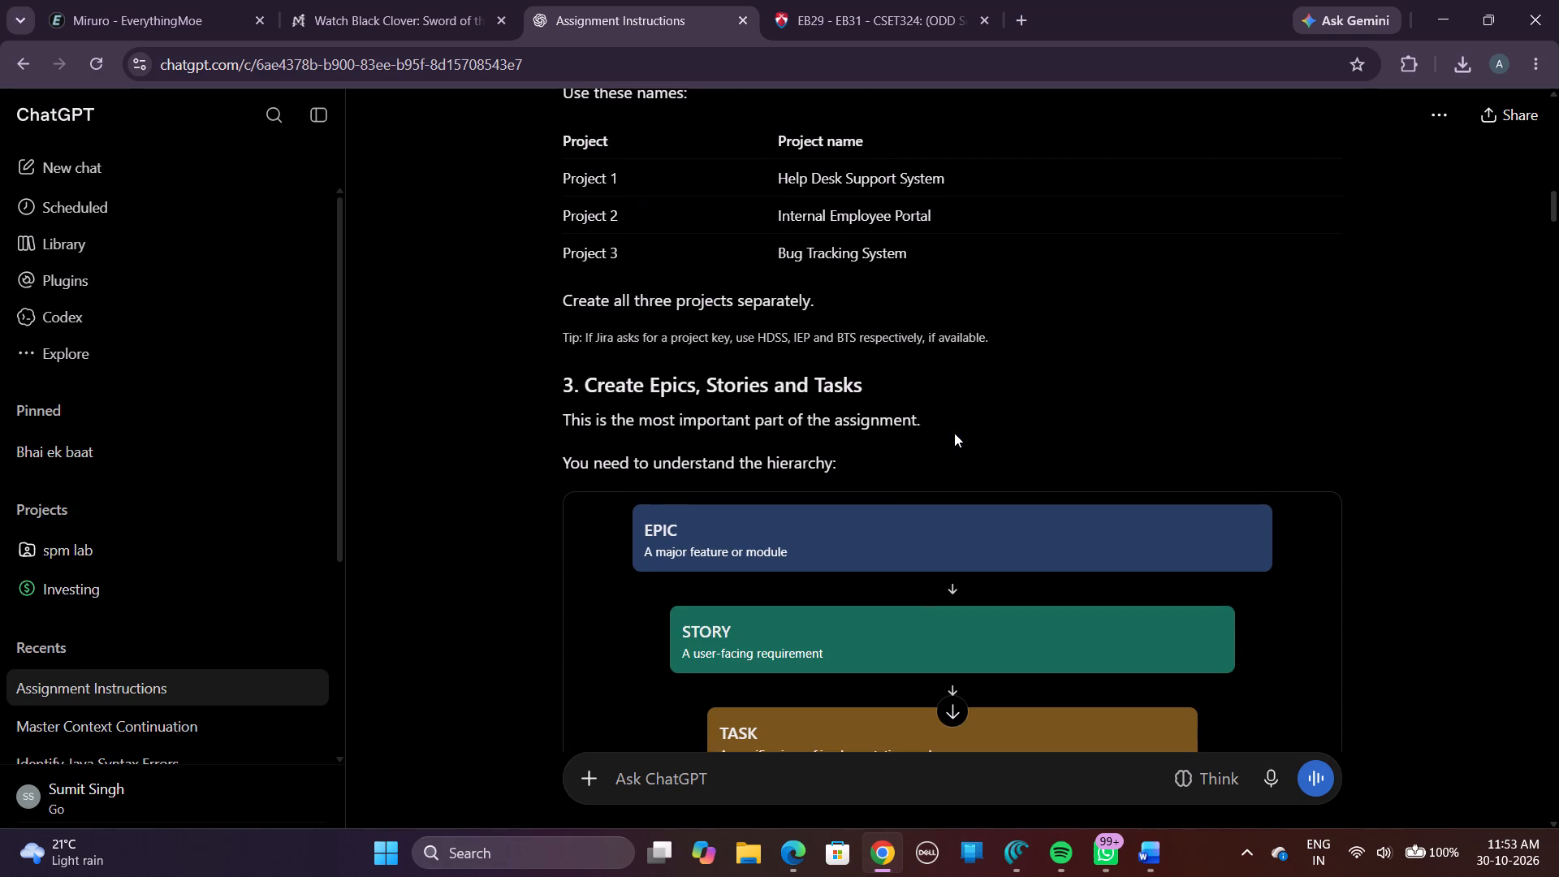
scroll(954, 433, down, 5)
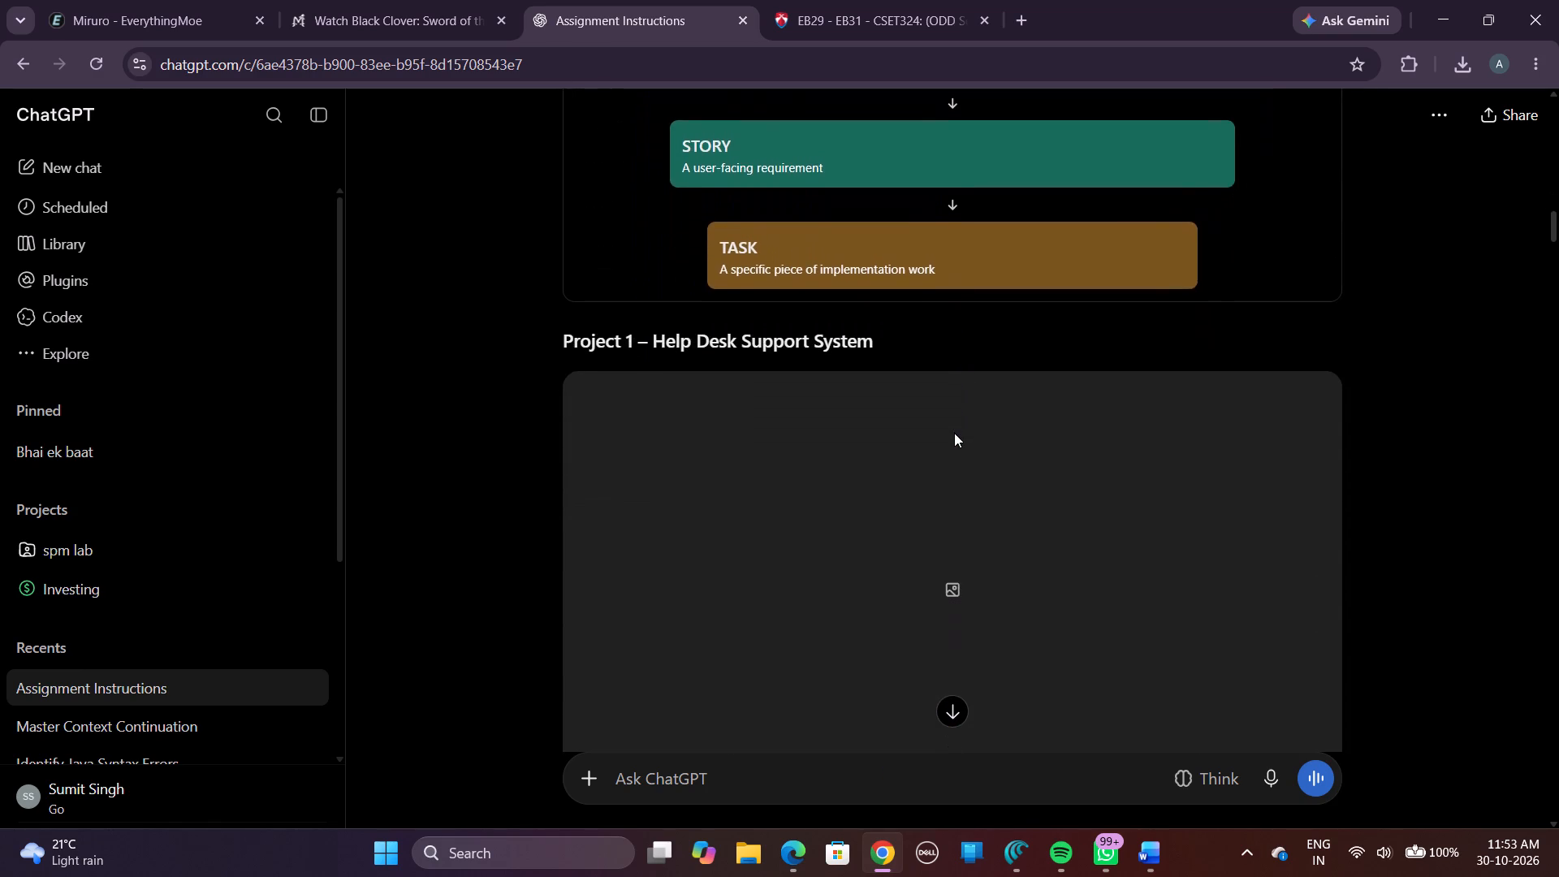
scroll(954, 433, down, 2)
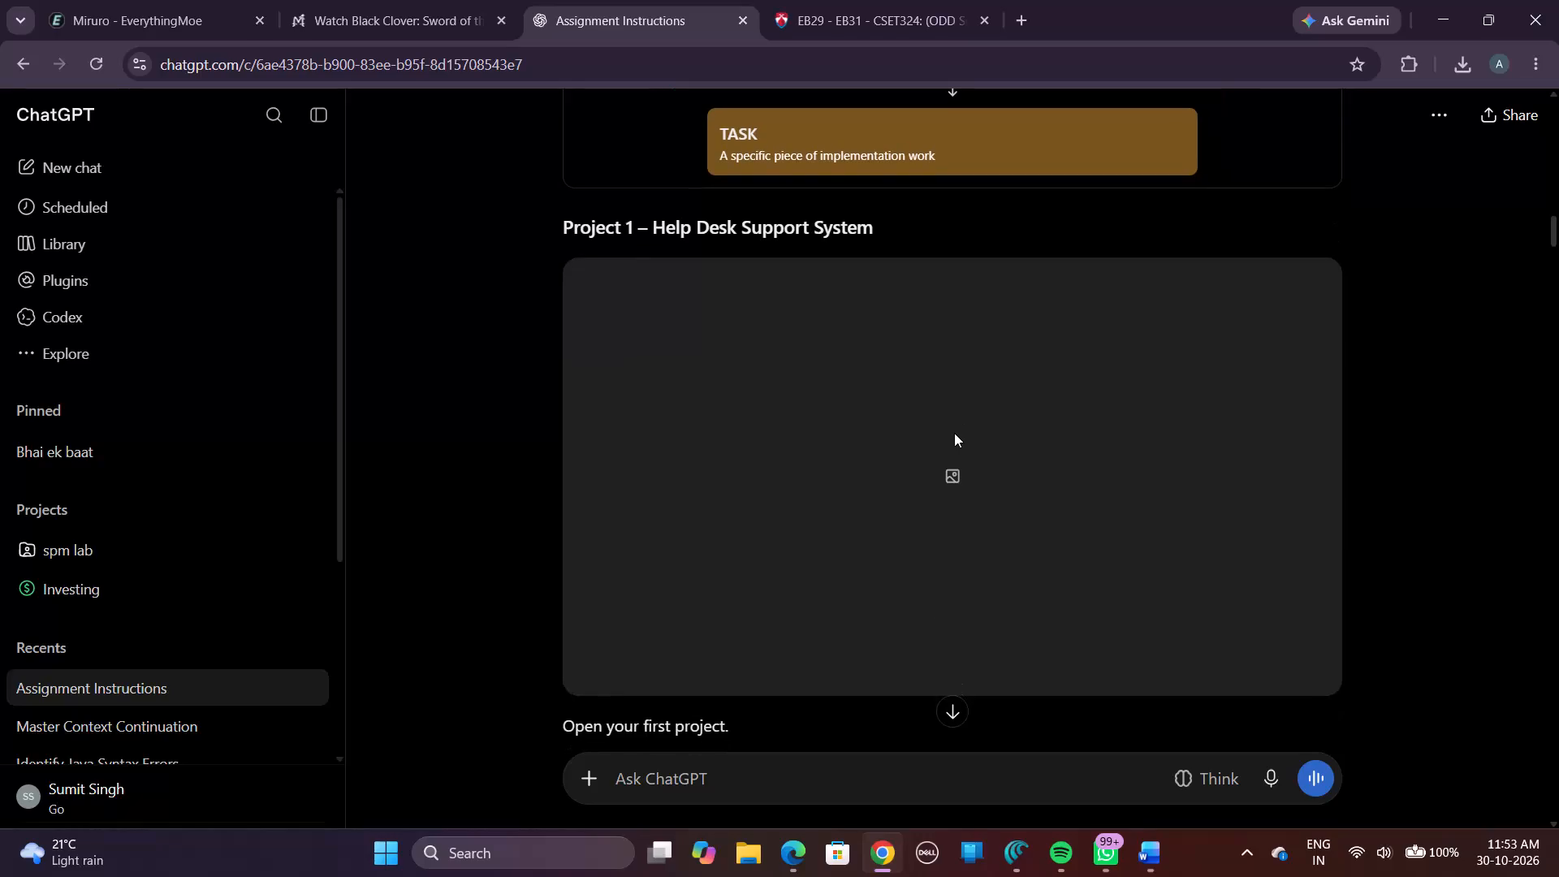
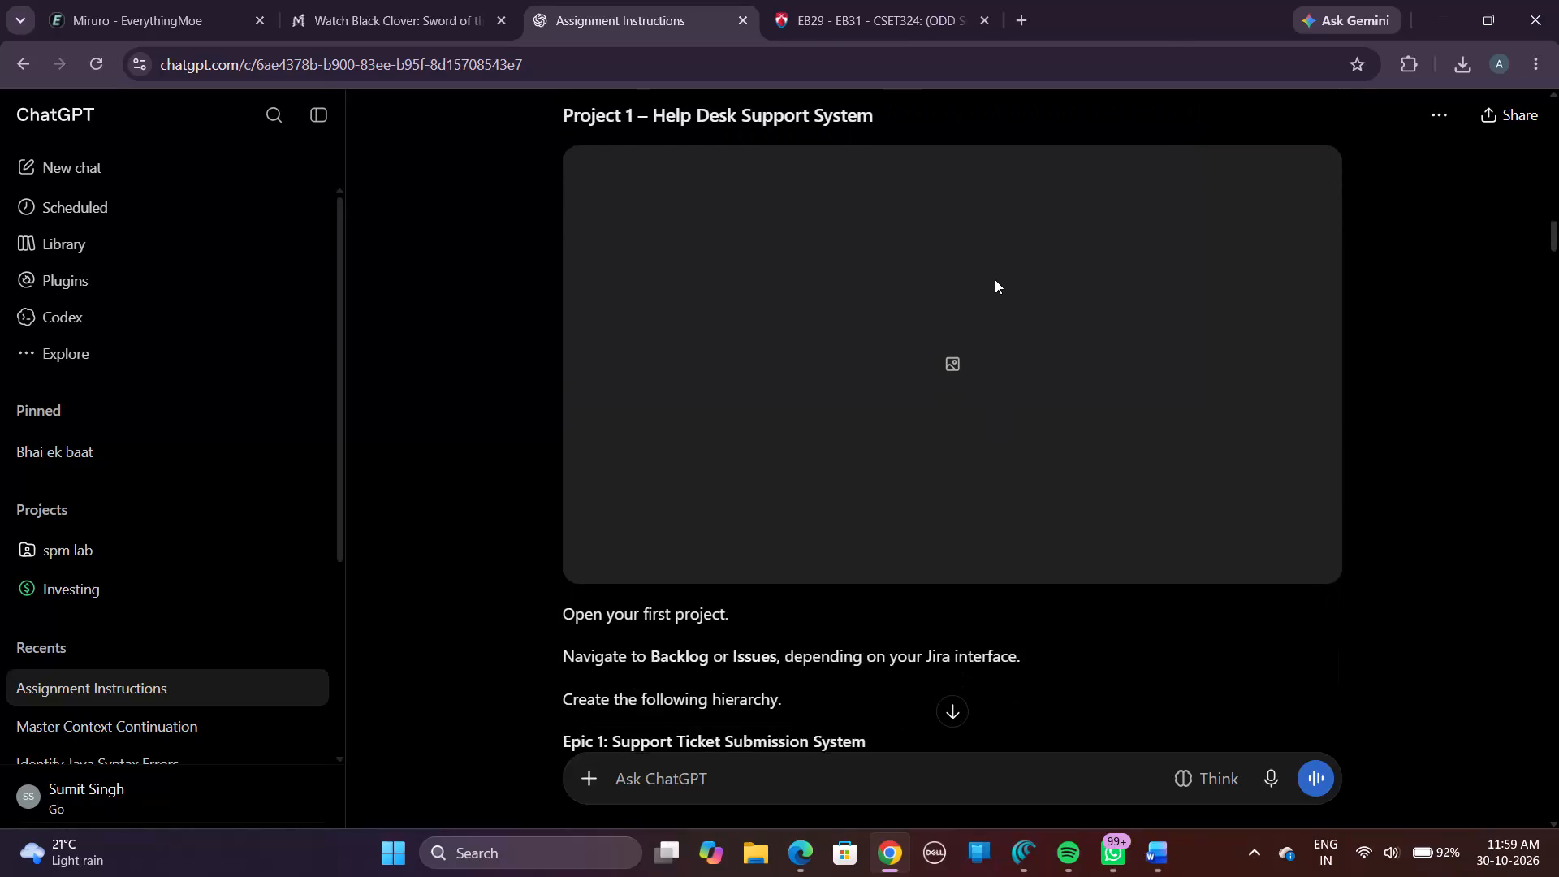
scroll(995, 279, down, 1)
scroll(995, 279, up, 4)
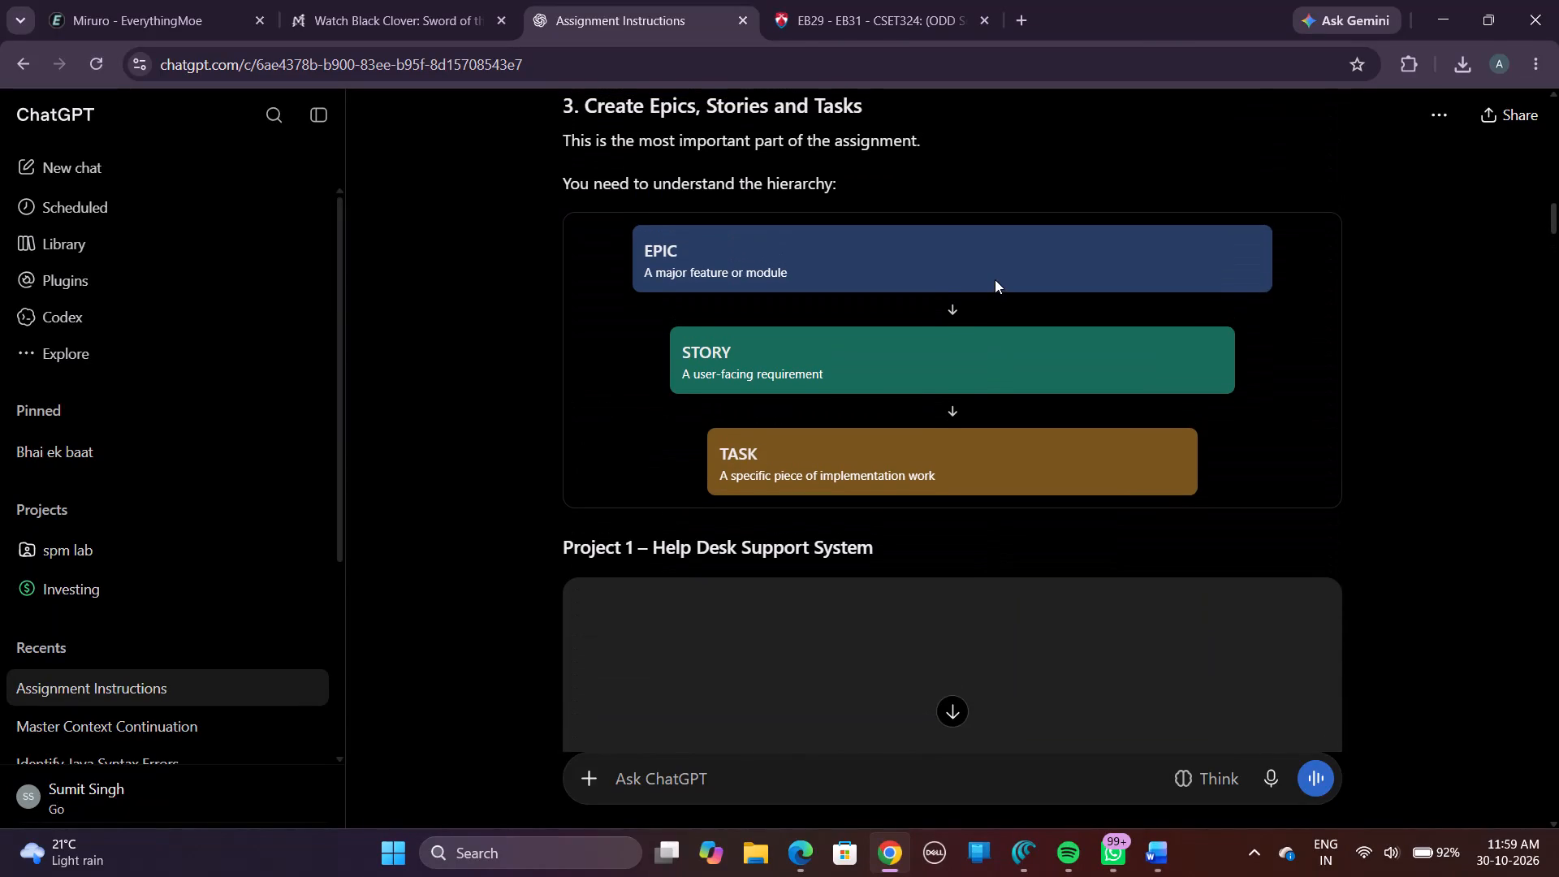
scroll(995, 279, up, 1)
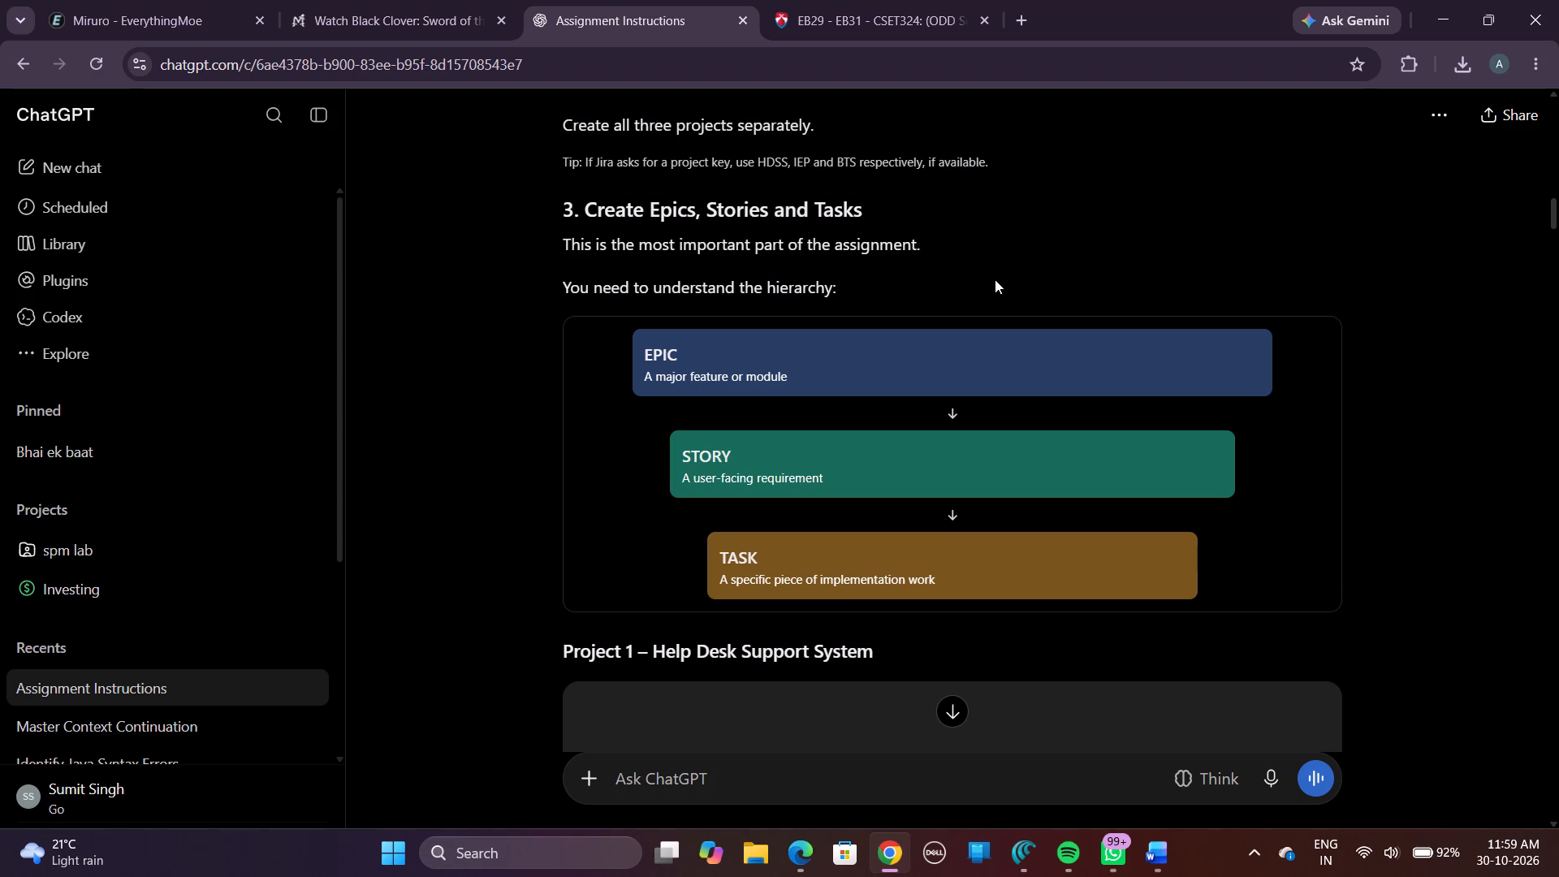
scroll(995, 279, down, 2)
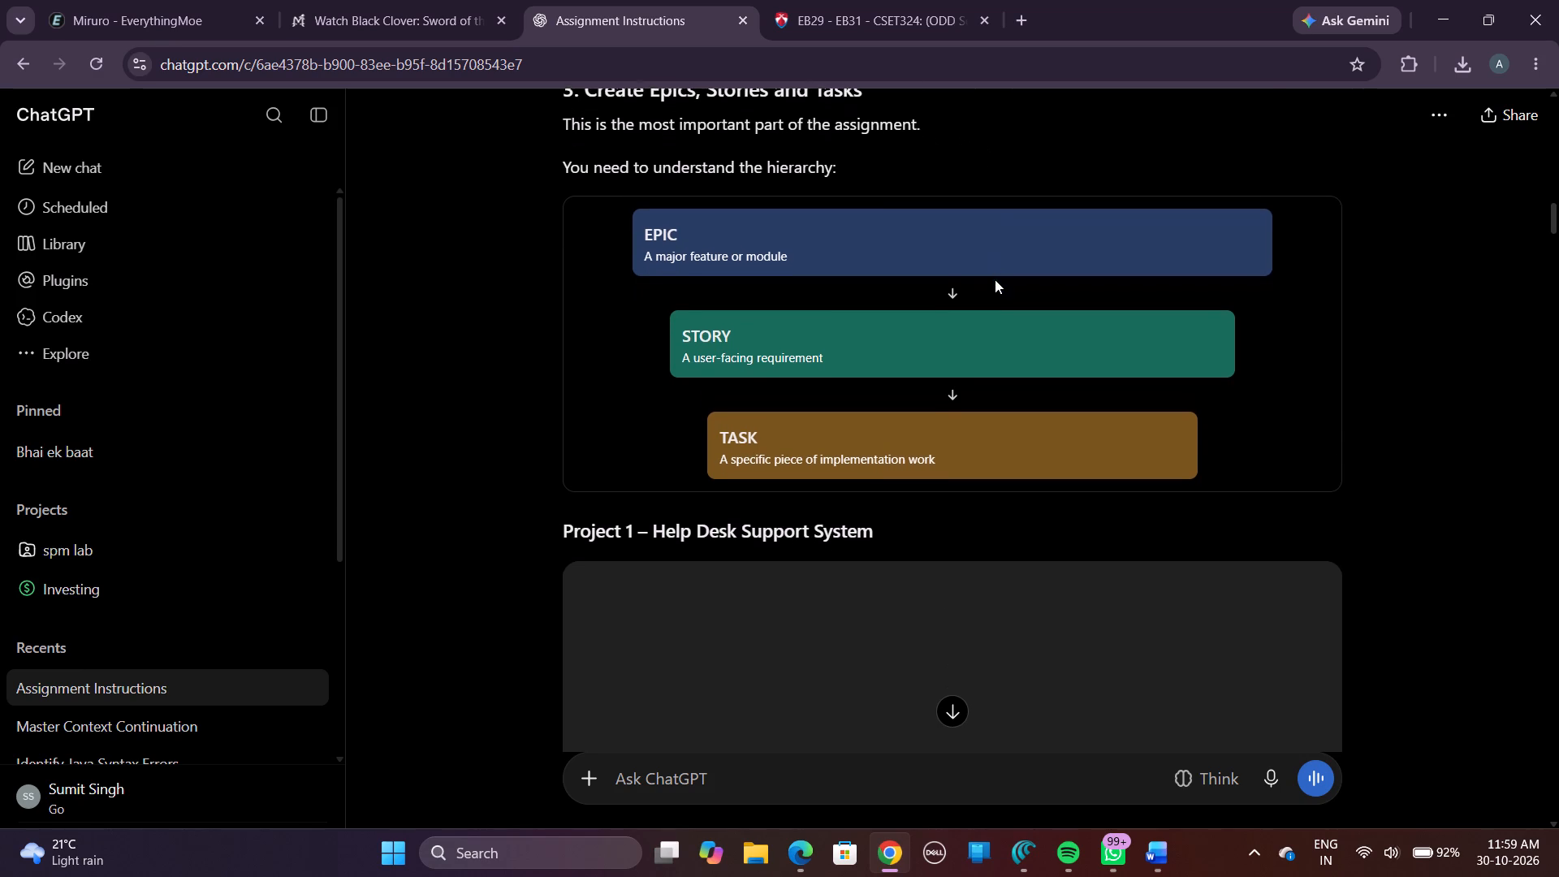
scroll(995, 279, down, 3)
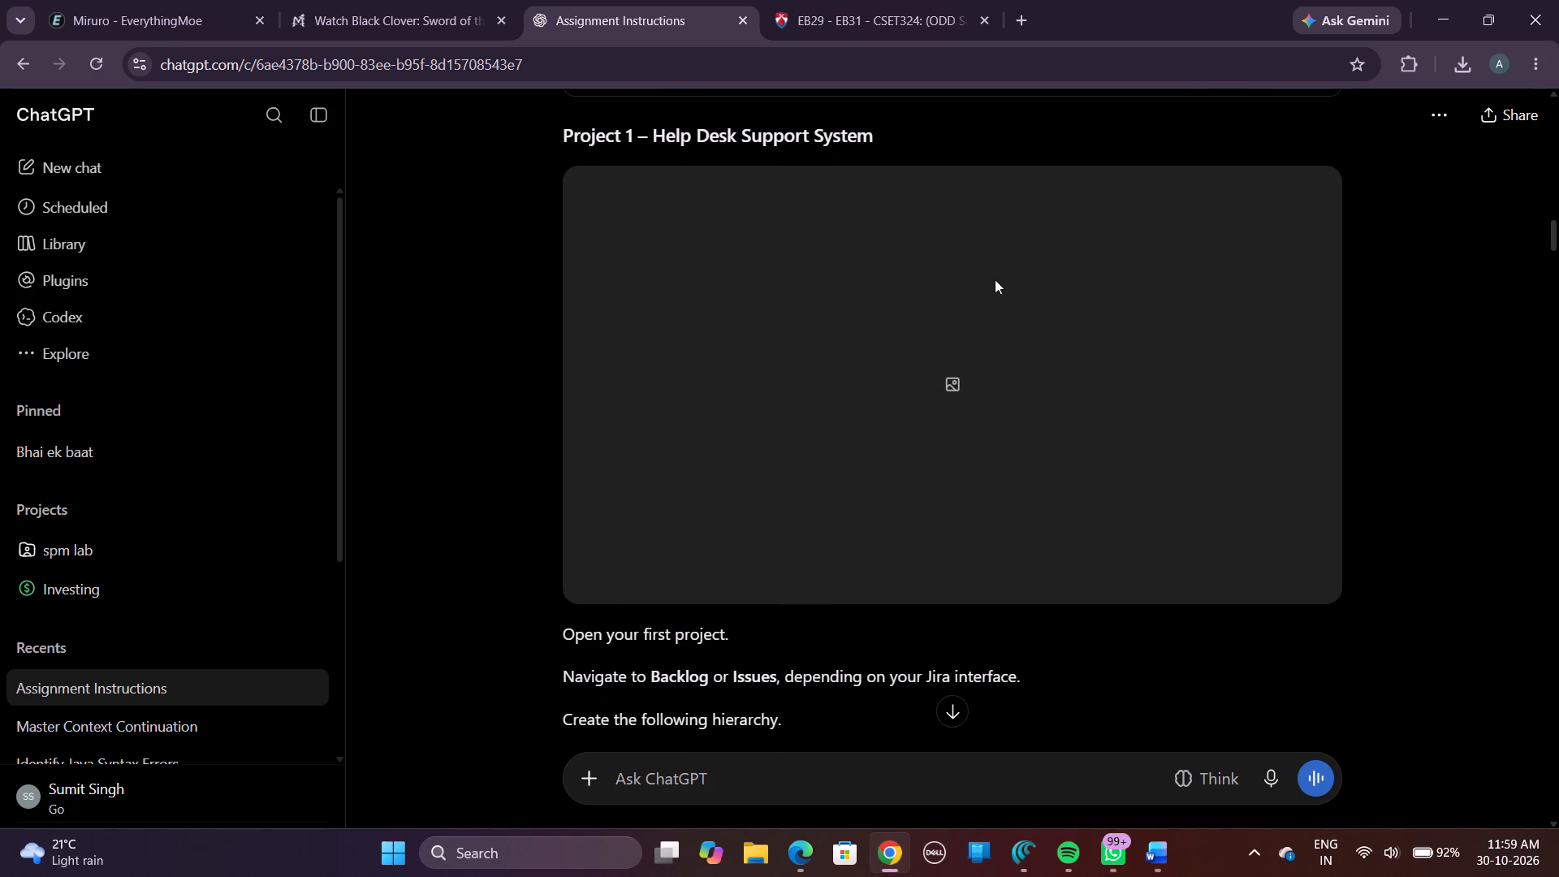
scroll(995, 279, down, 6)
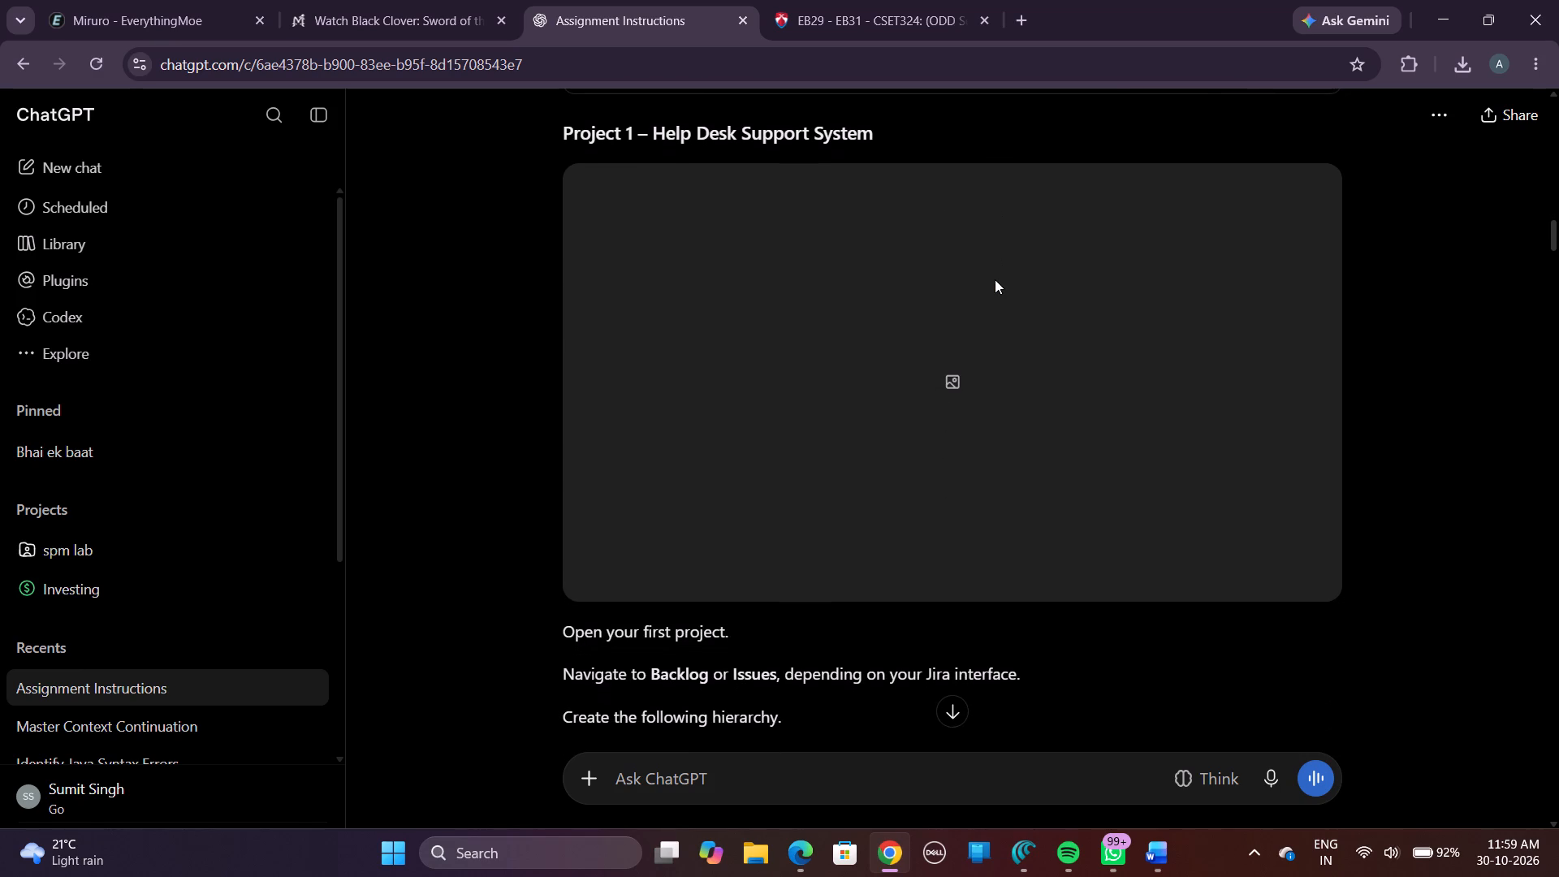
scroll(995, 279, down, 2)
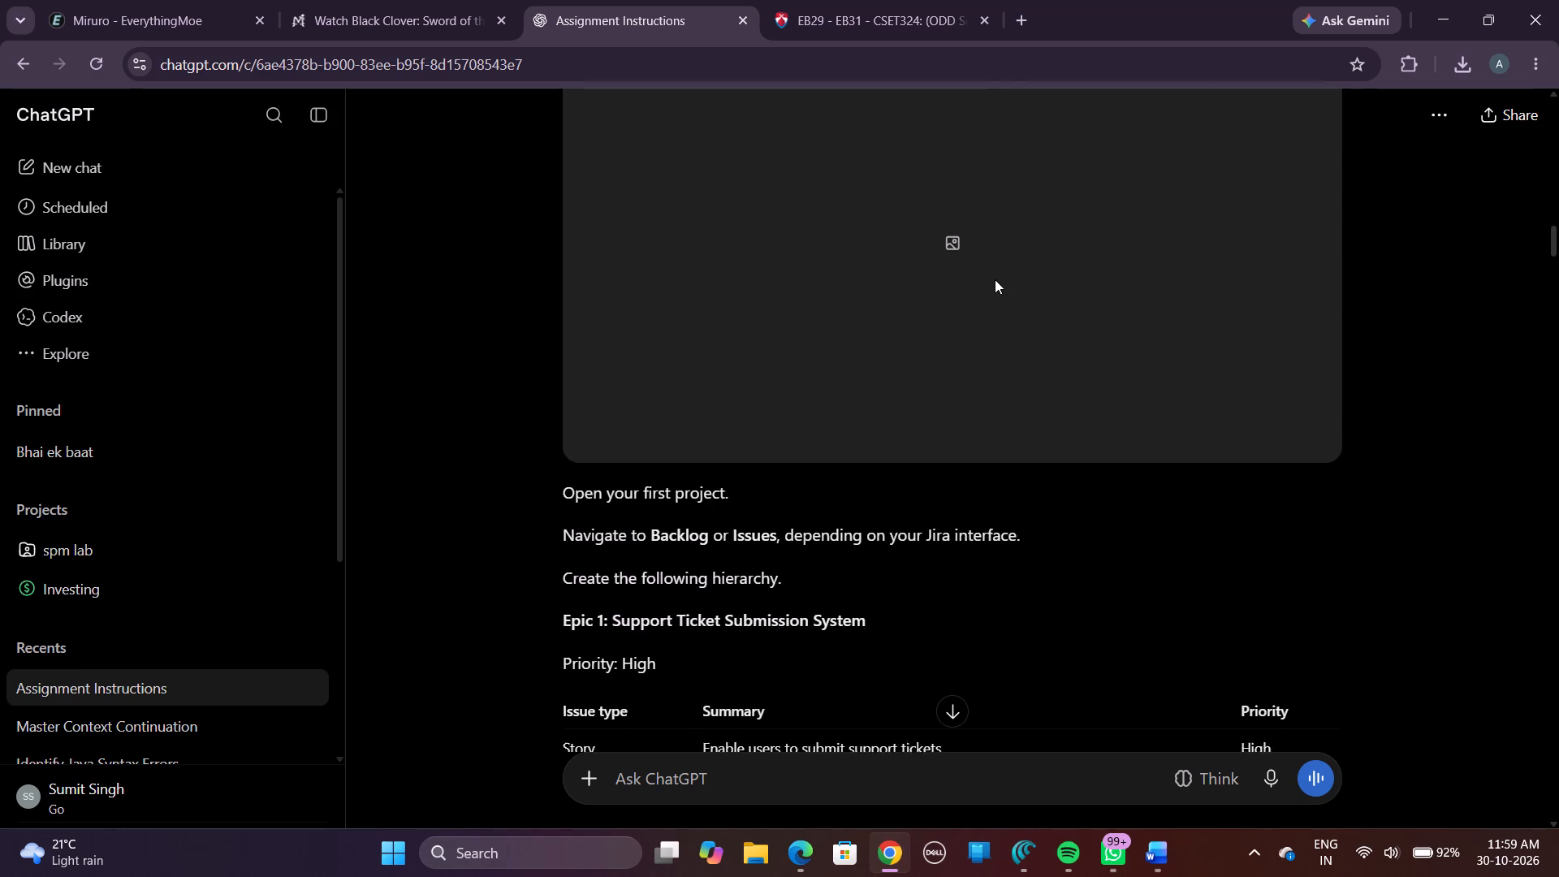
scroll(995, 279, down, 2)
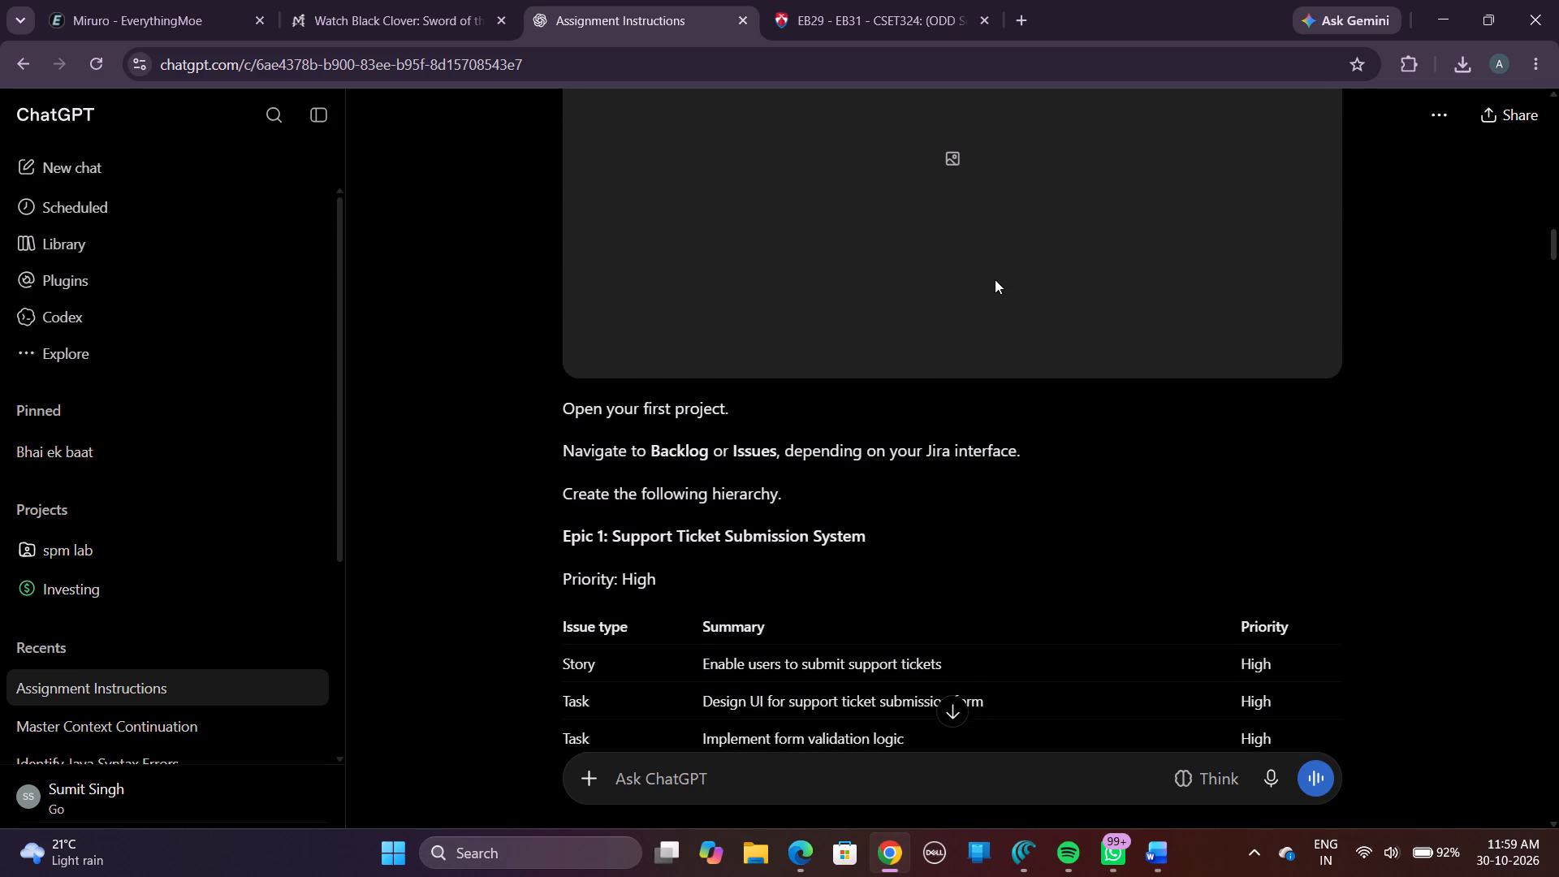
scroll(995, 279, down, 4)
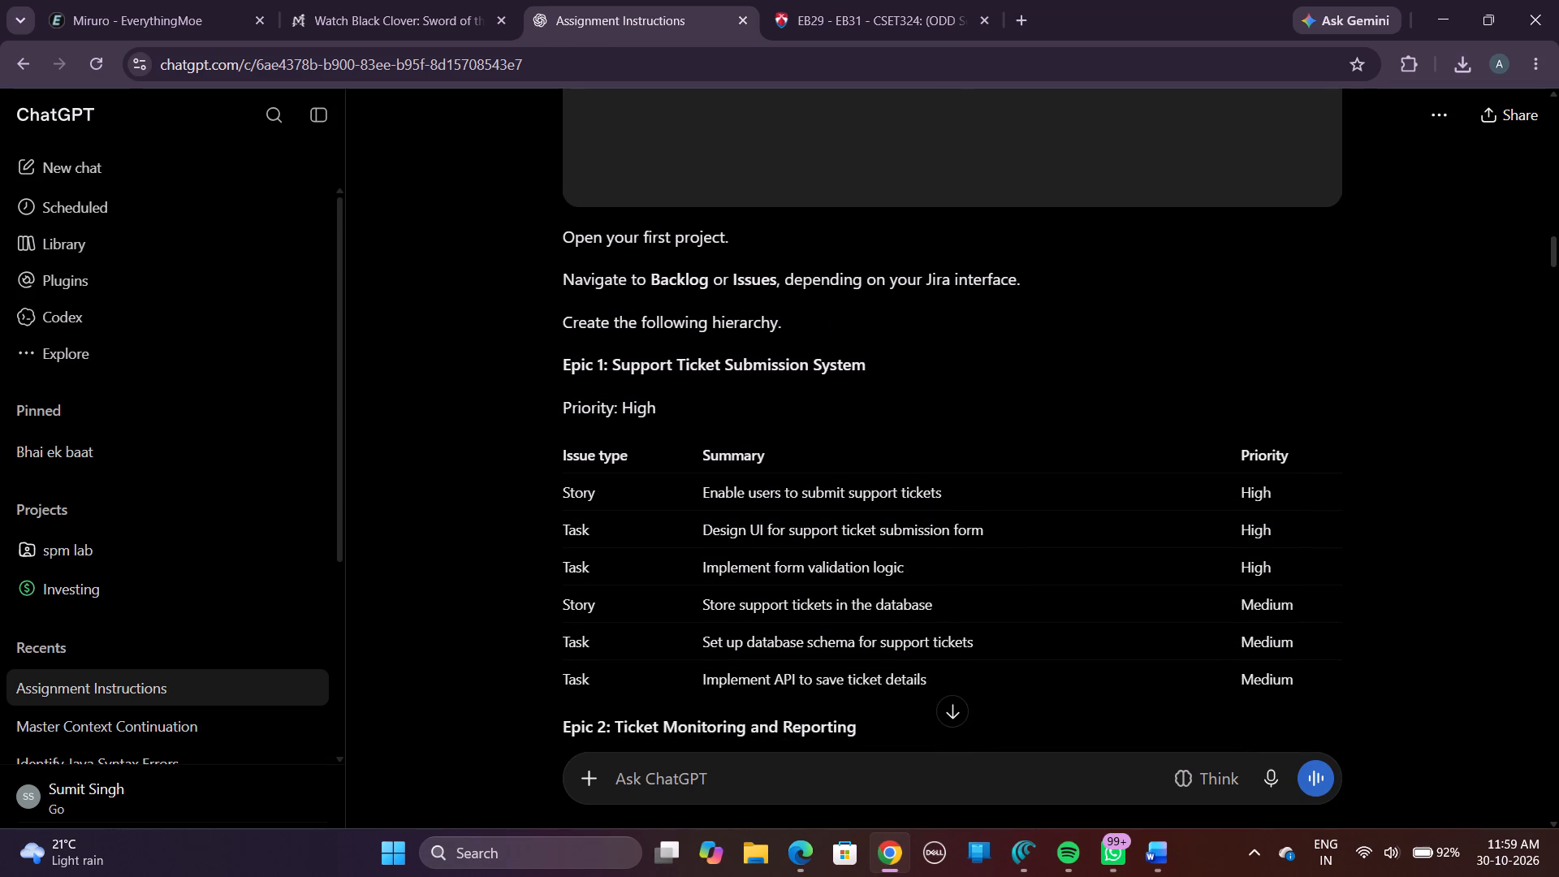
scroll(995, 279, down, 1)
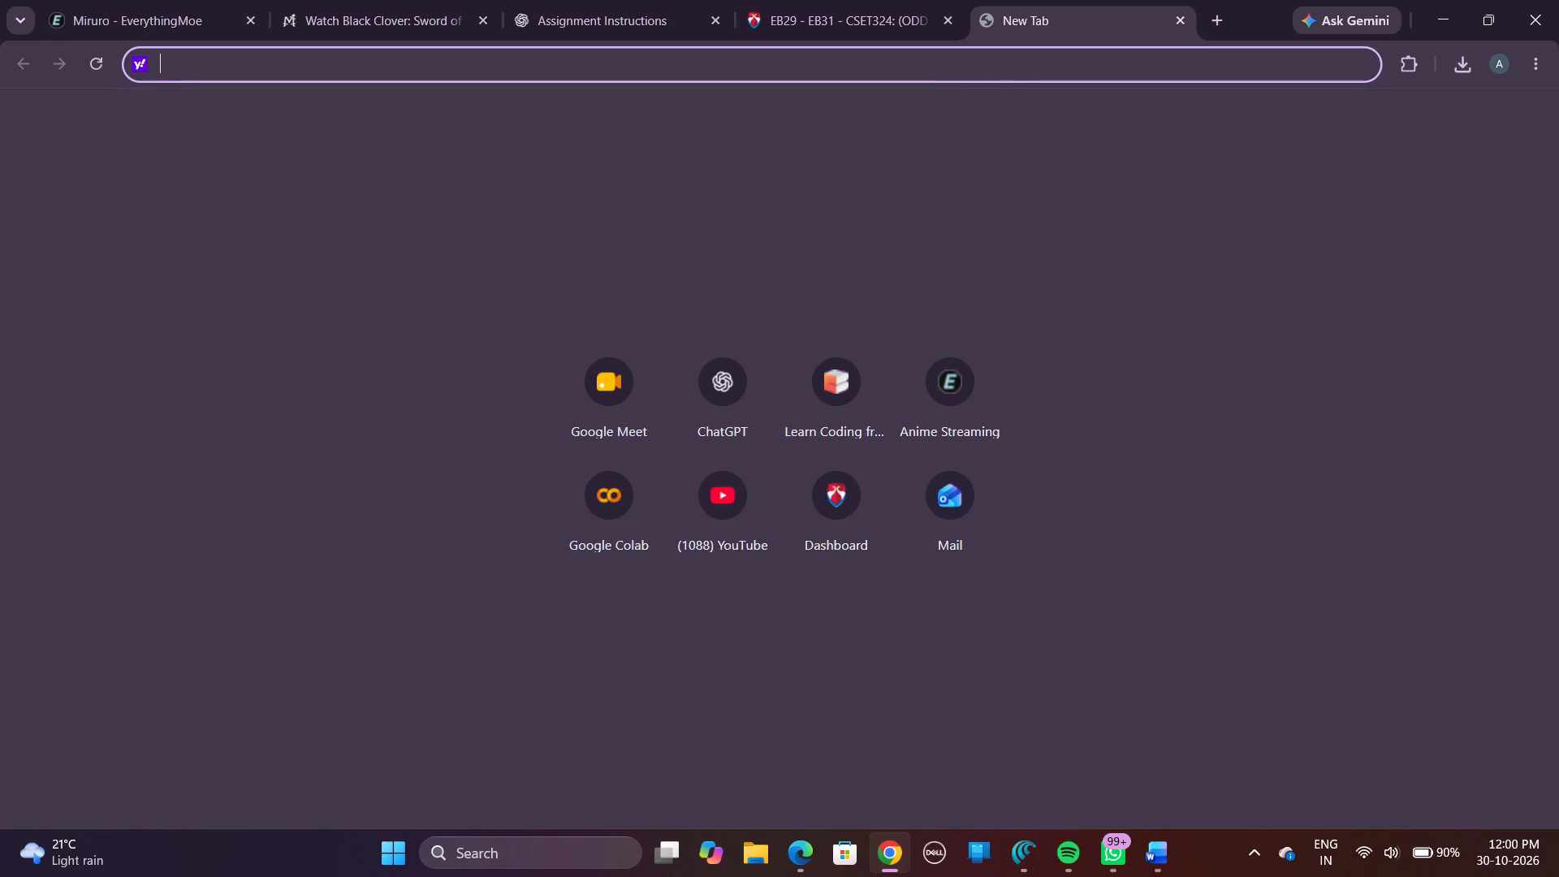
click(991, 69)
text(jira)
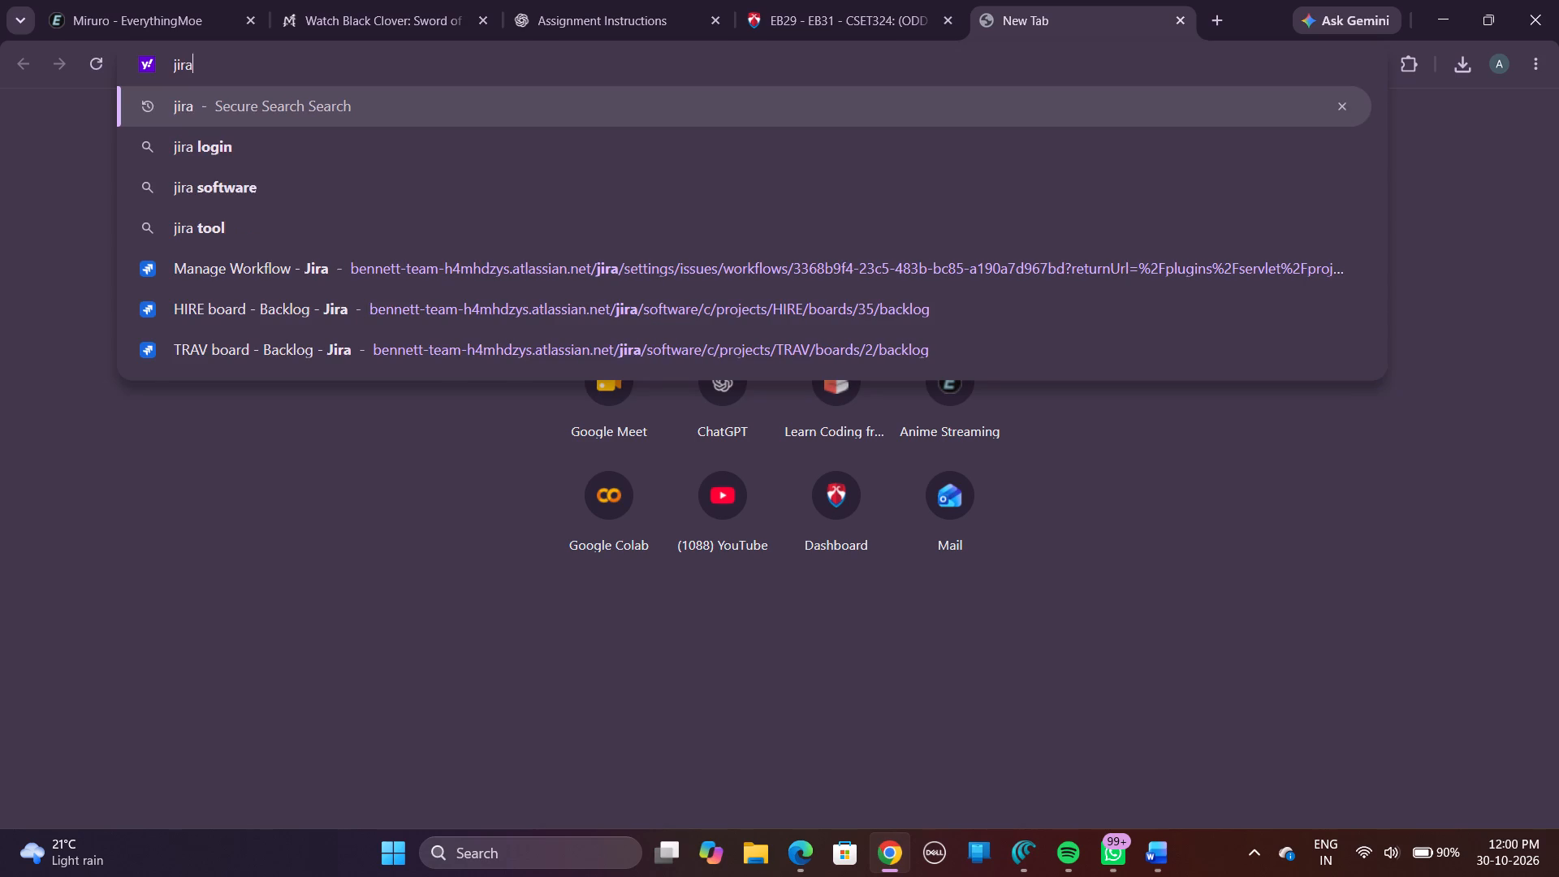
key(Return)
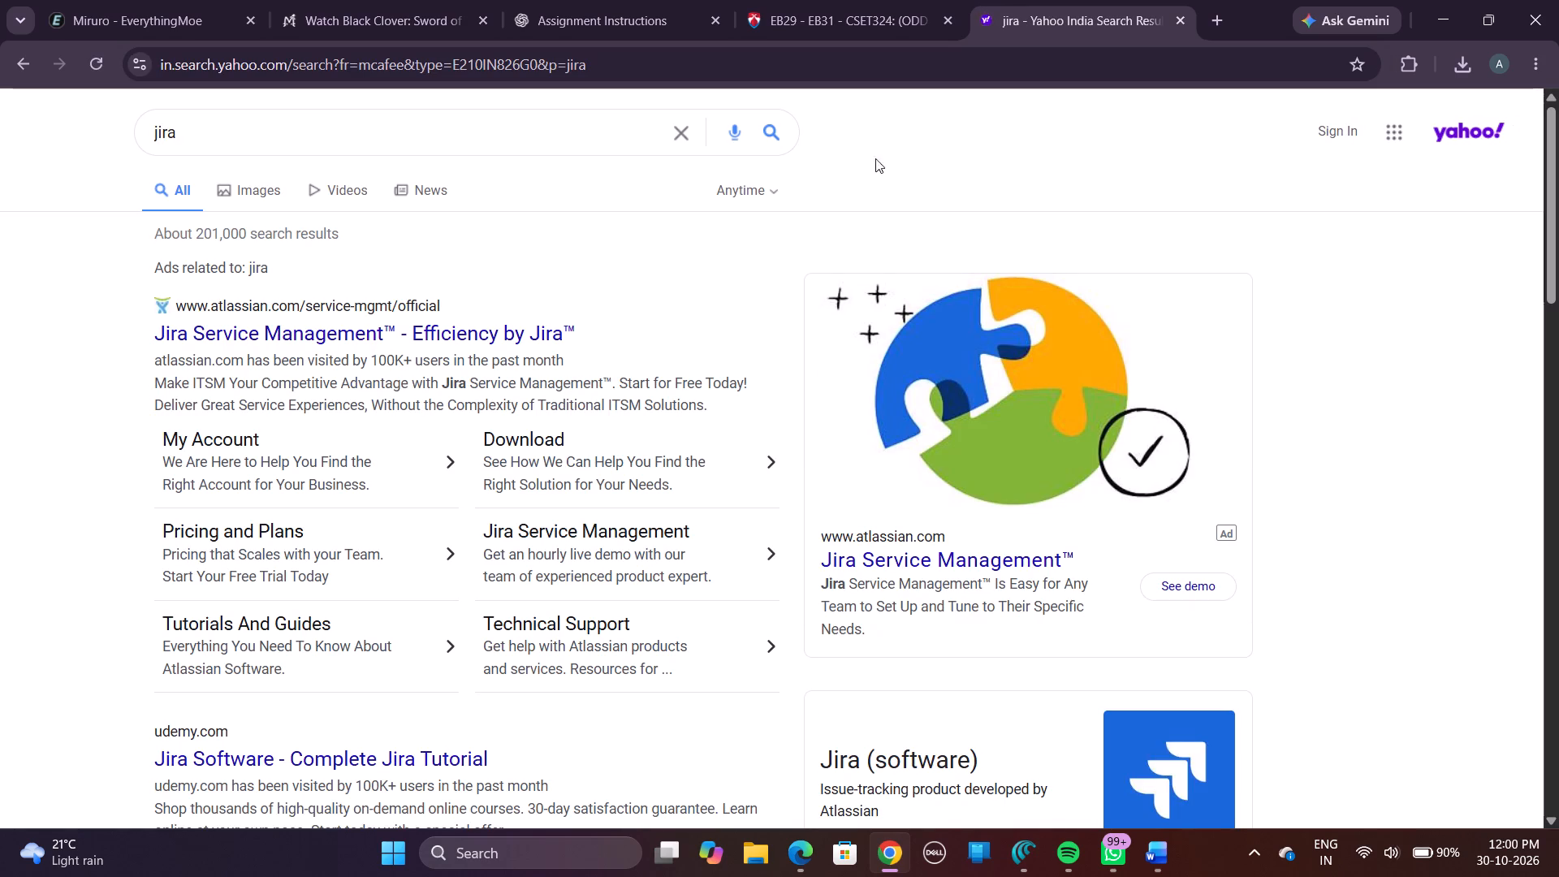
Open the sponsored Jira Service Management search result and look through its product page.
click(520, 322)
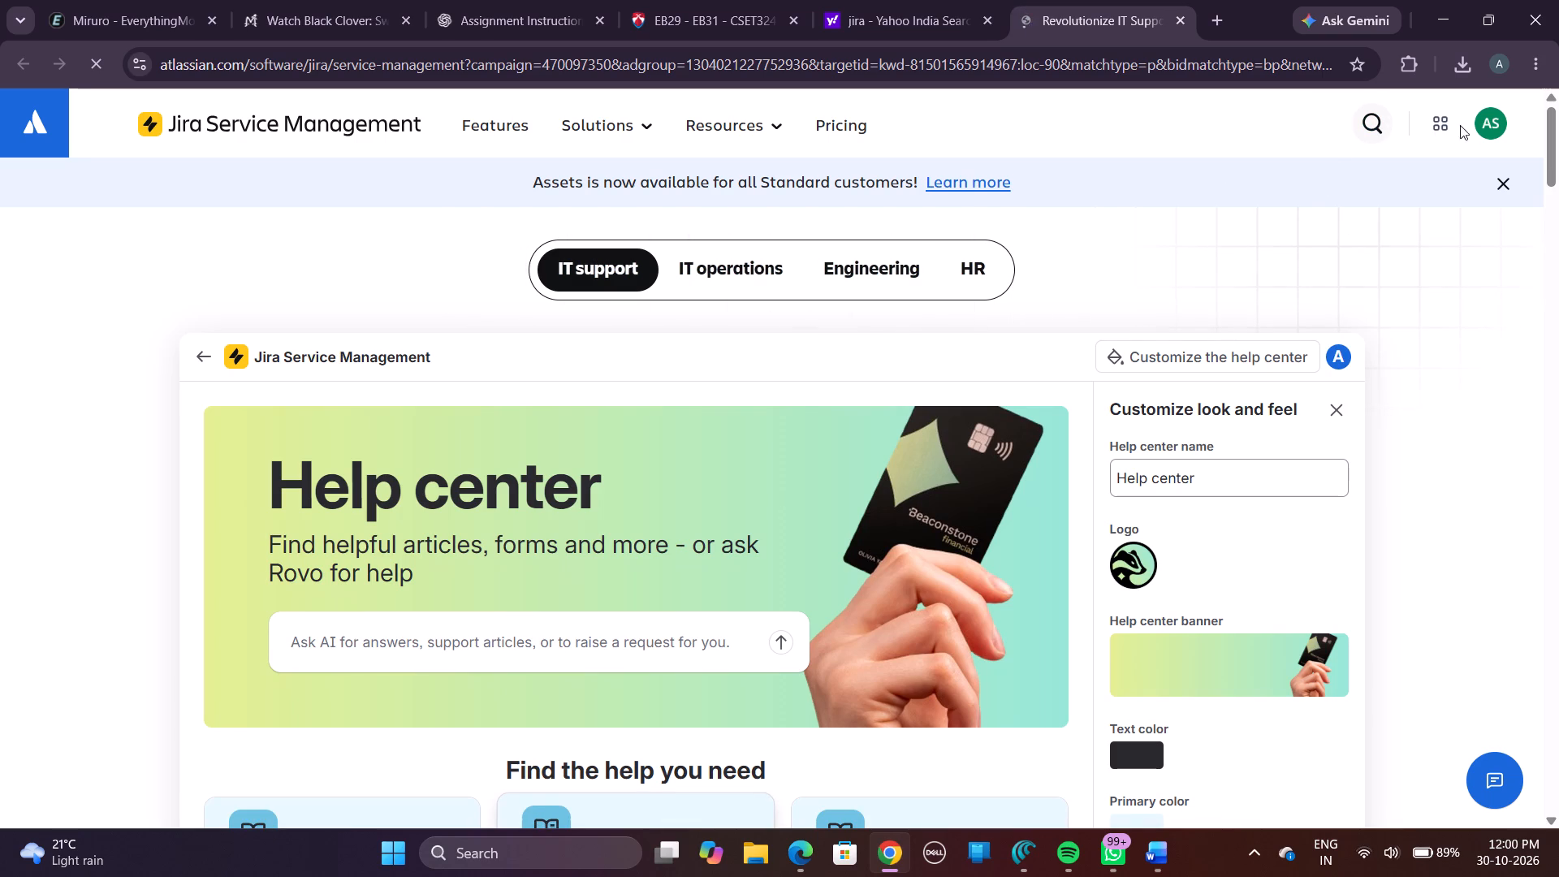
scroll(859, 281, down, 2)
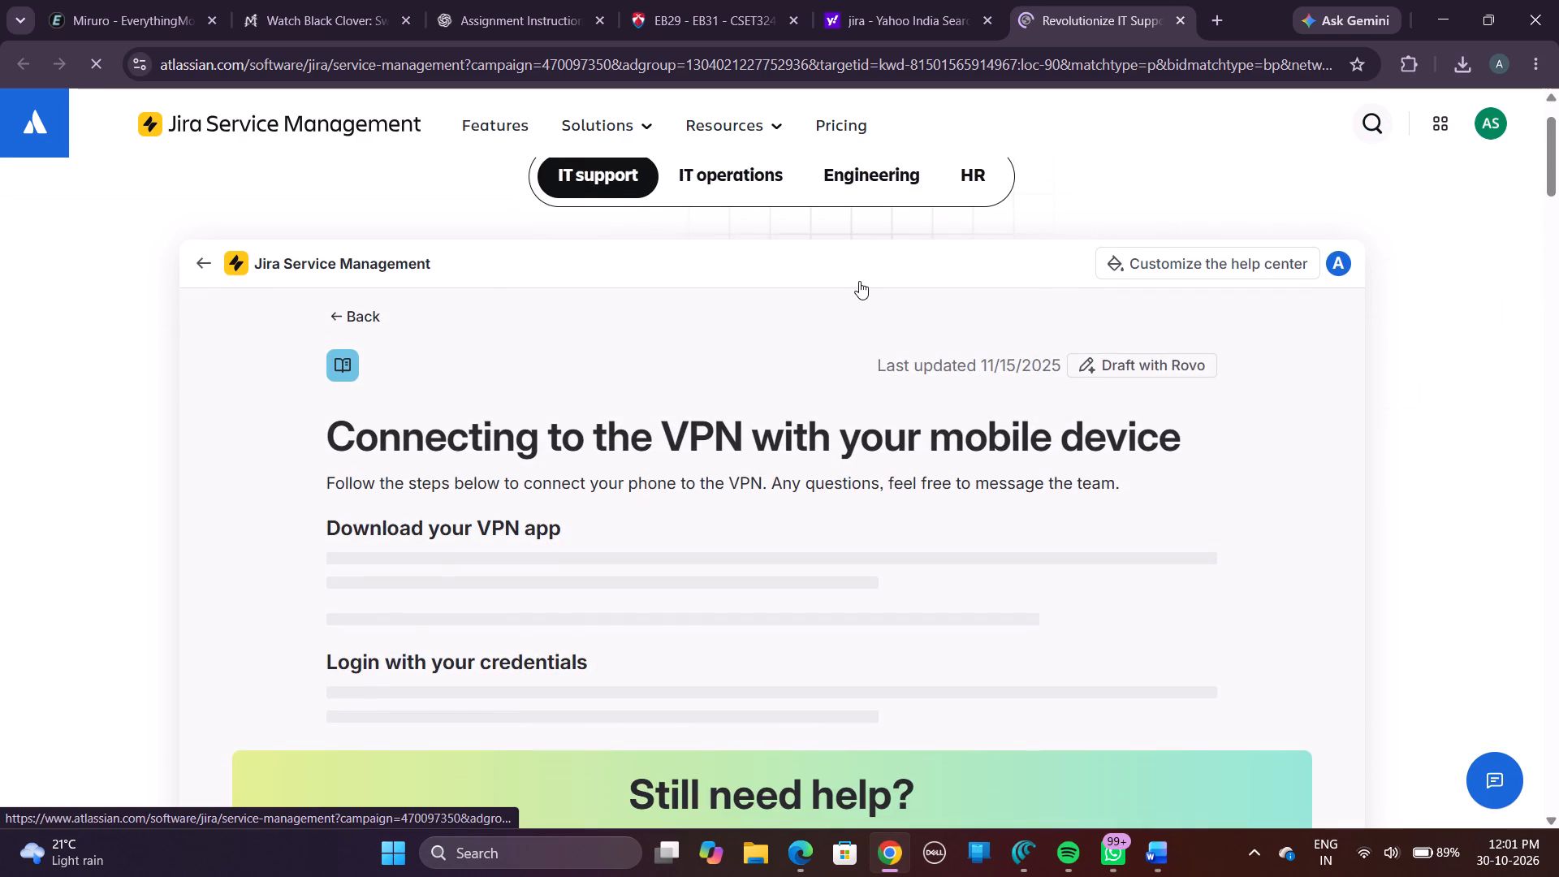
scroll(859, 281, down, 6)
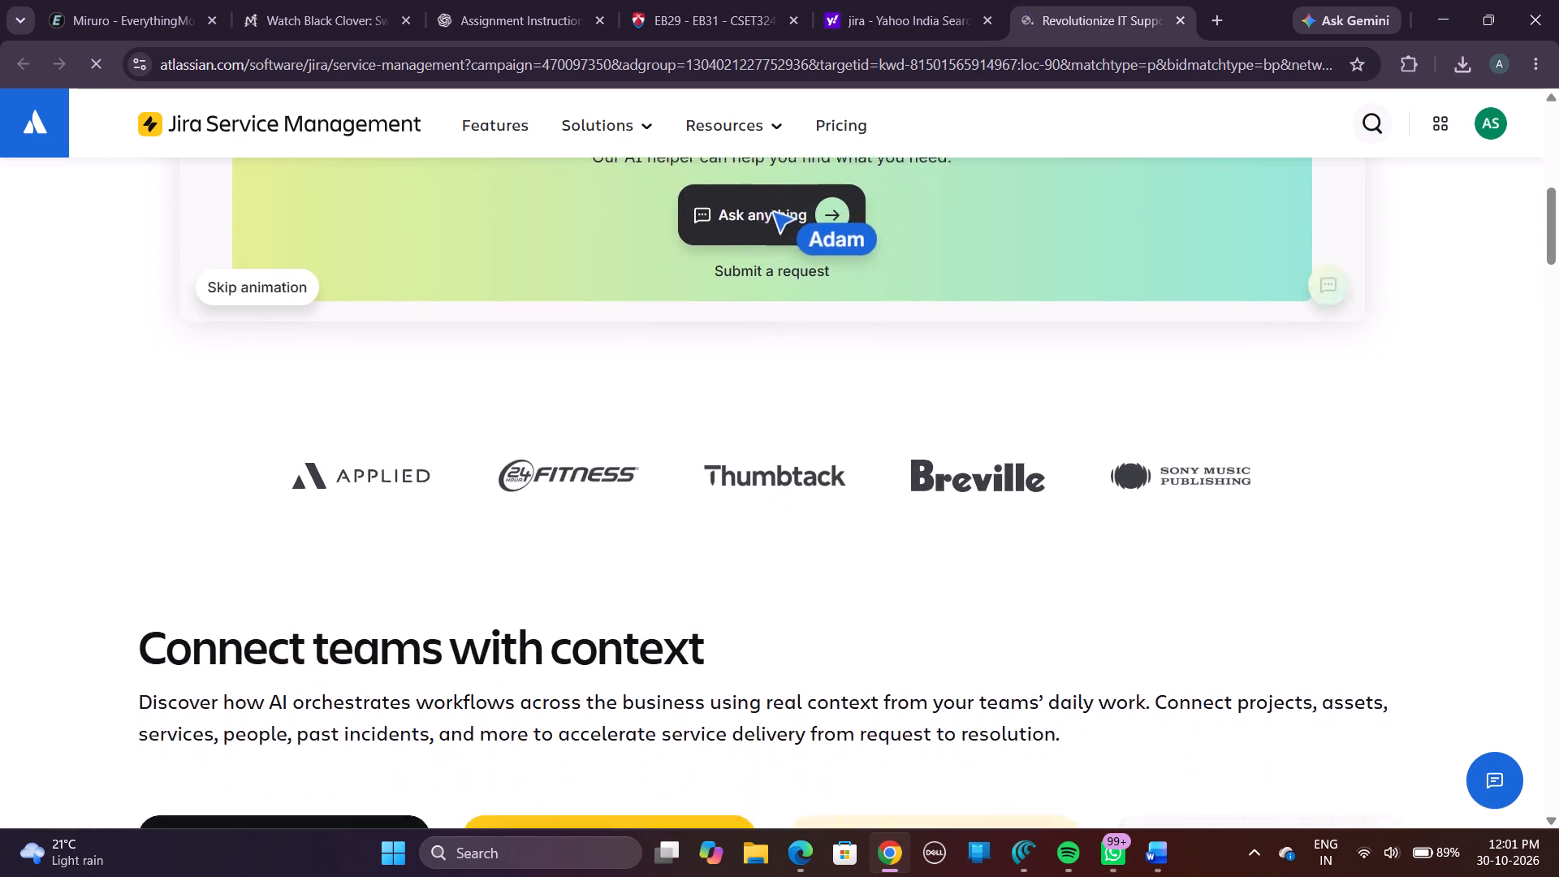
scroll(859, 281, up, 4)
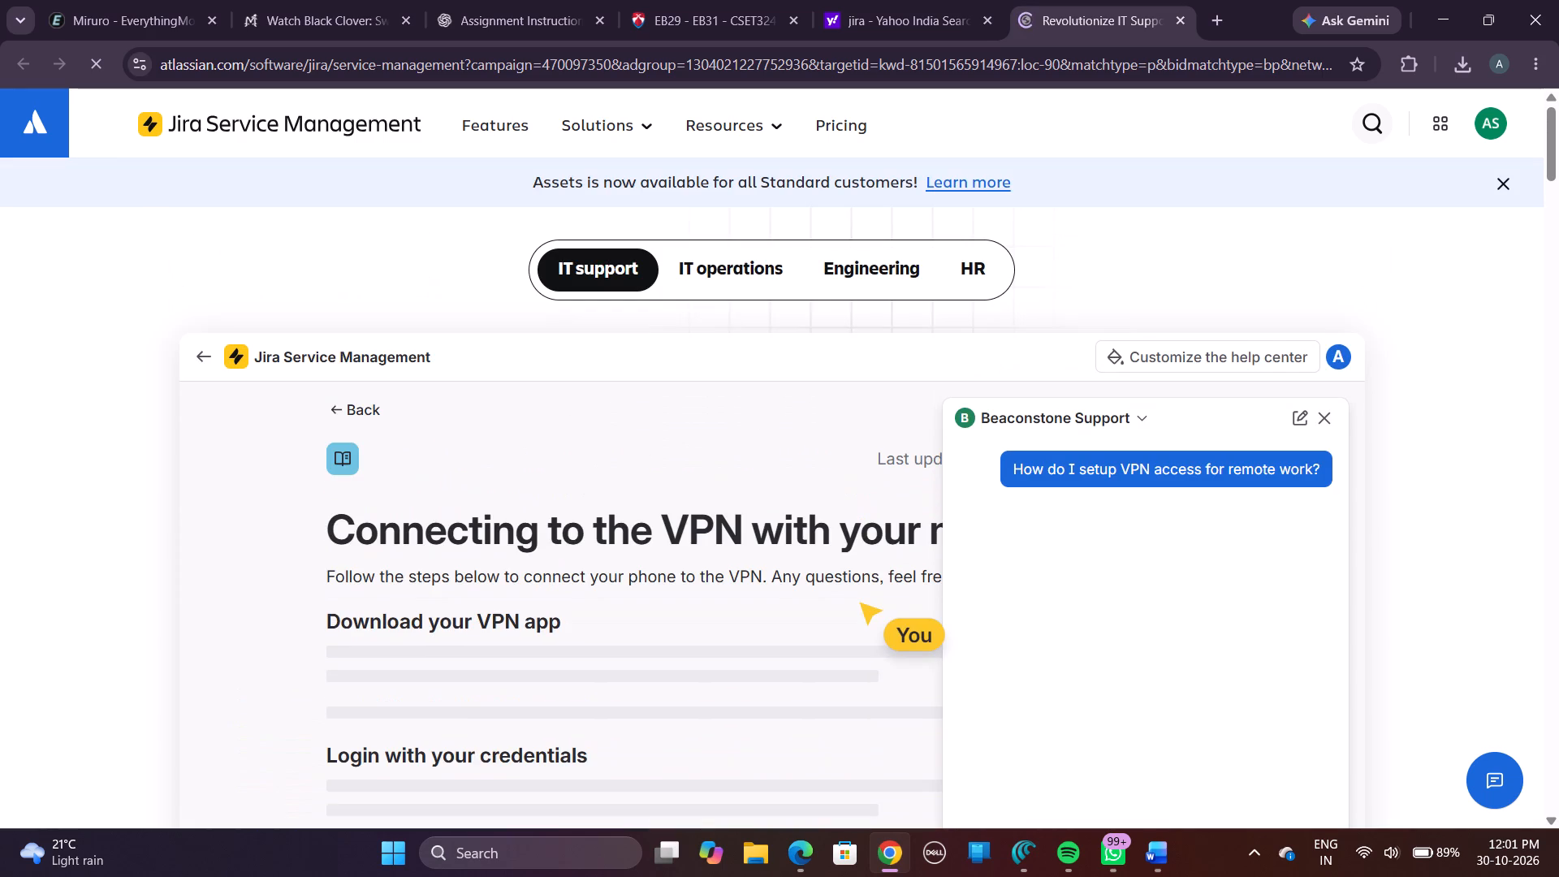
scroll(859, 281, down, 1)
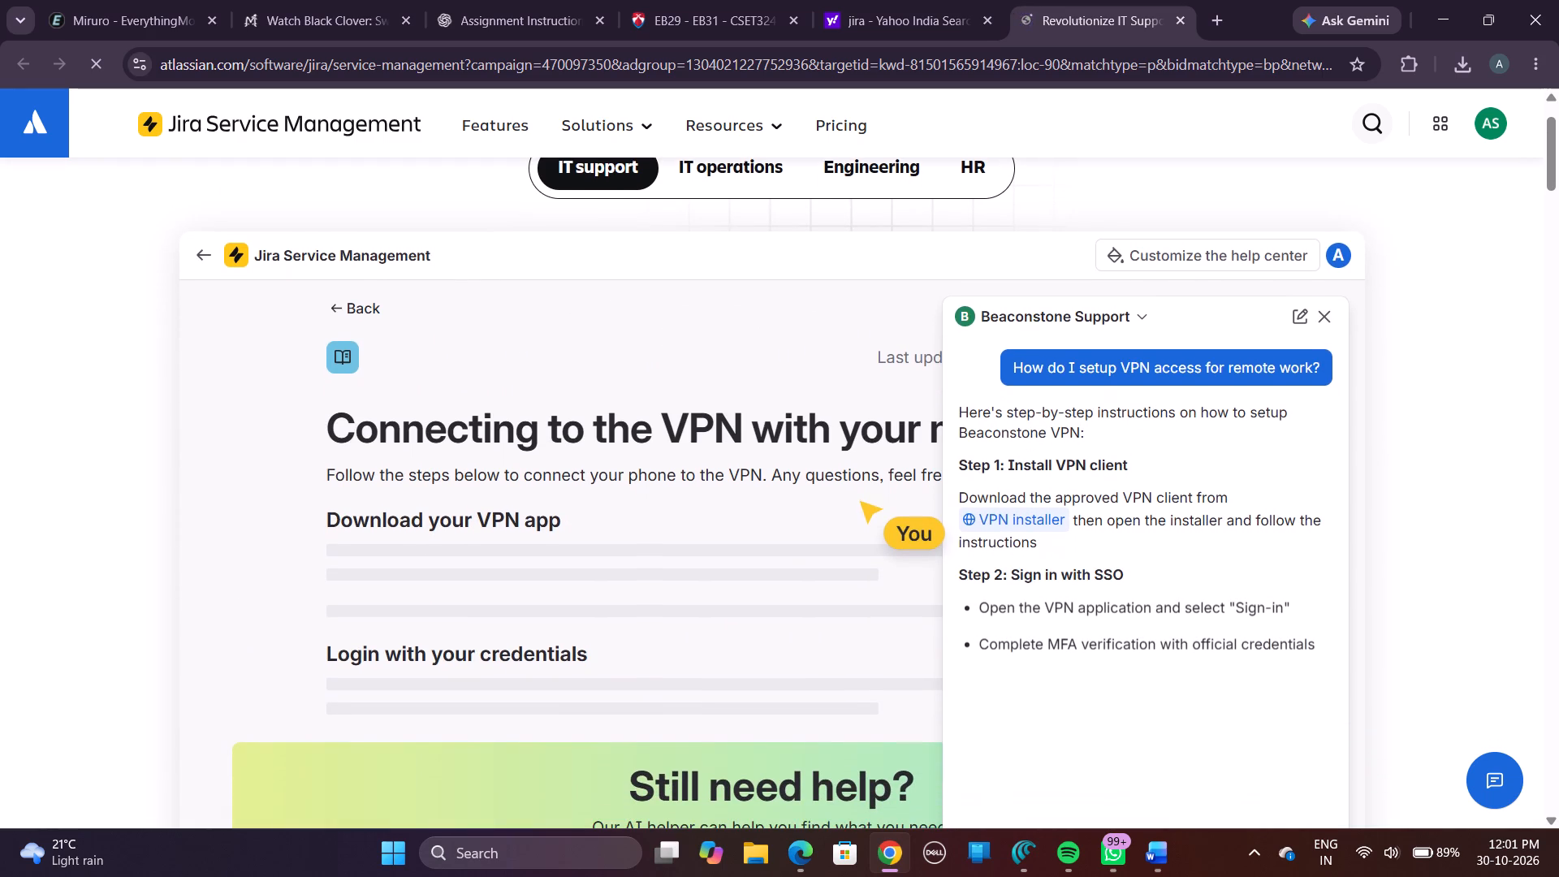
click(1316, 320)
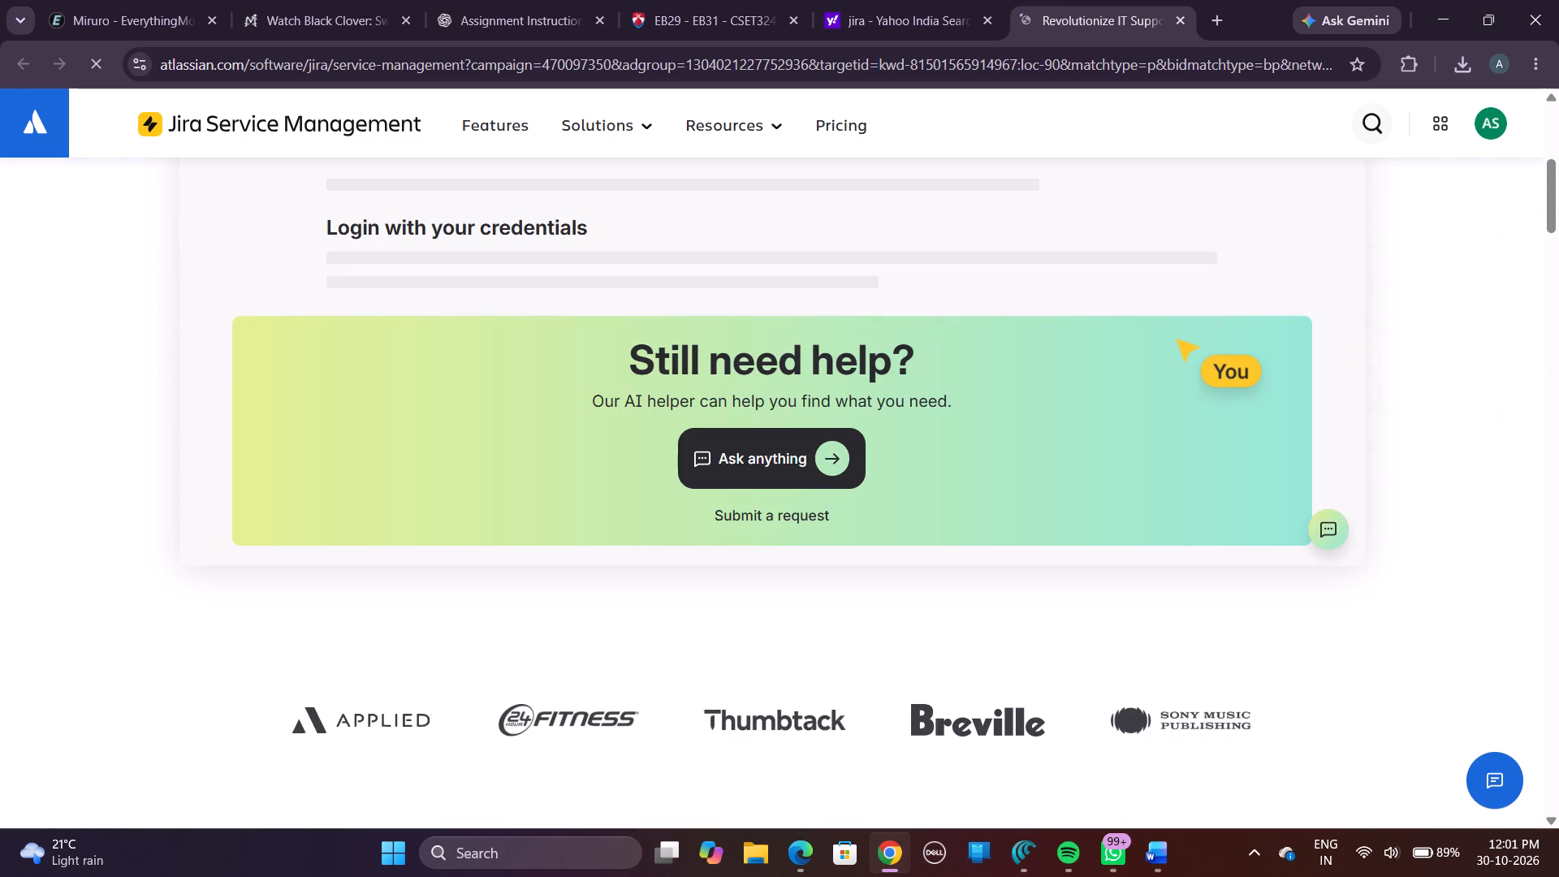
scroll(1126, 307, up, 1)
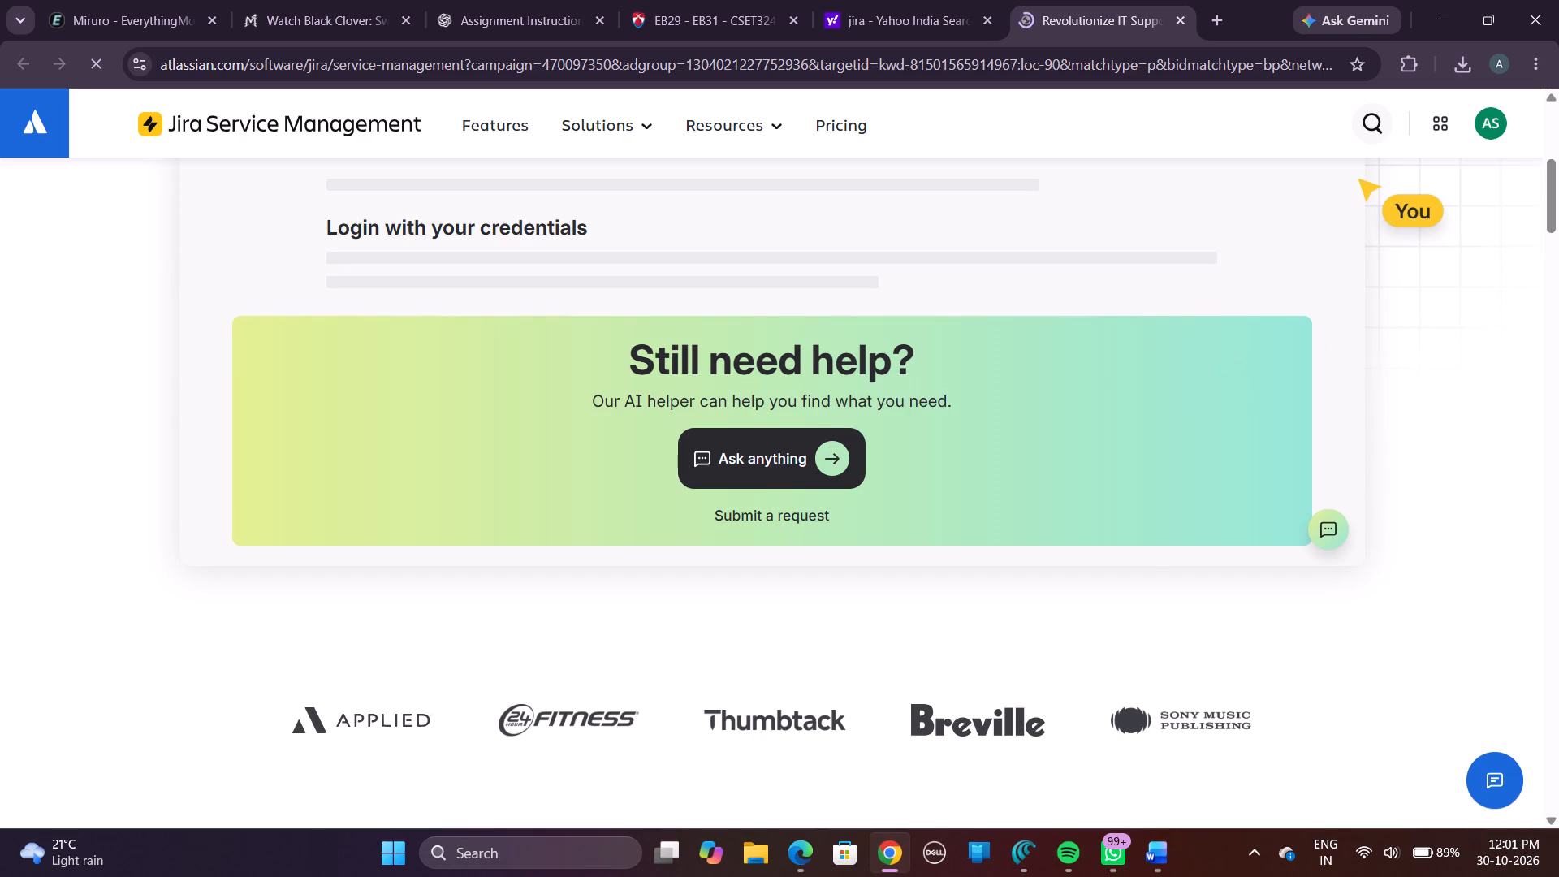
scroll(1358, 182, up, 4)
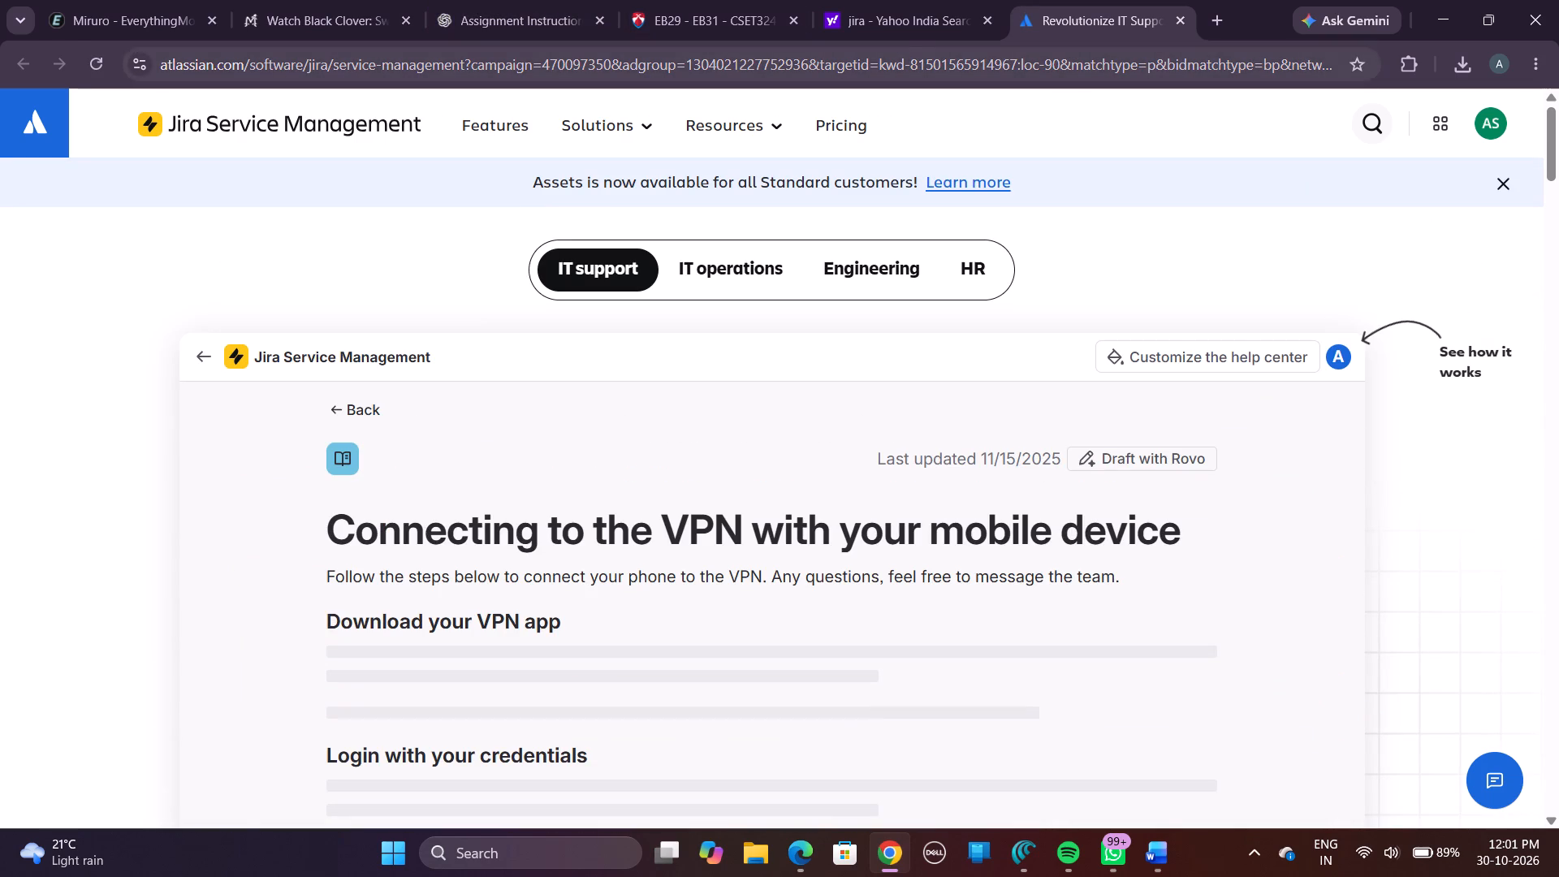
Return to the "jira" search results and open the Atlassian result "Jira: Project Management for the AI Era".
click(908, 14)
scroll(519, 442, down, 2)
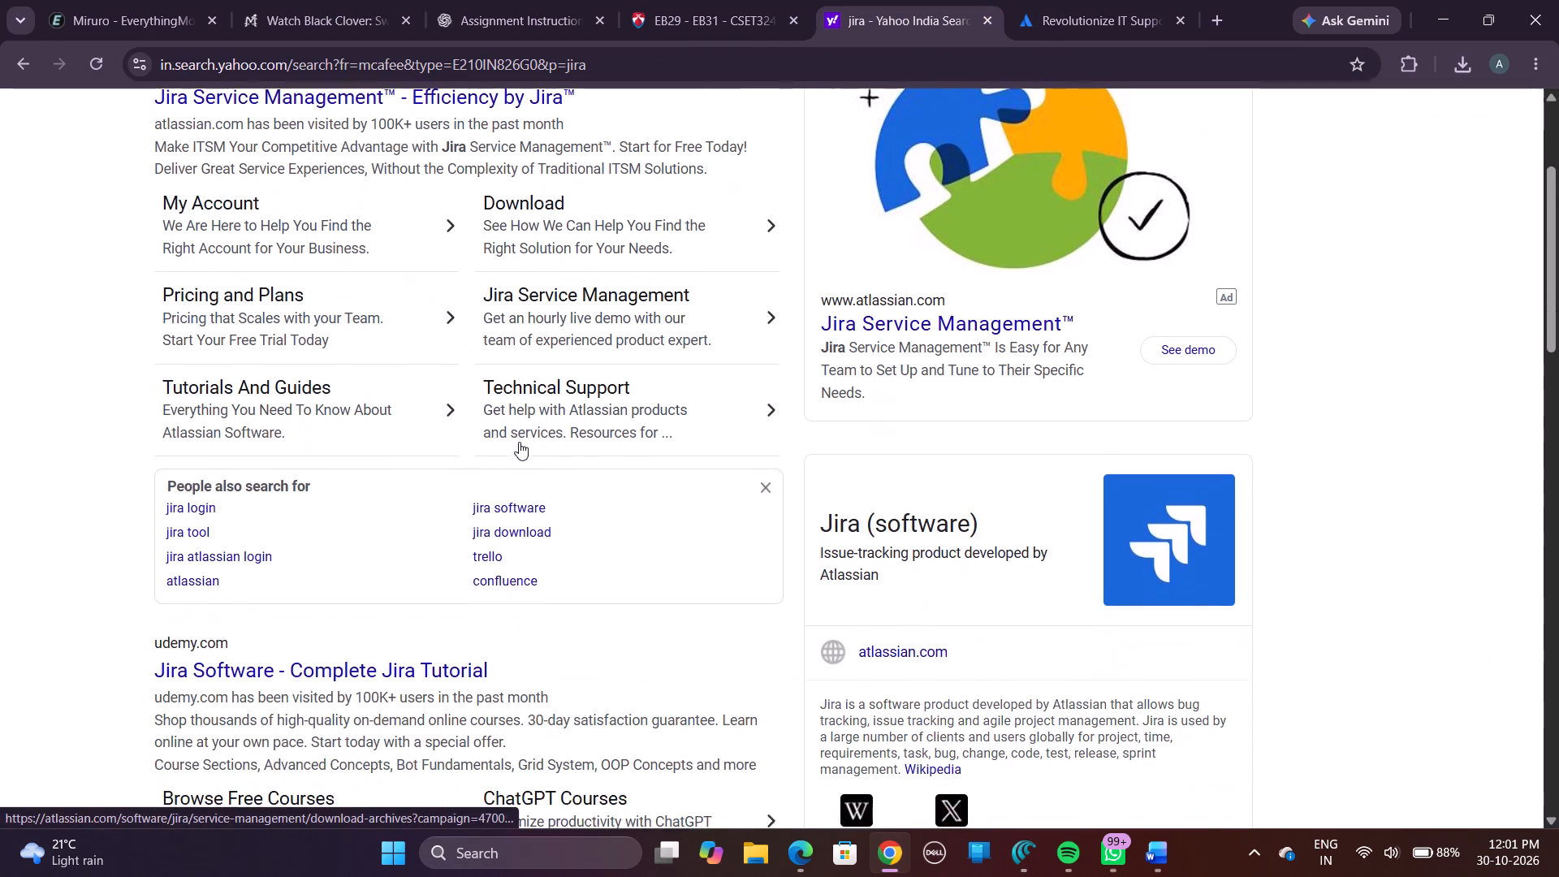
scroll(519, 442, down, 6)
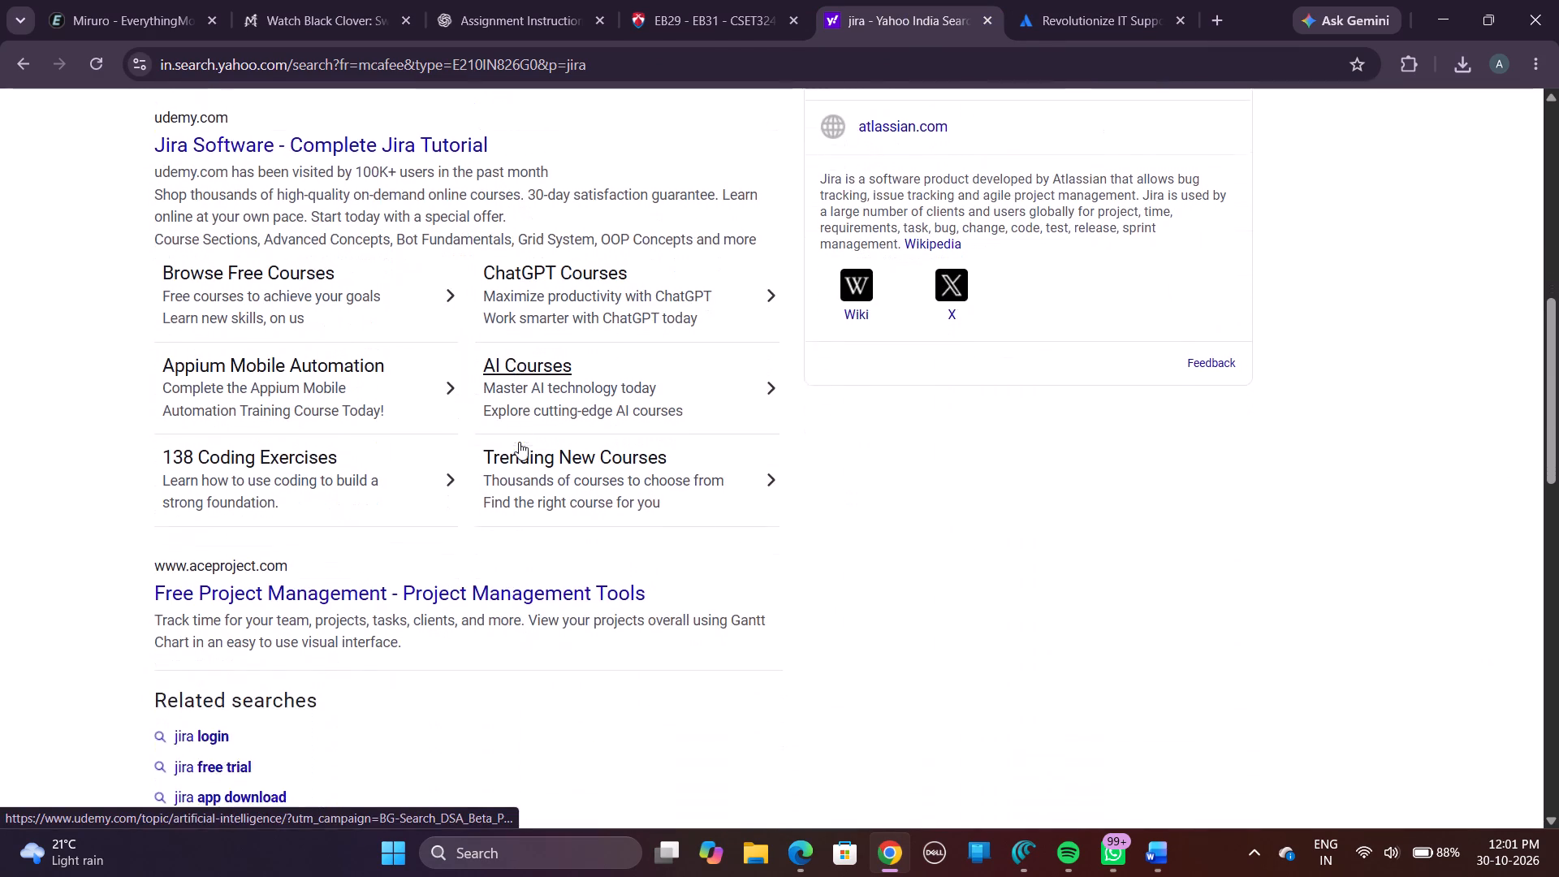
scroll(519, 442, down, 2)
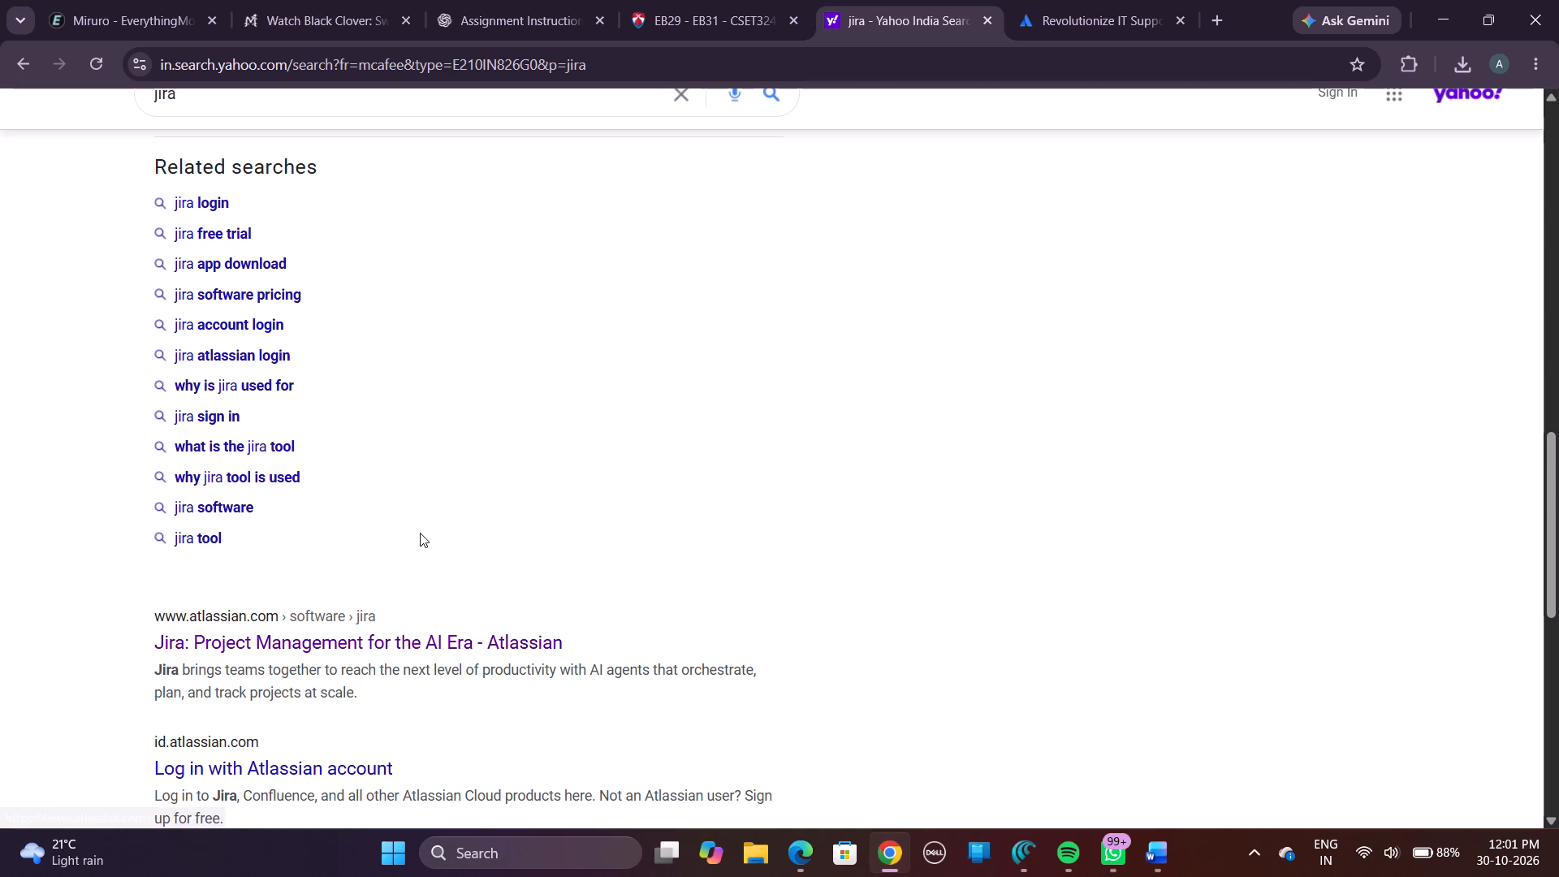
click(384, 645)
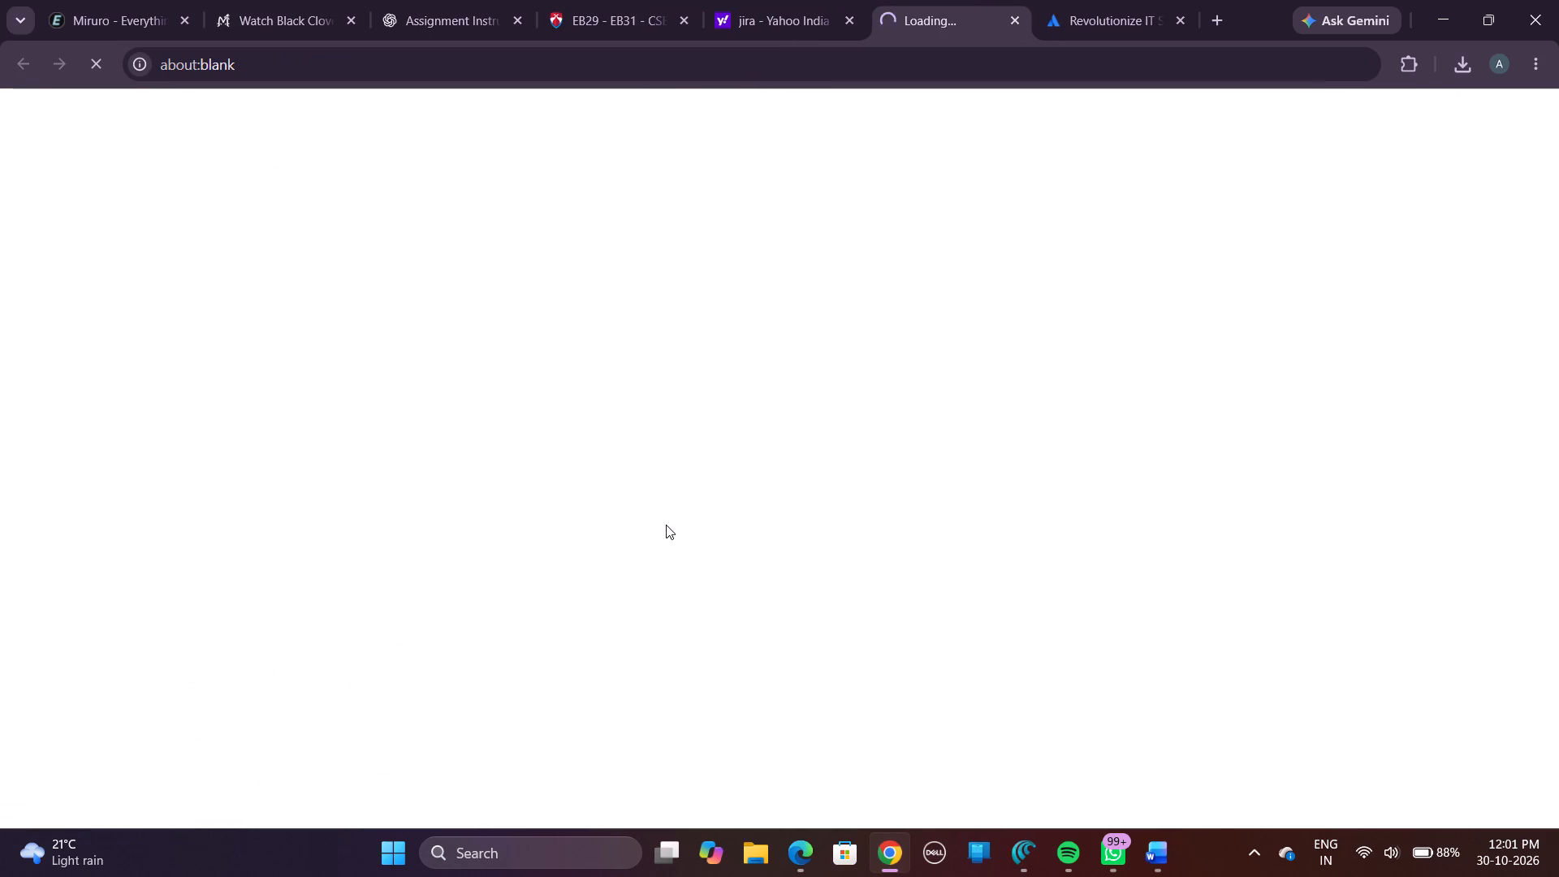
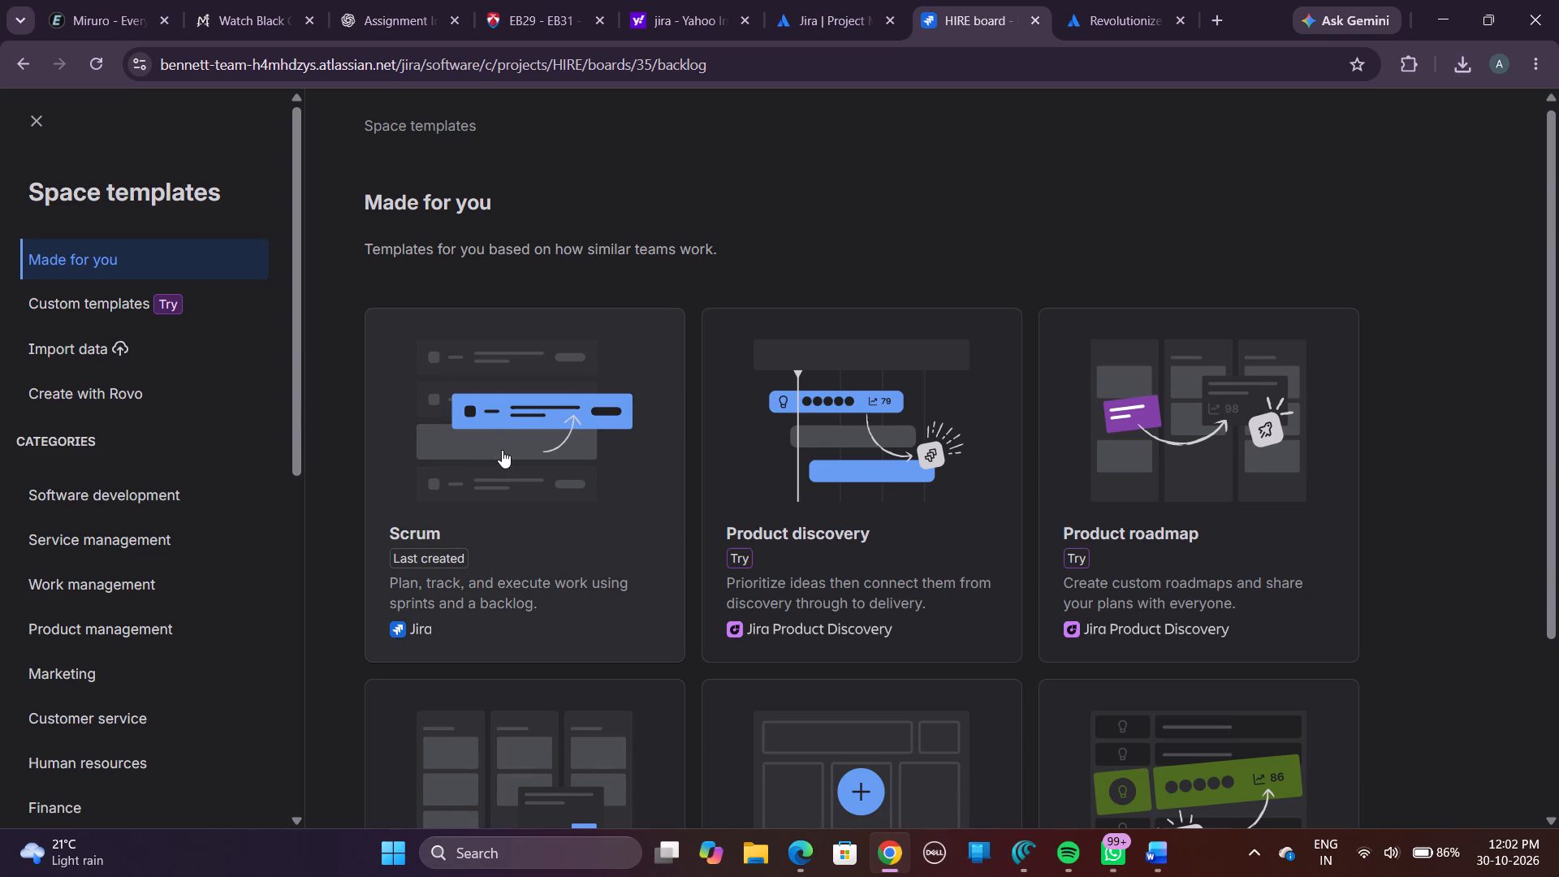
Look through the suggested Jira space templates and check ChatGPT's project creation instructions against the open Jira pages.
click(790, 104)
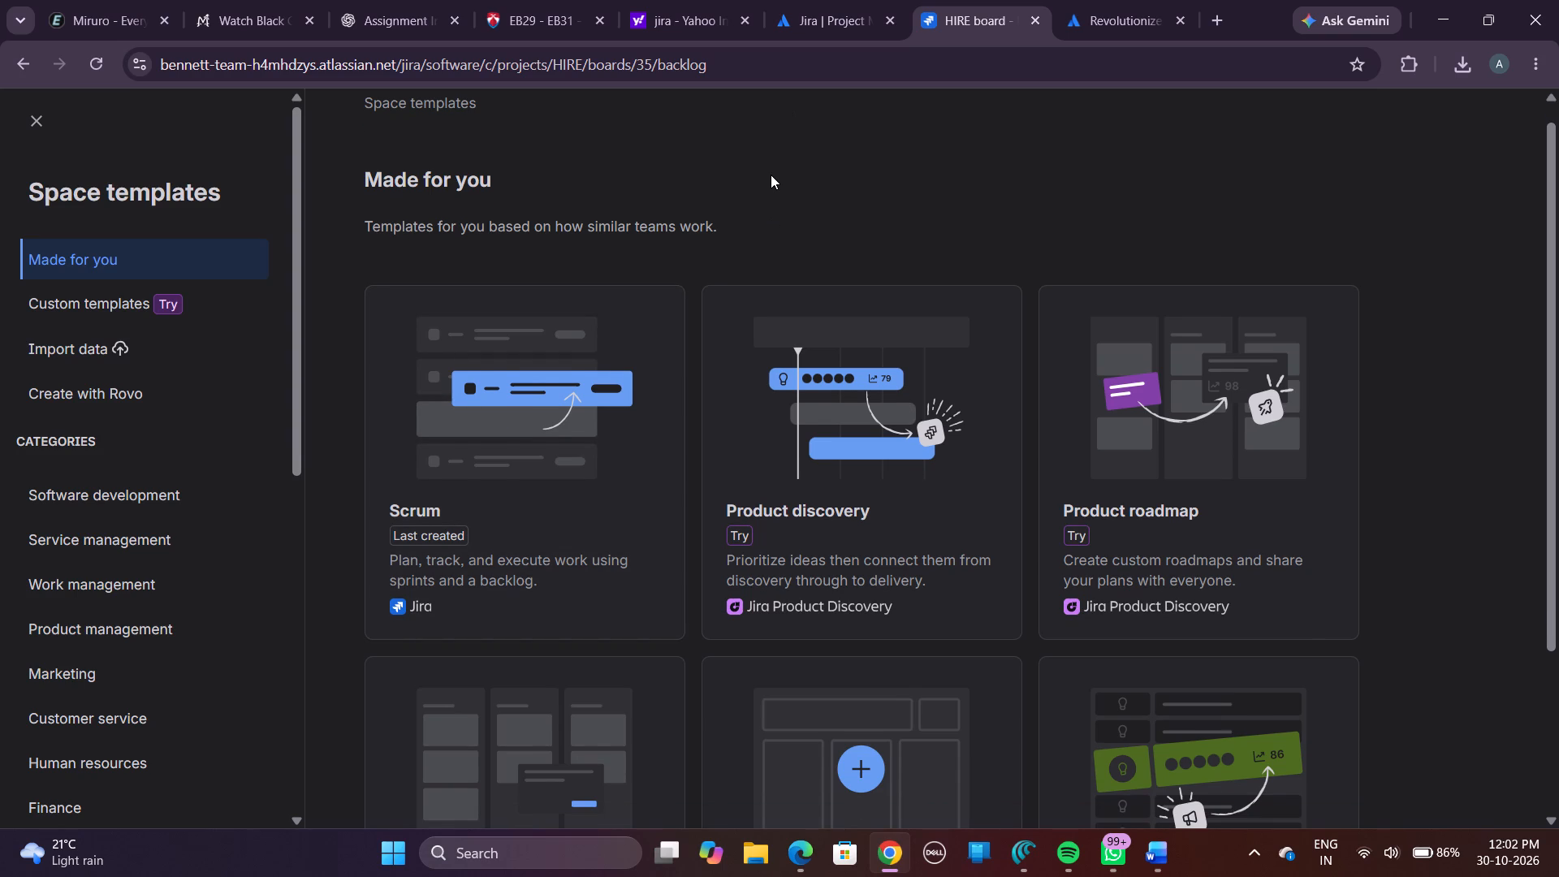
scroll(771, 173, down, 1)
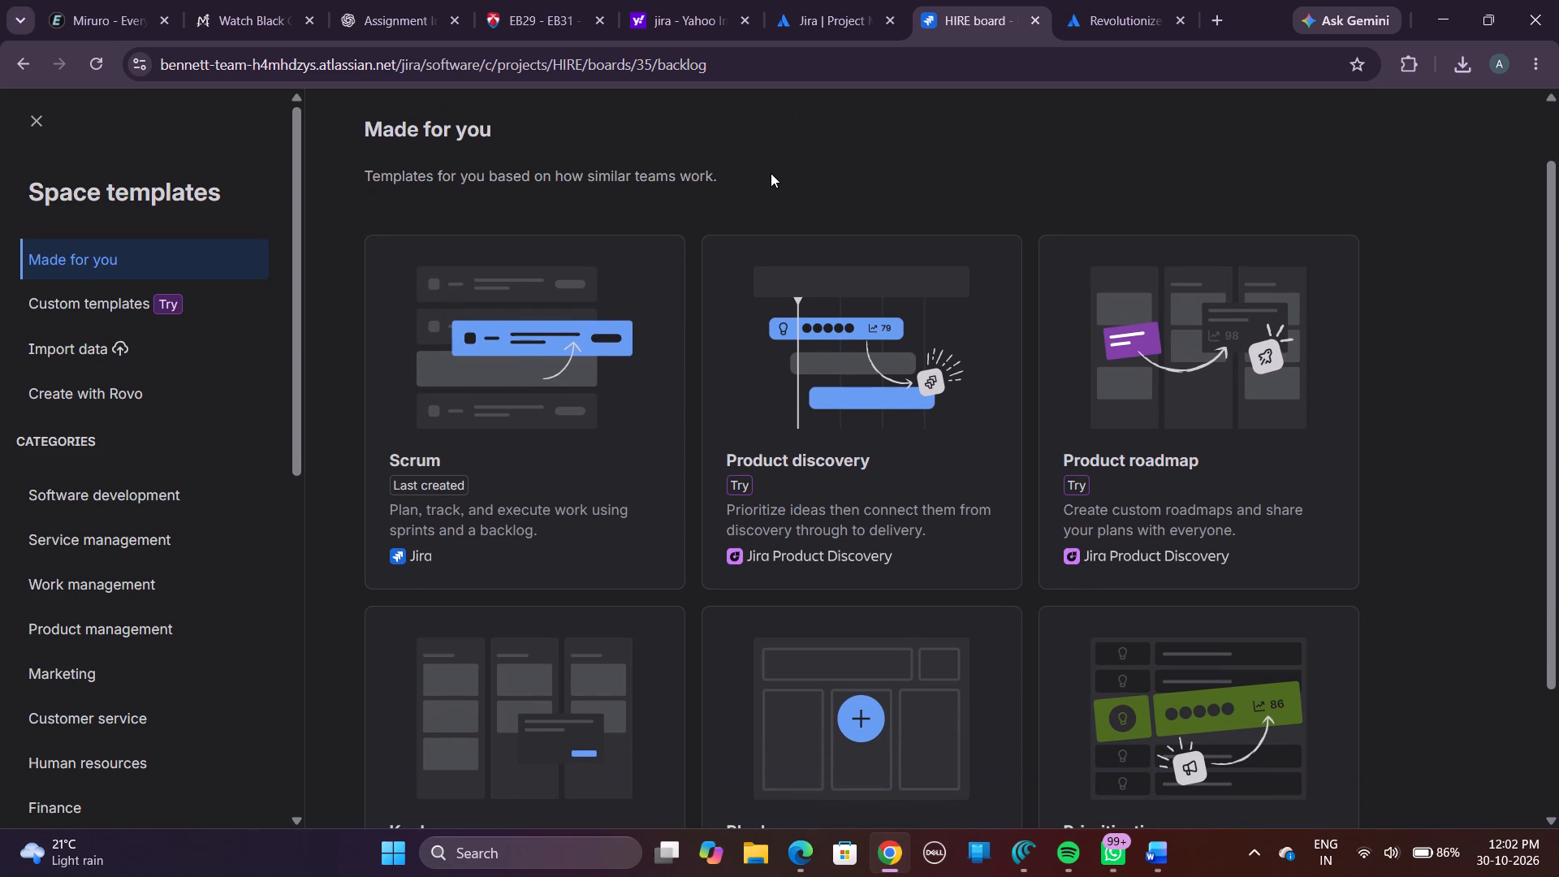
scroll(771, 173, down, 2)
scroll(771, 173, up, 1)
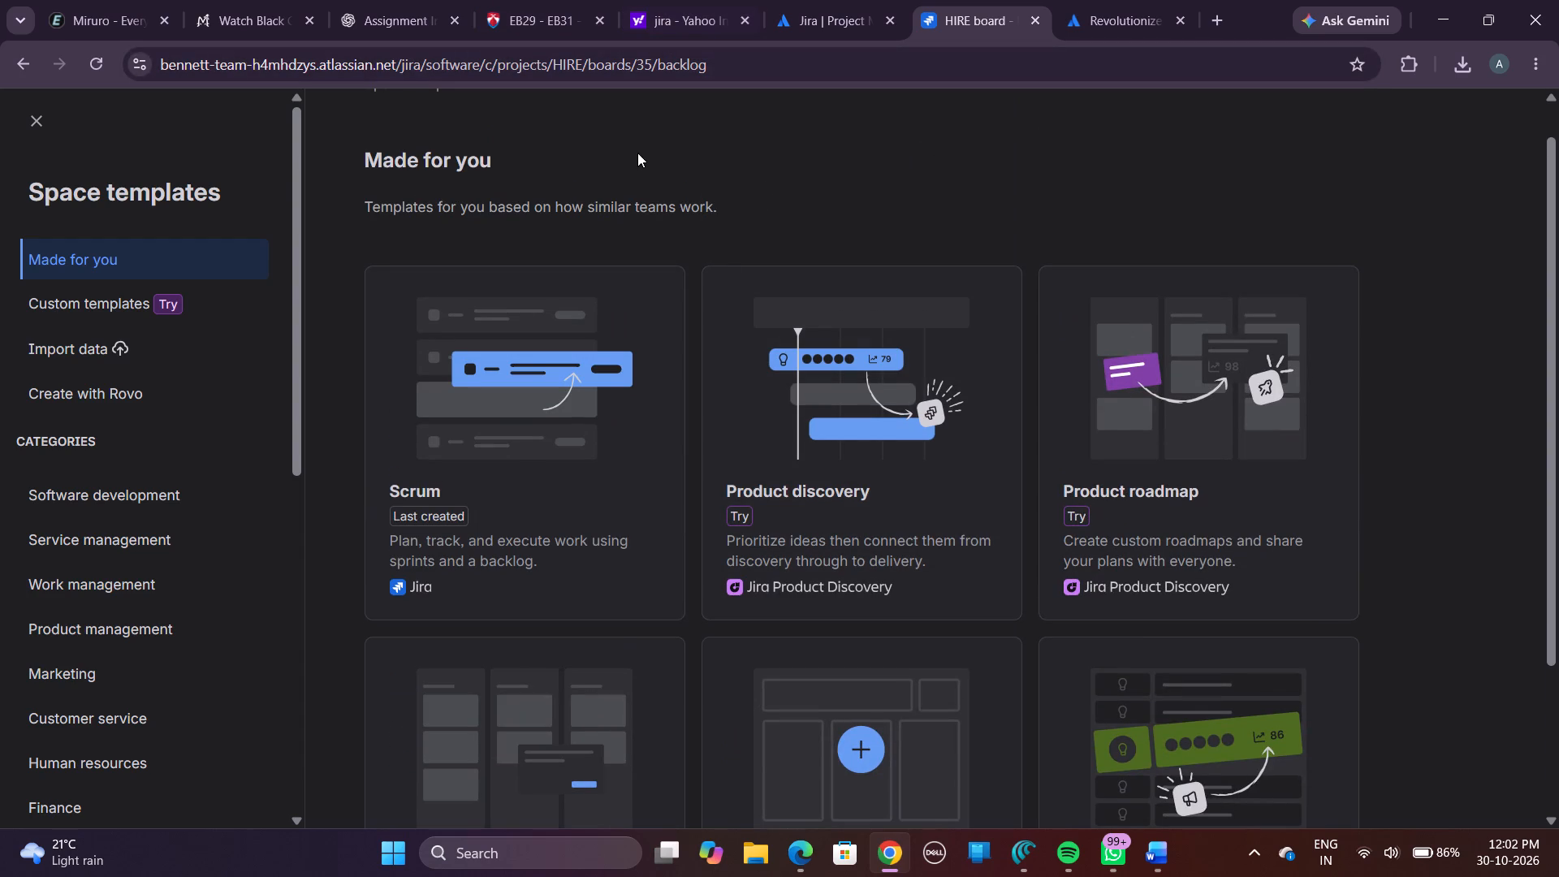
click(391, 19)
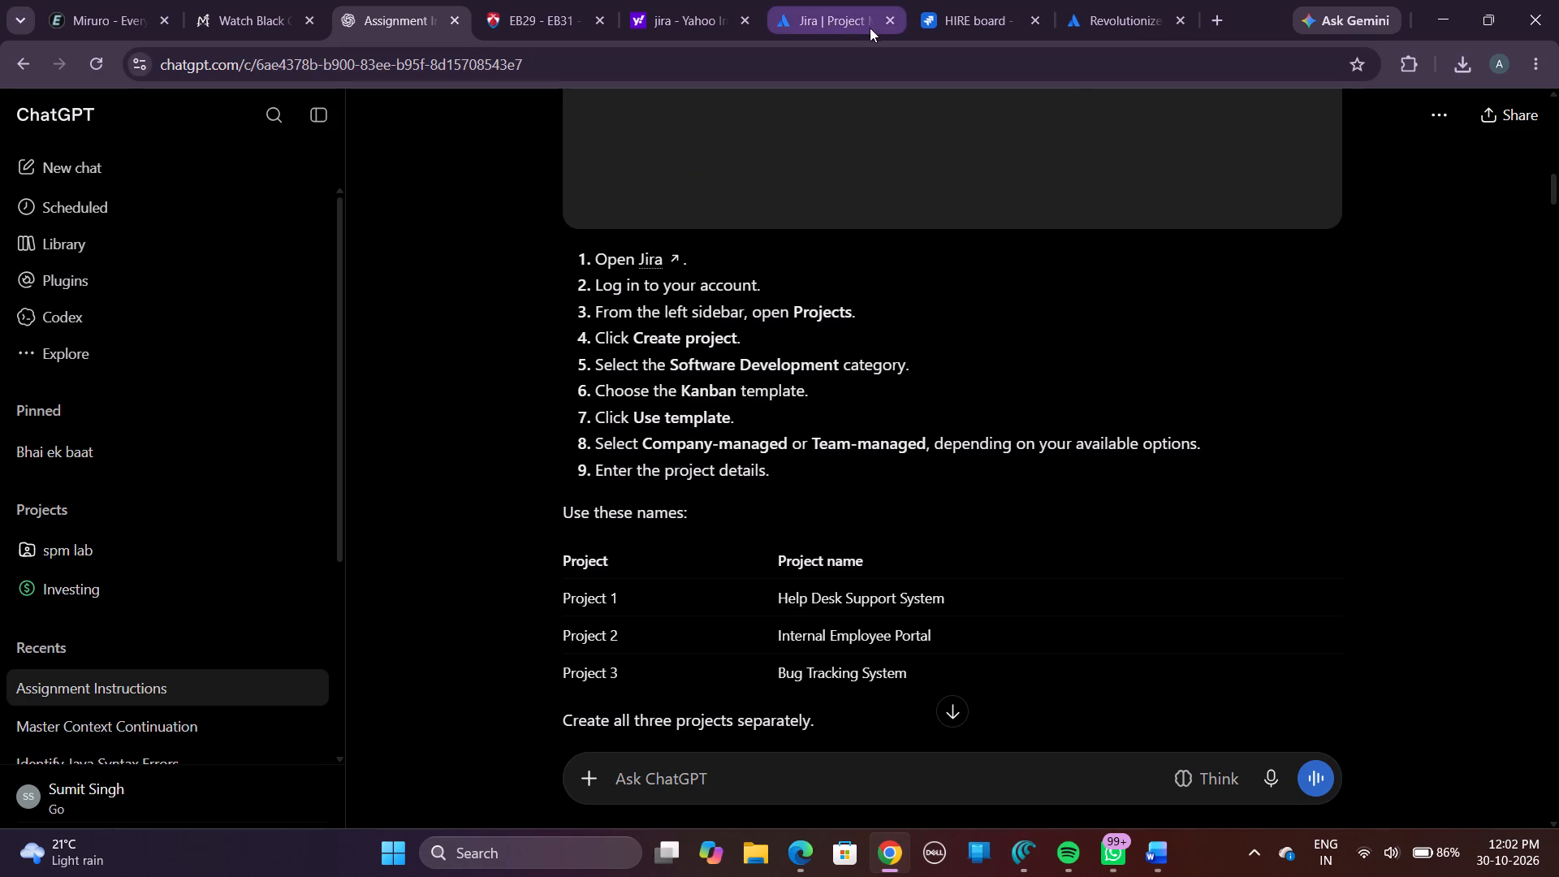
click(1082, 21)
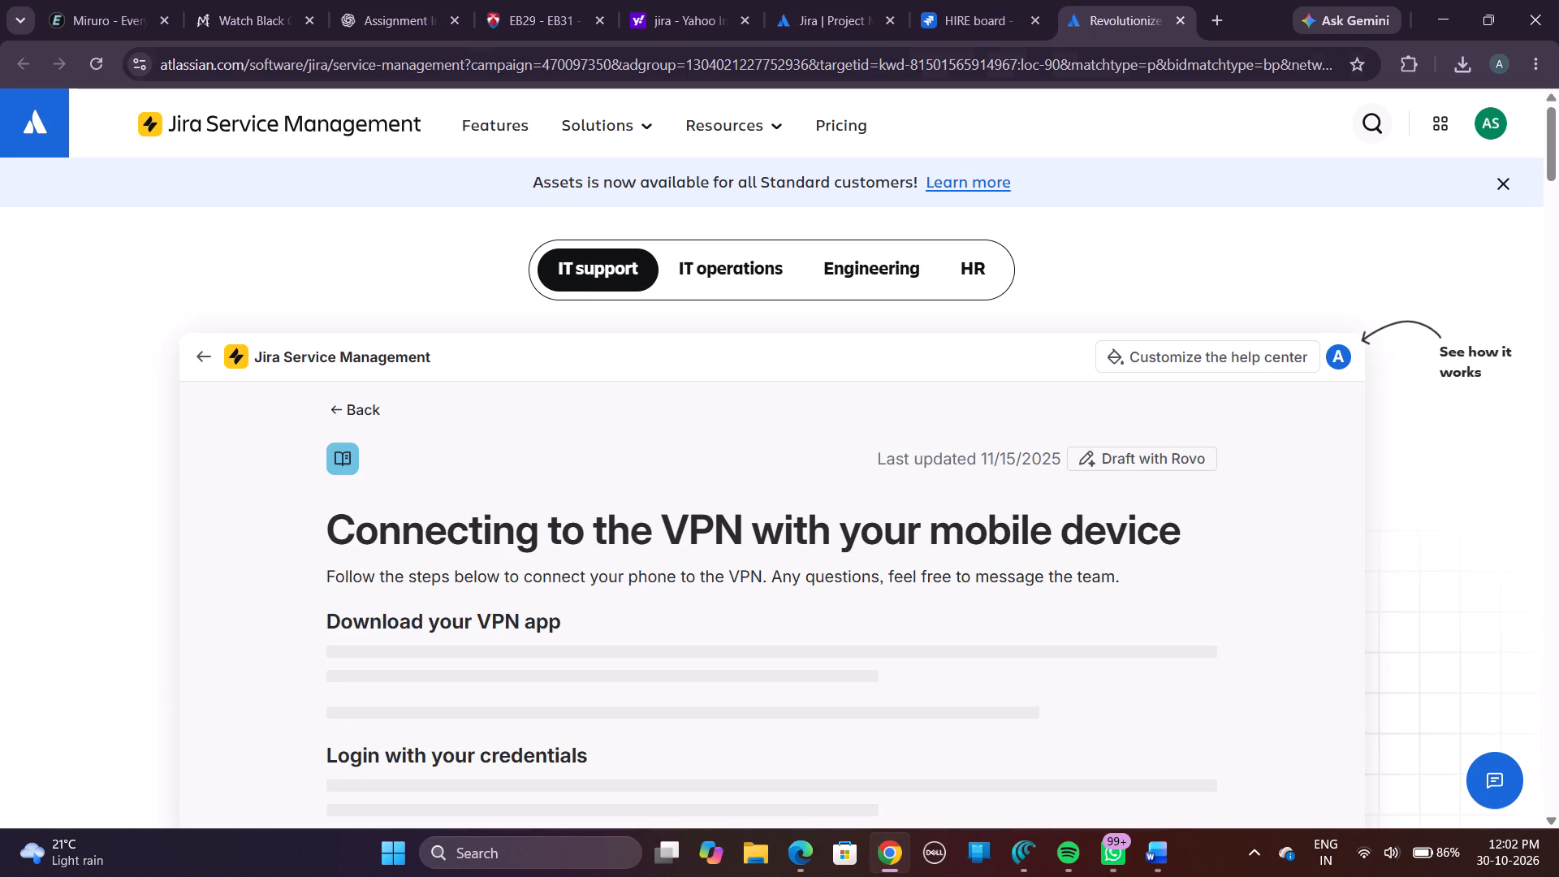
click(841, 20)
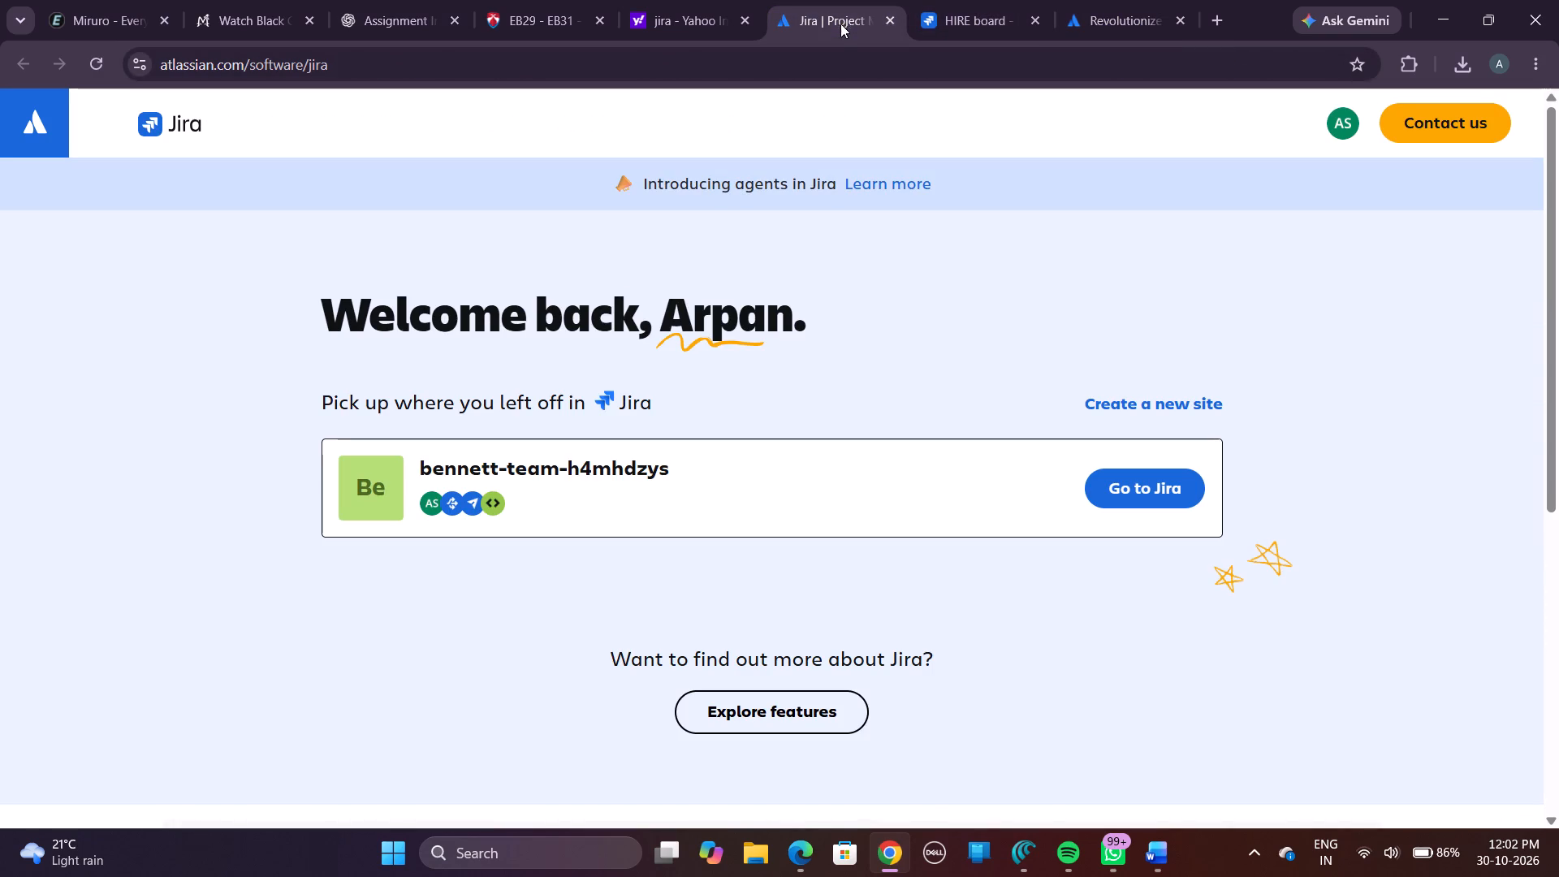
click(926, 28)
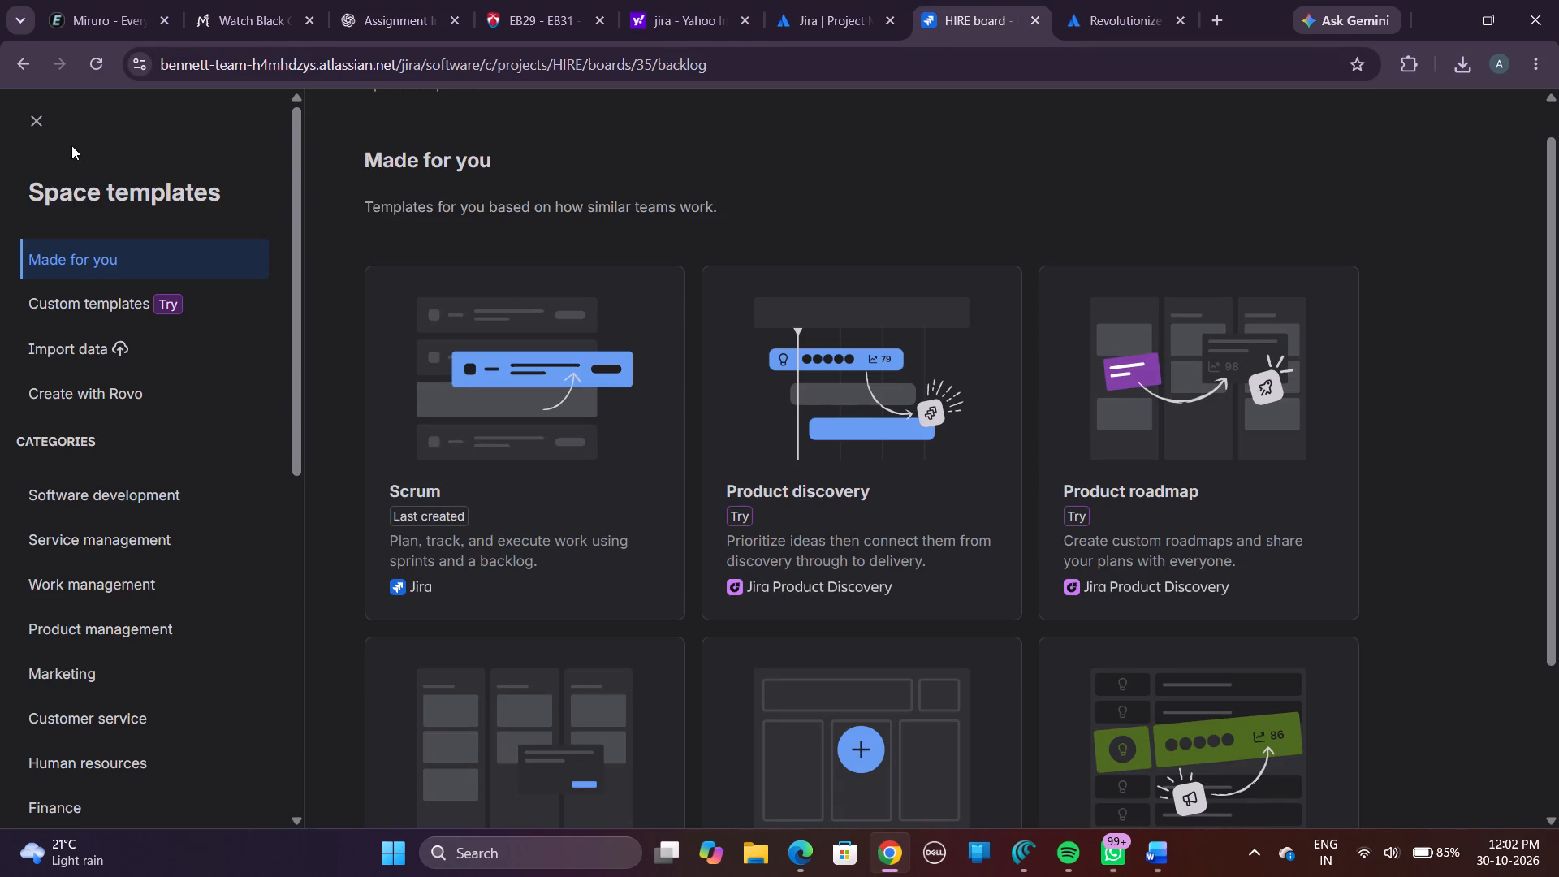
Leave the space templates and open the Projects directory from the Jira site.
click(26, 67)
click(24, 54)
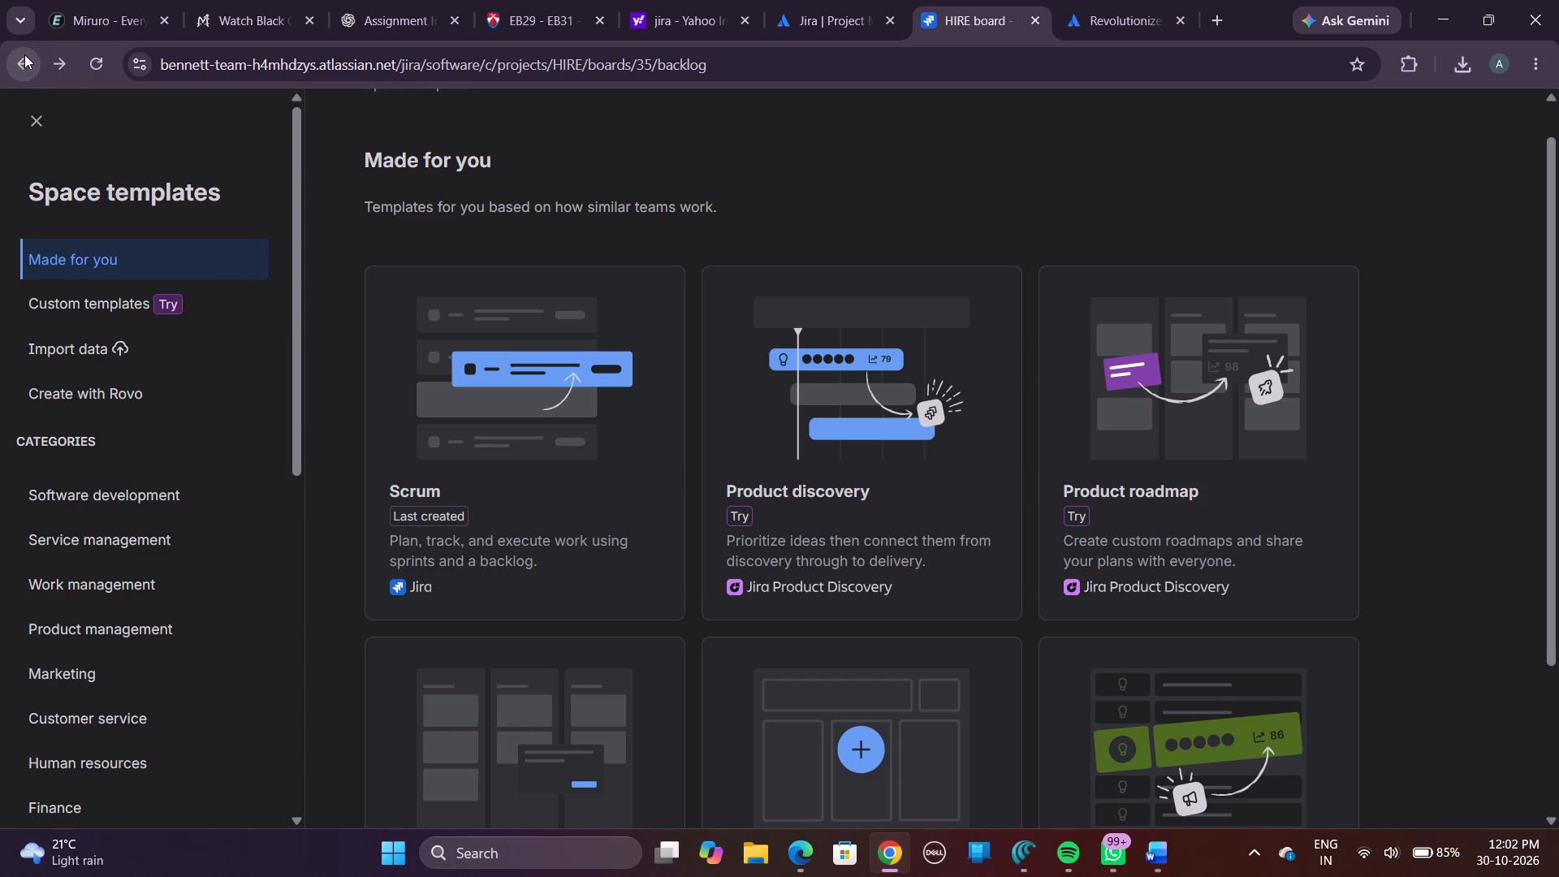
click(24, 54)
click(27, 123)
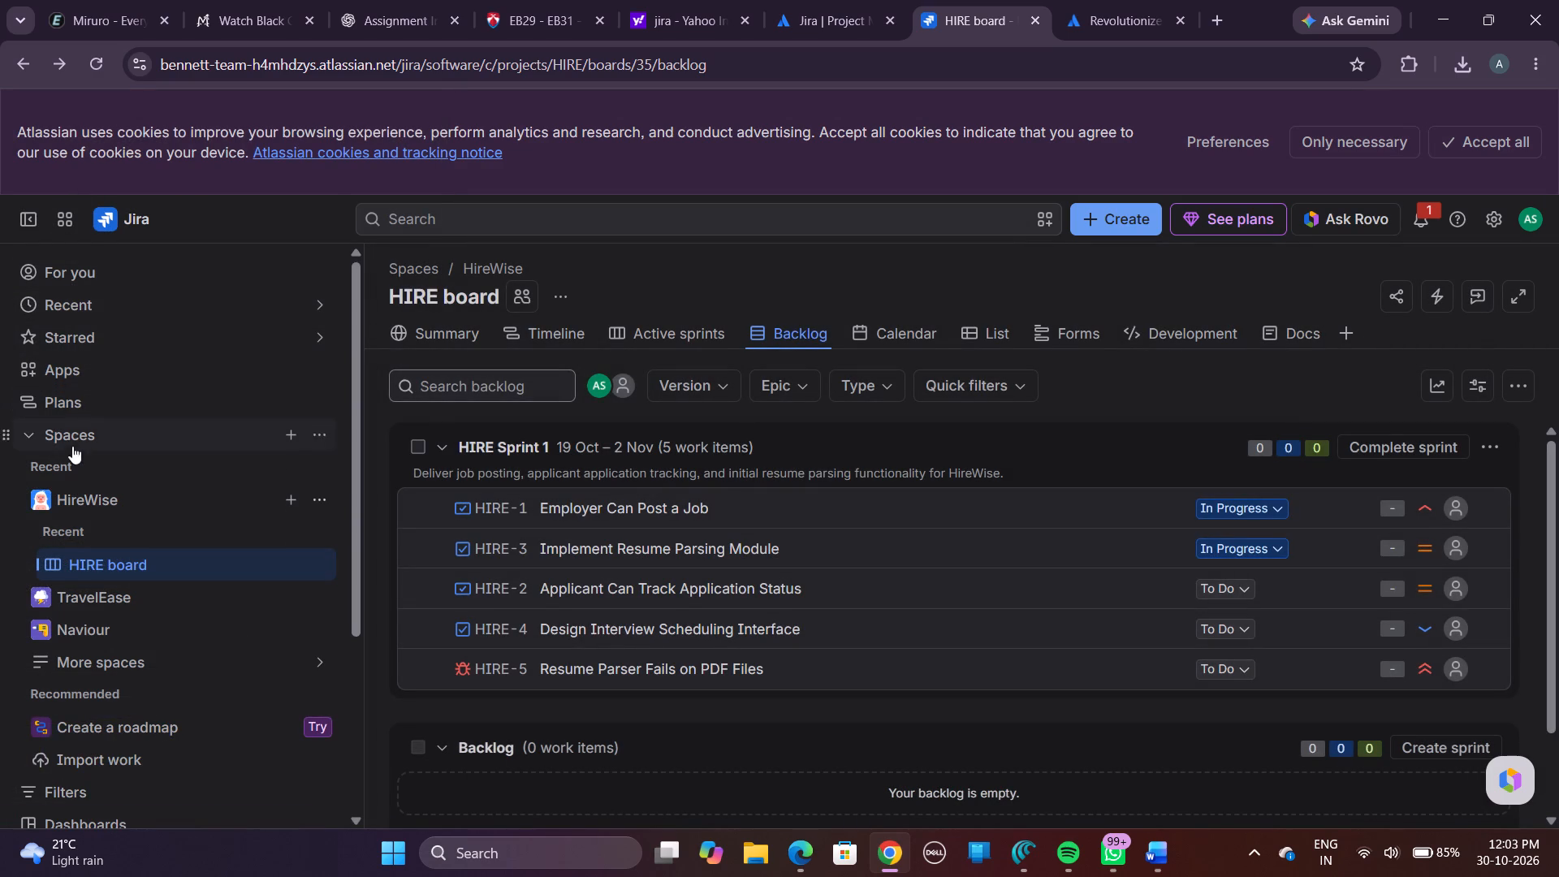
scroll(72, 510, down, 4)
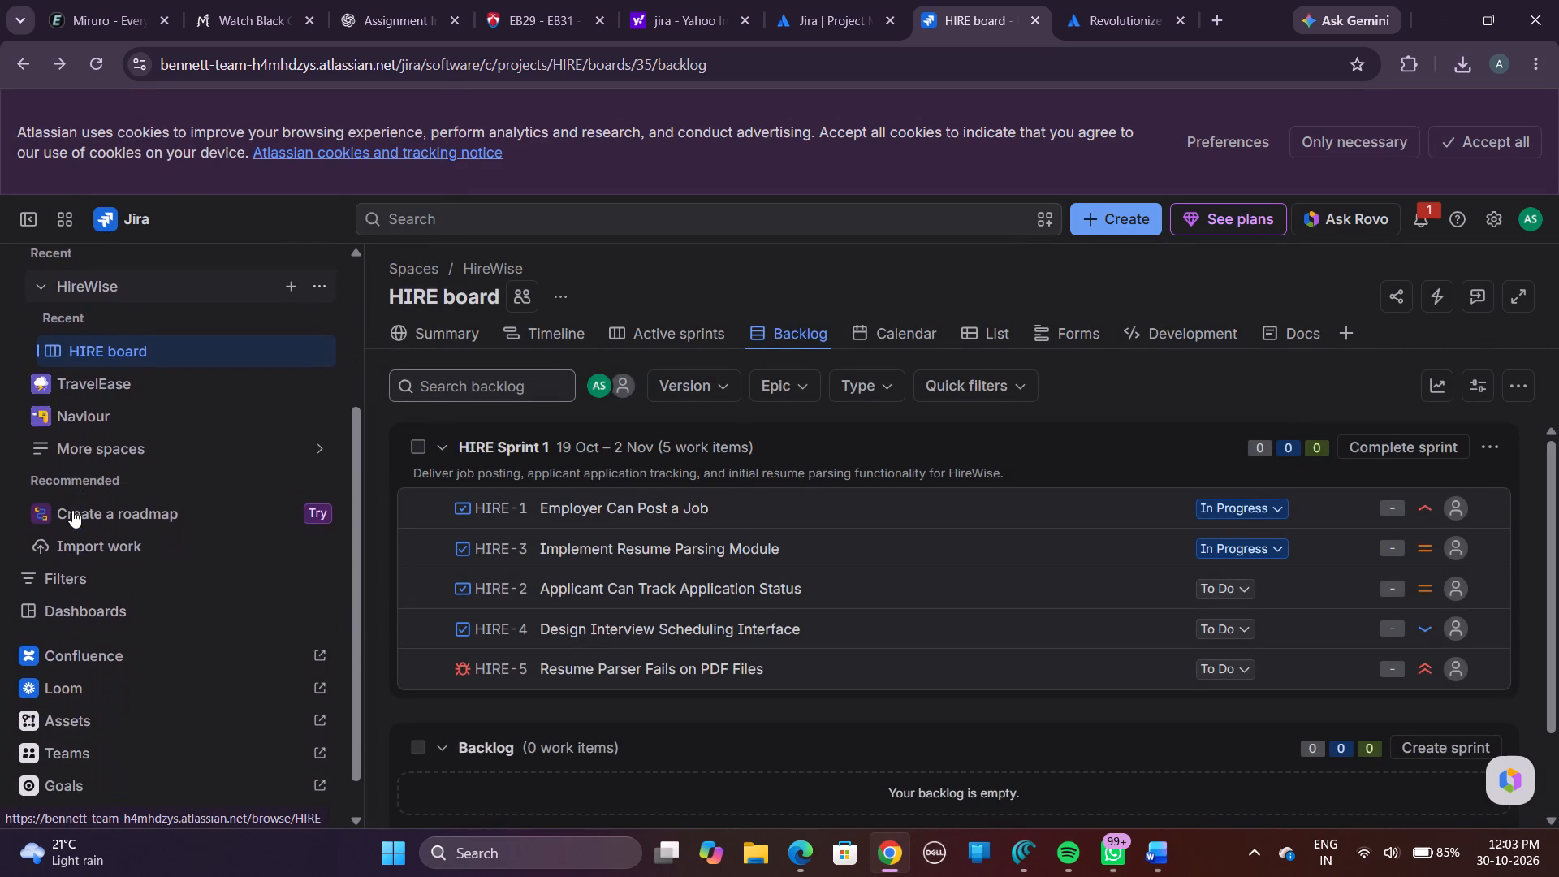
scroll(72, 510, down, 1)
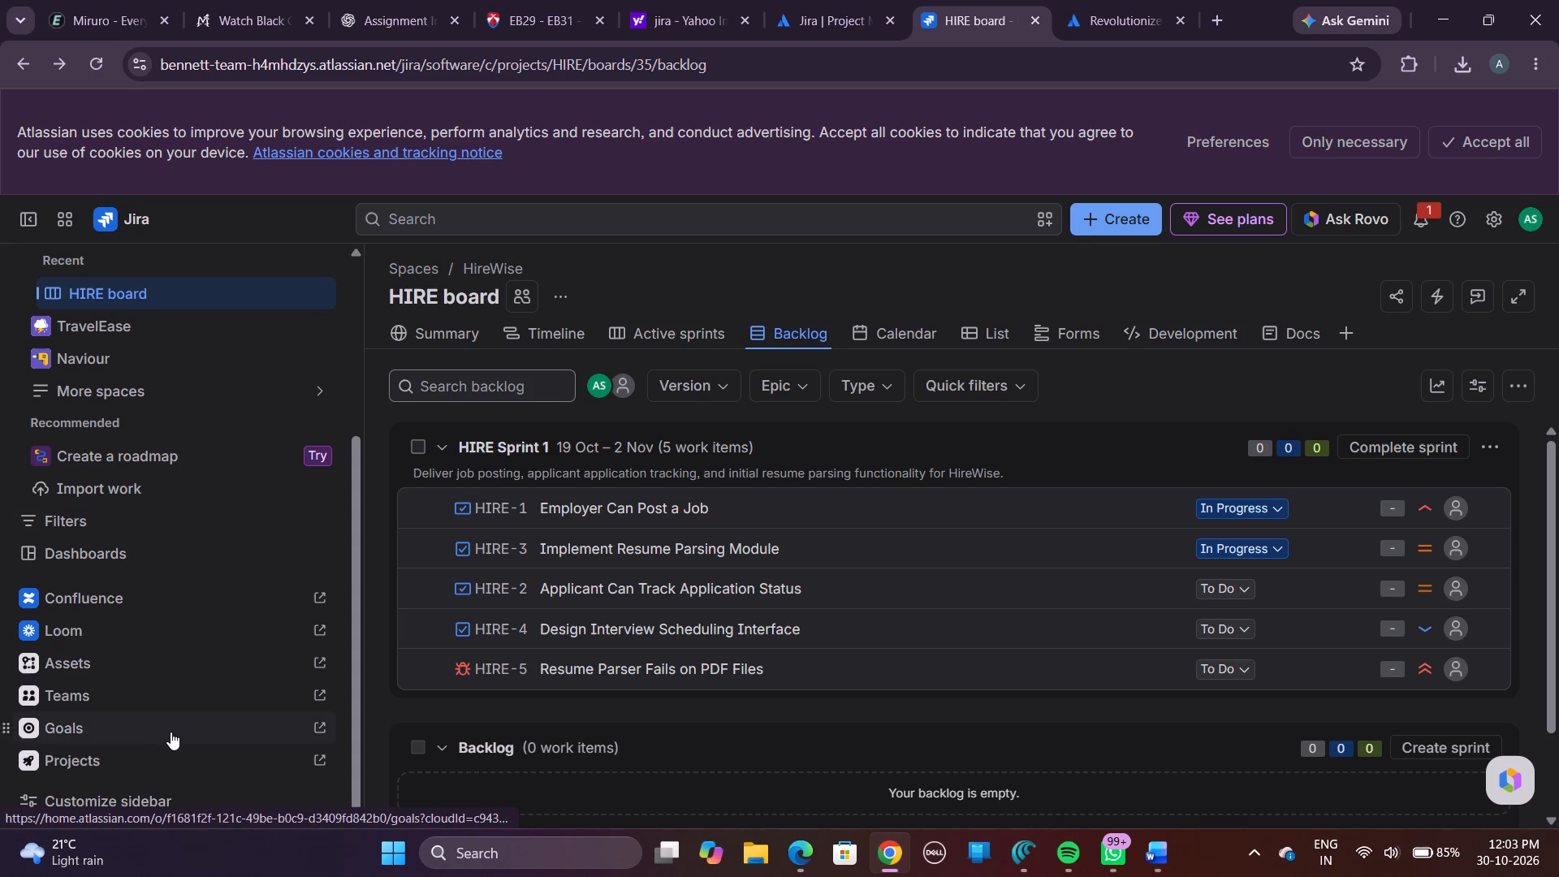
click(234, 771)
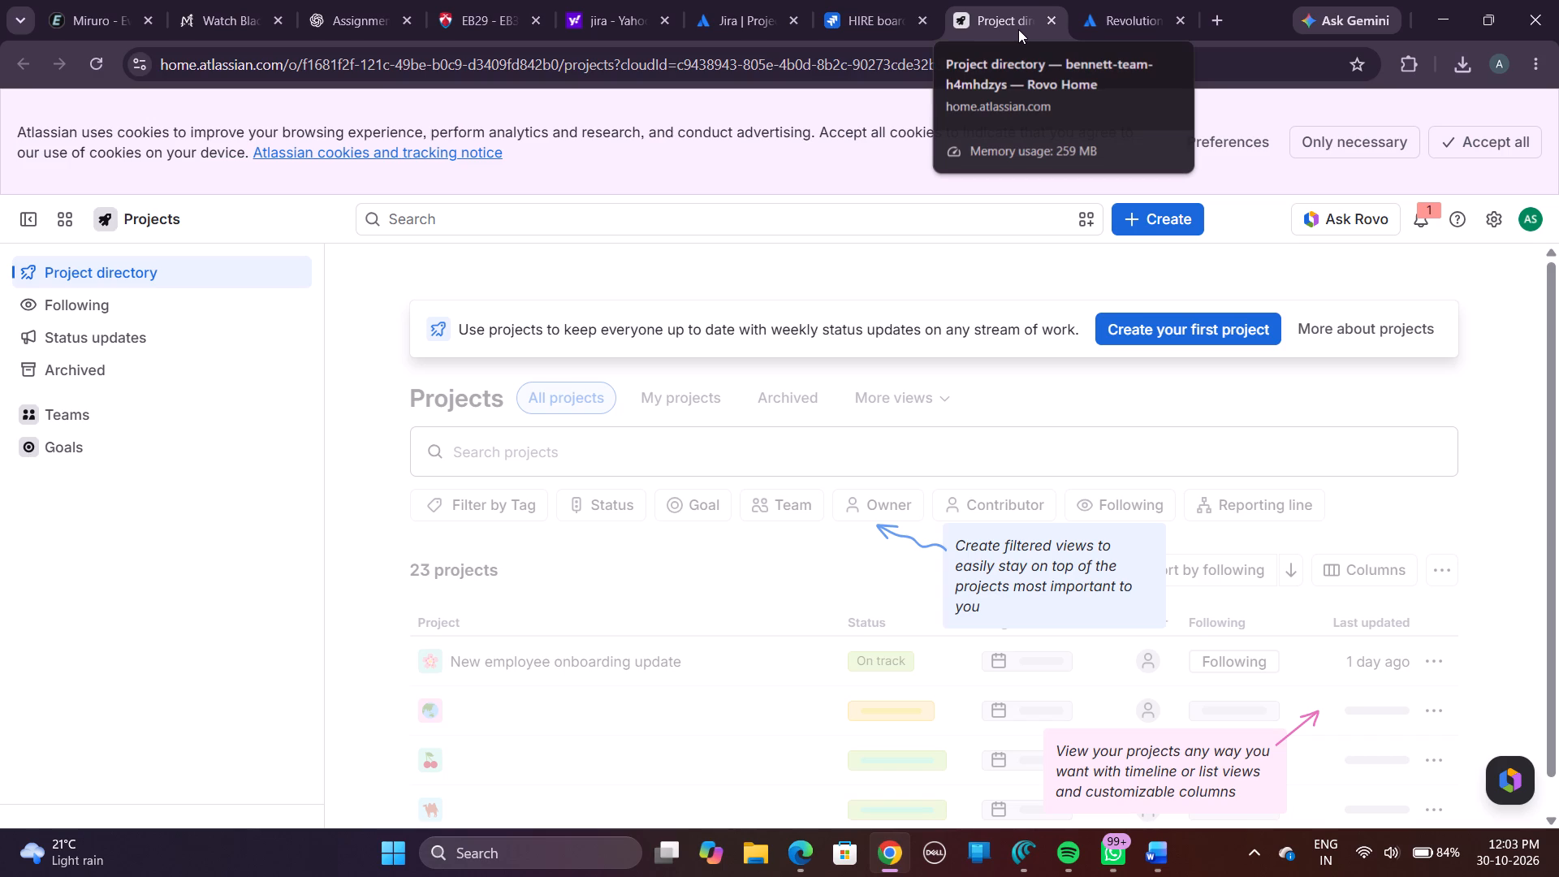
click(824, 41)
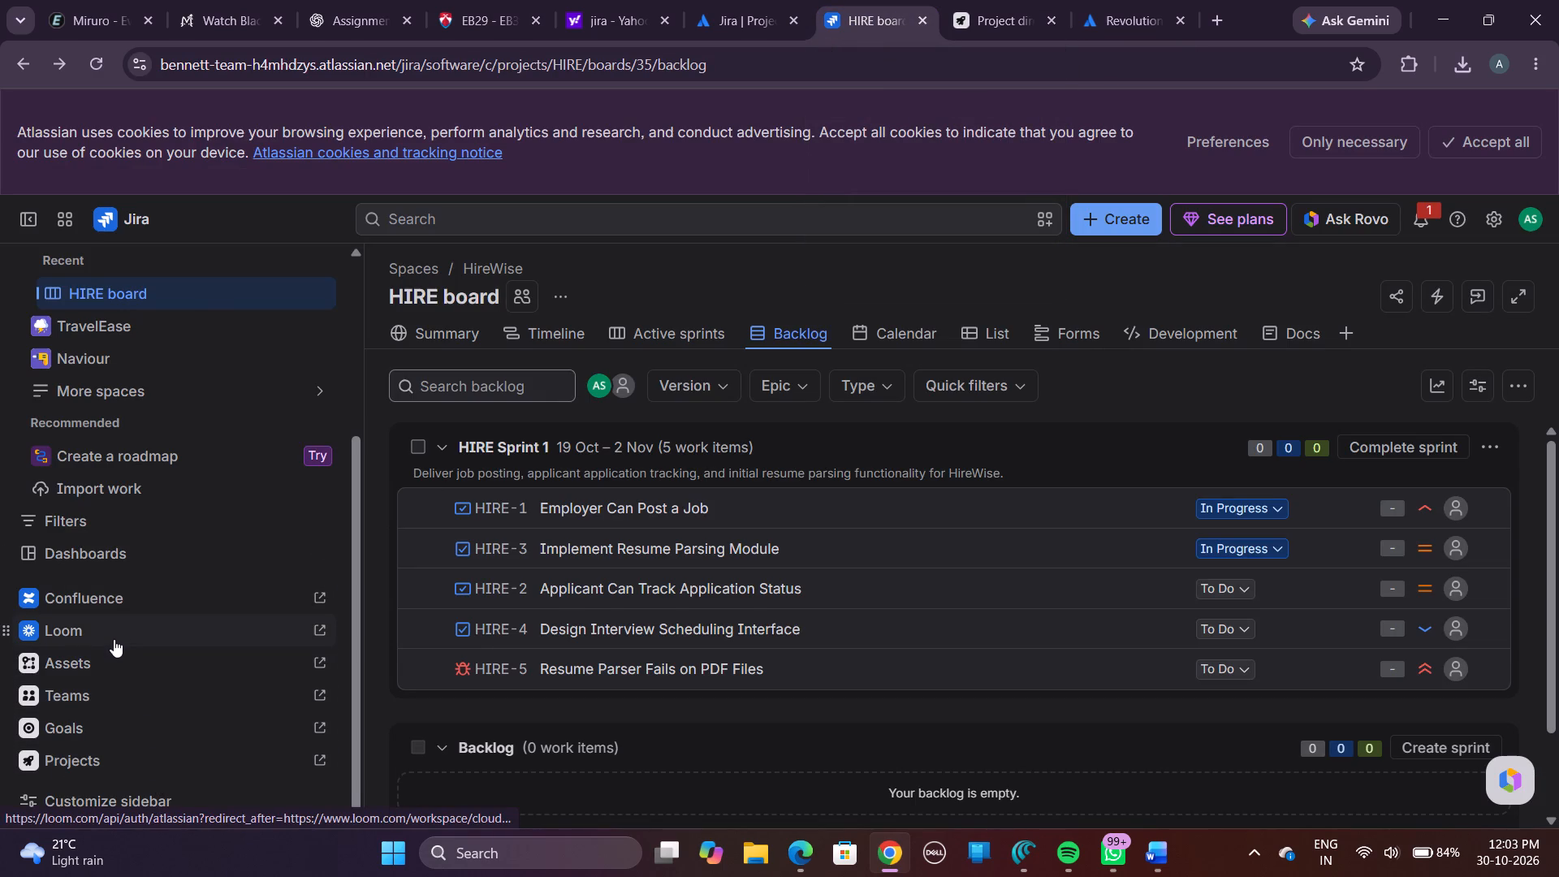
scroll(114, 638, up, 2)
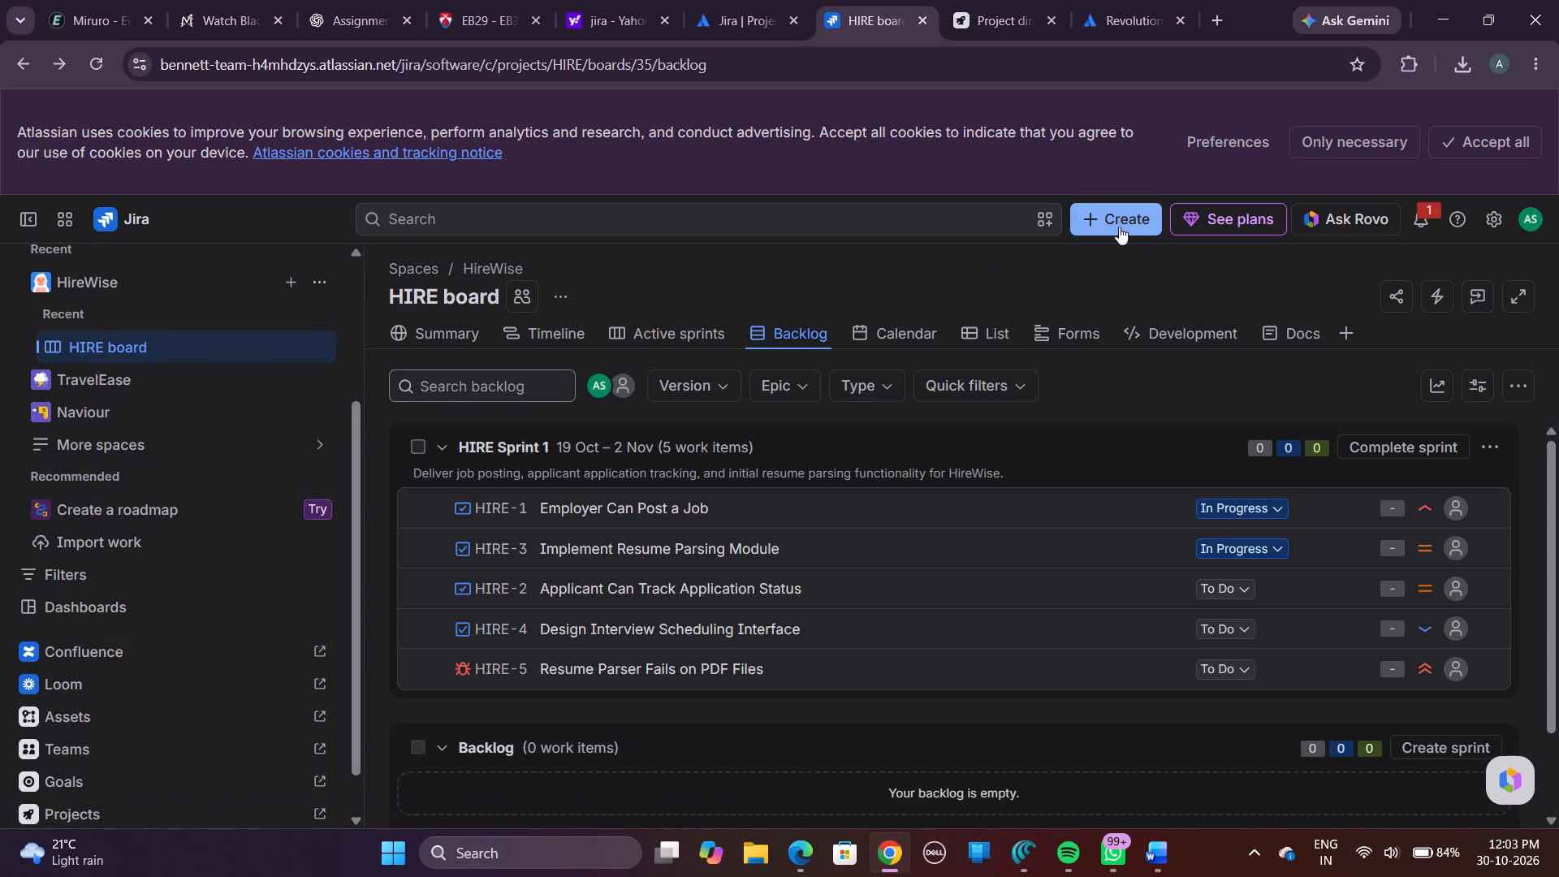
scroll(184, 486, up, 1)
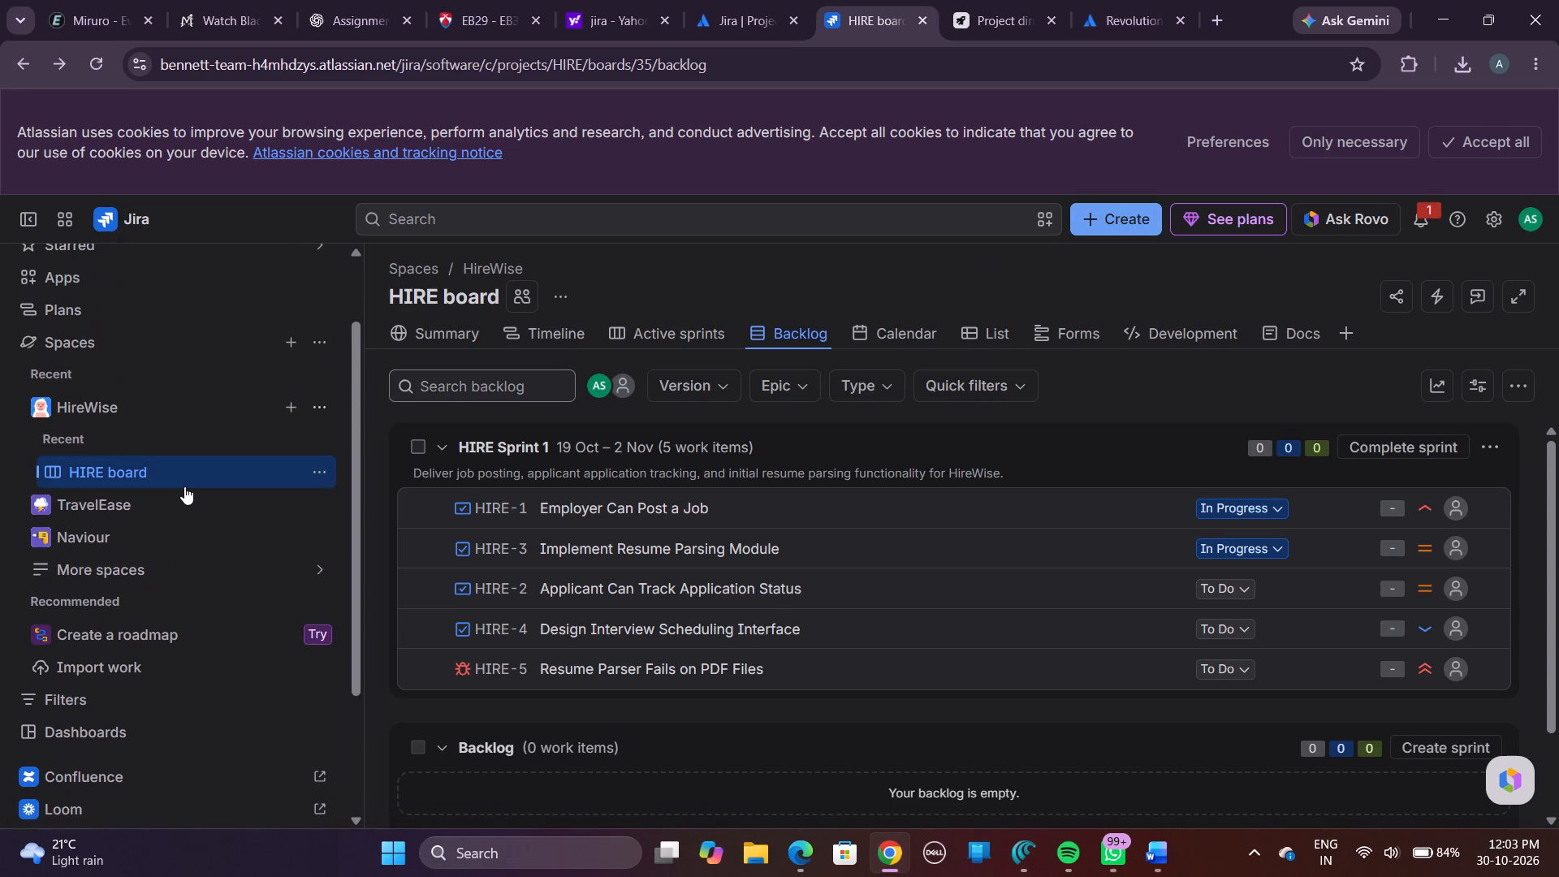
scroll(184, 486, up, 2)
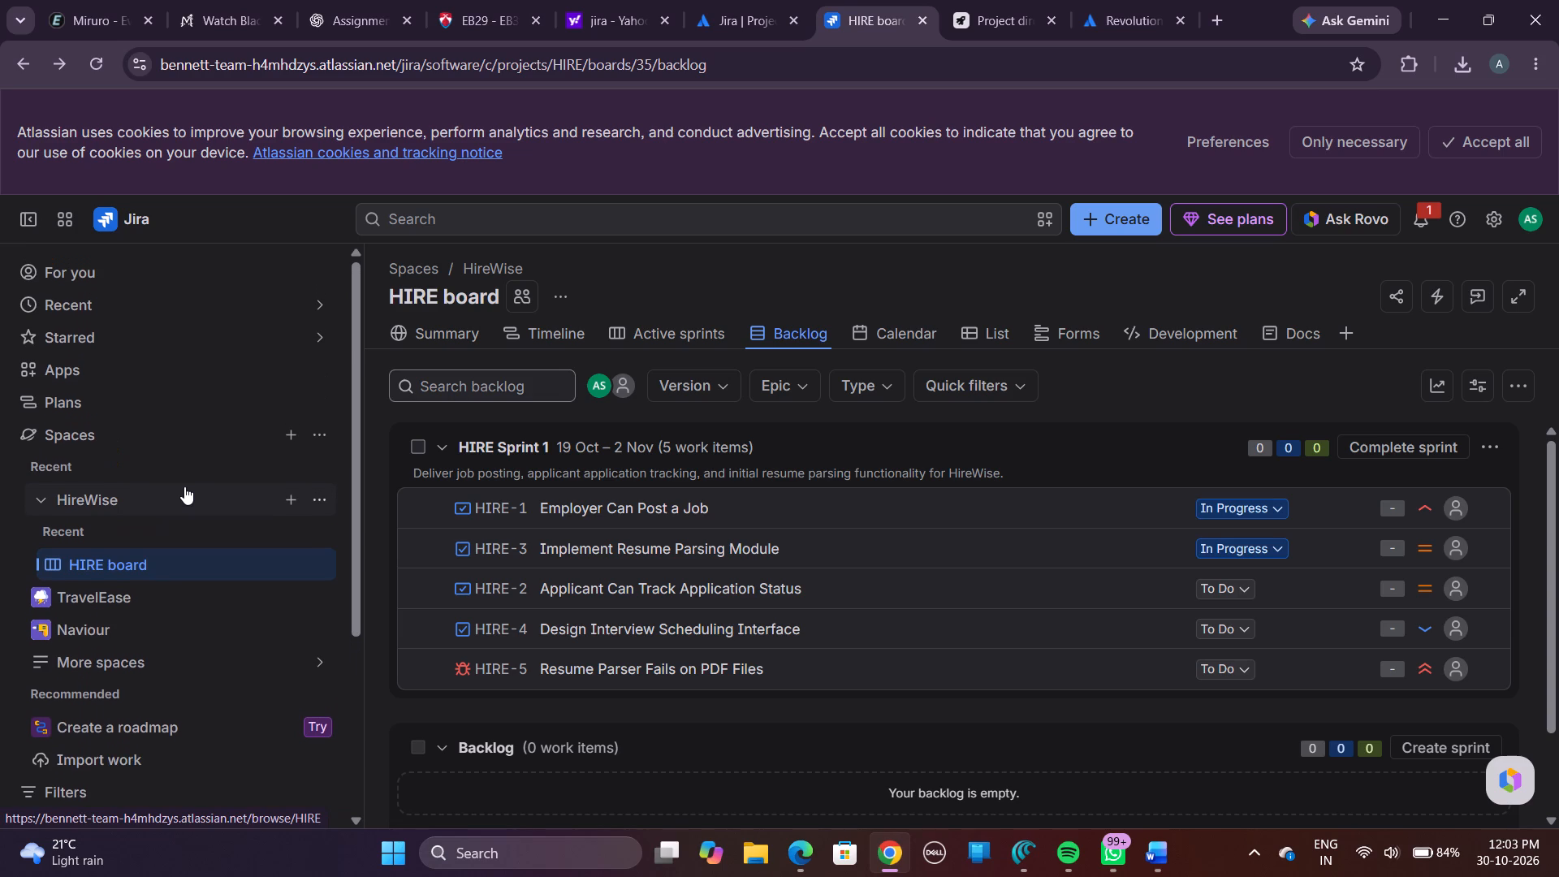
scroll(184, 486, up, 1)
click(316, 431)
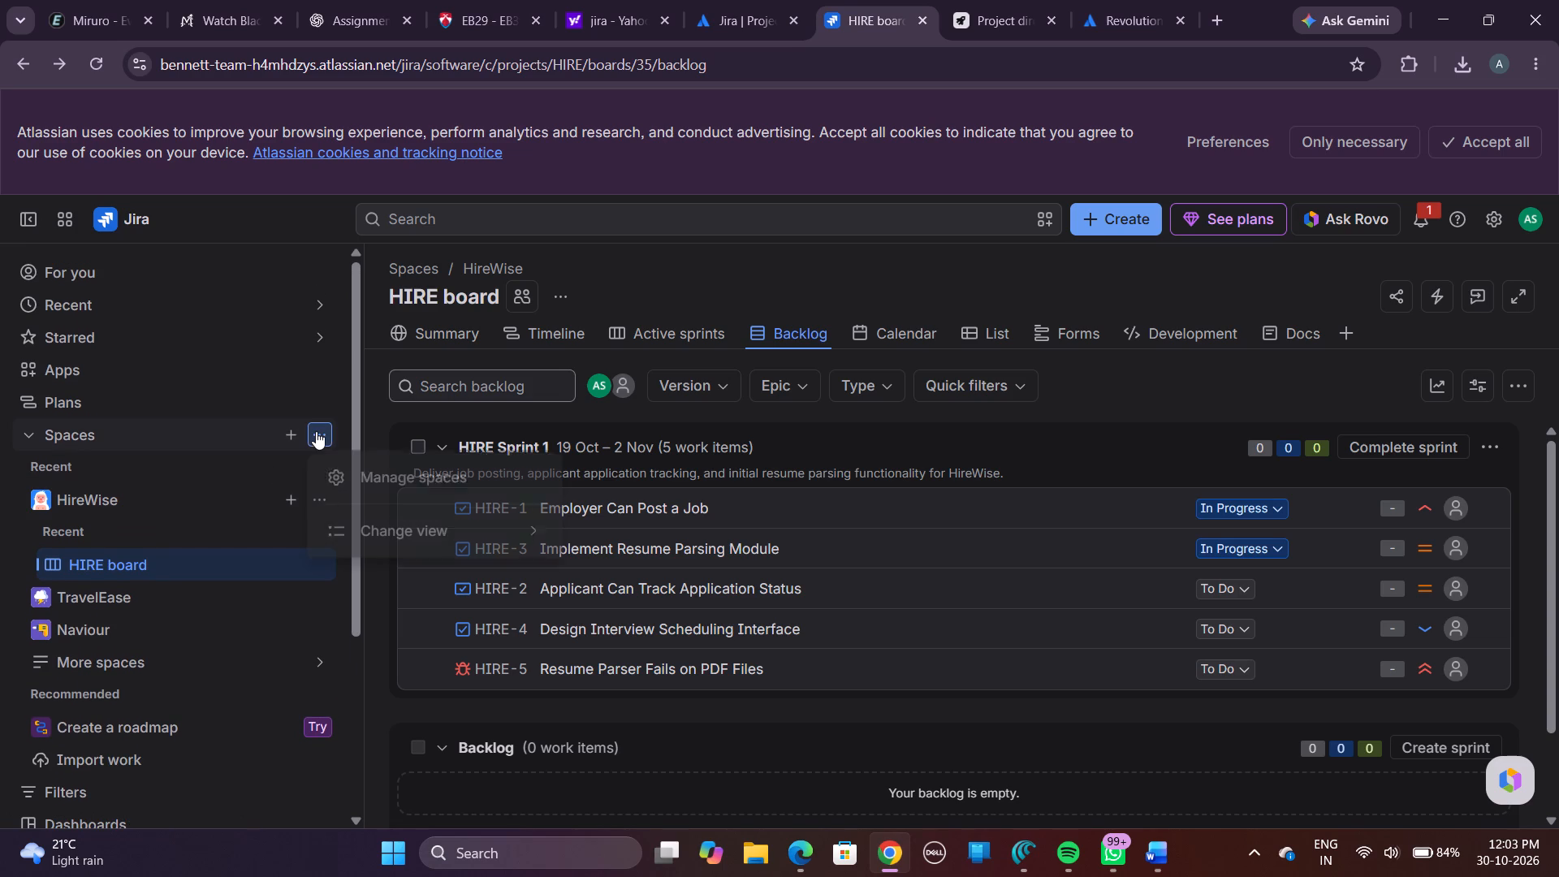
click(316, 431)
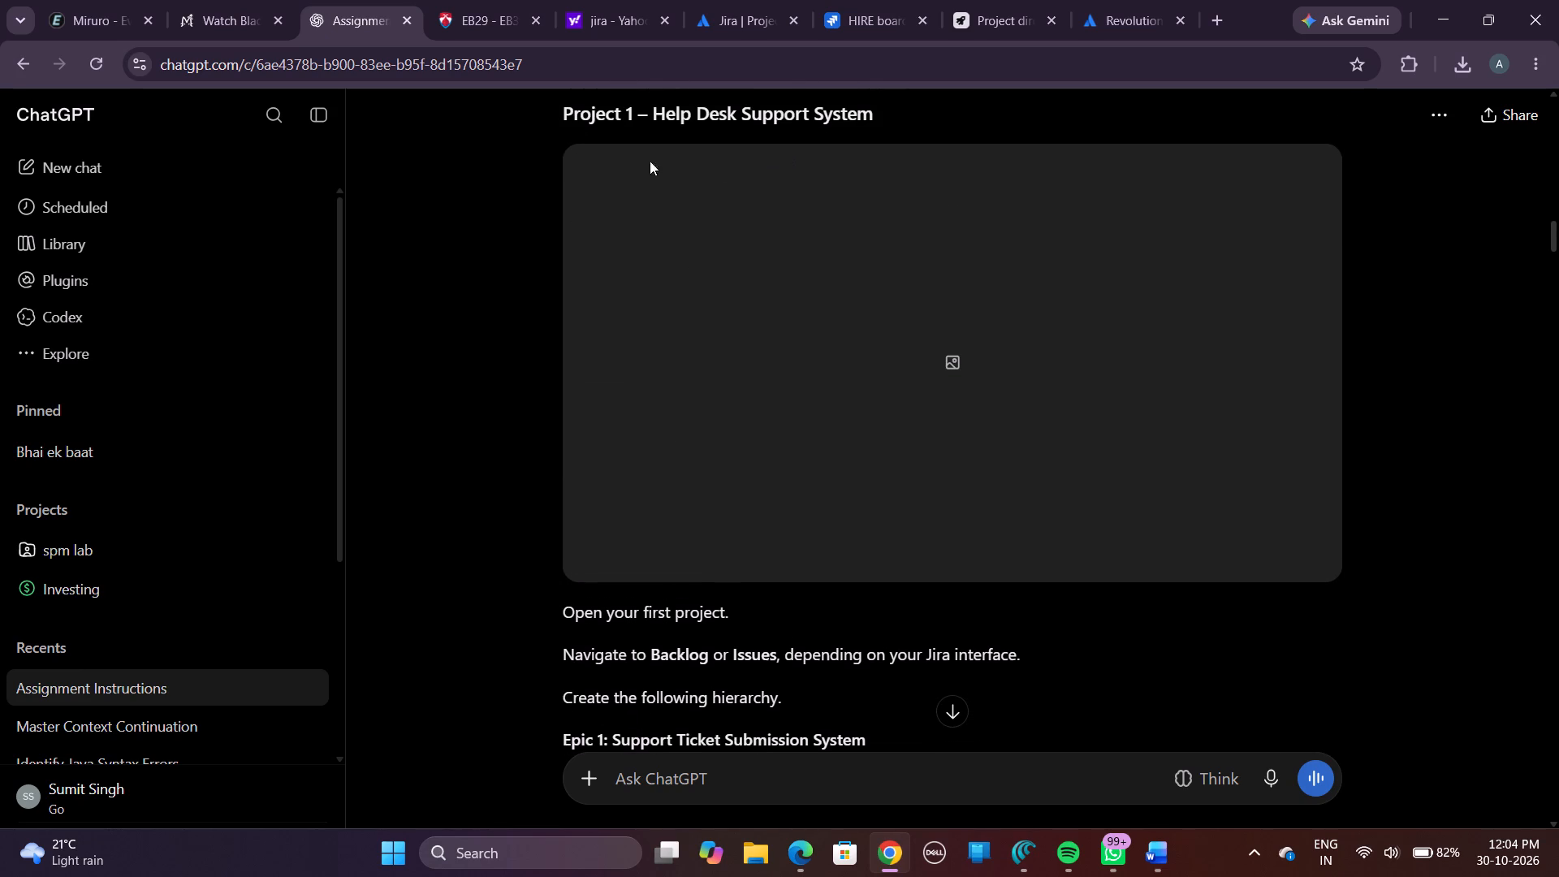
Switch to Jira's new-space form and name the space Help Desk Support System.
click(727, 0)
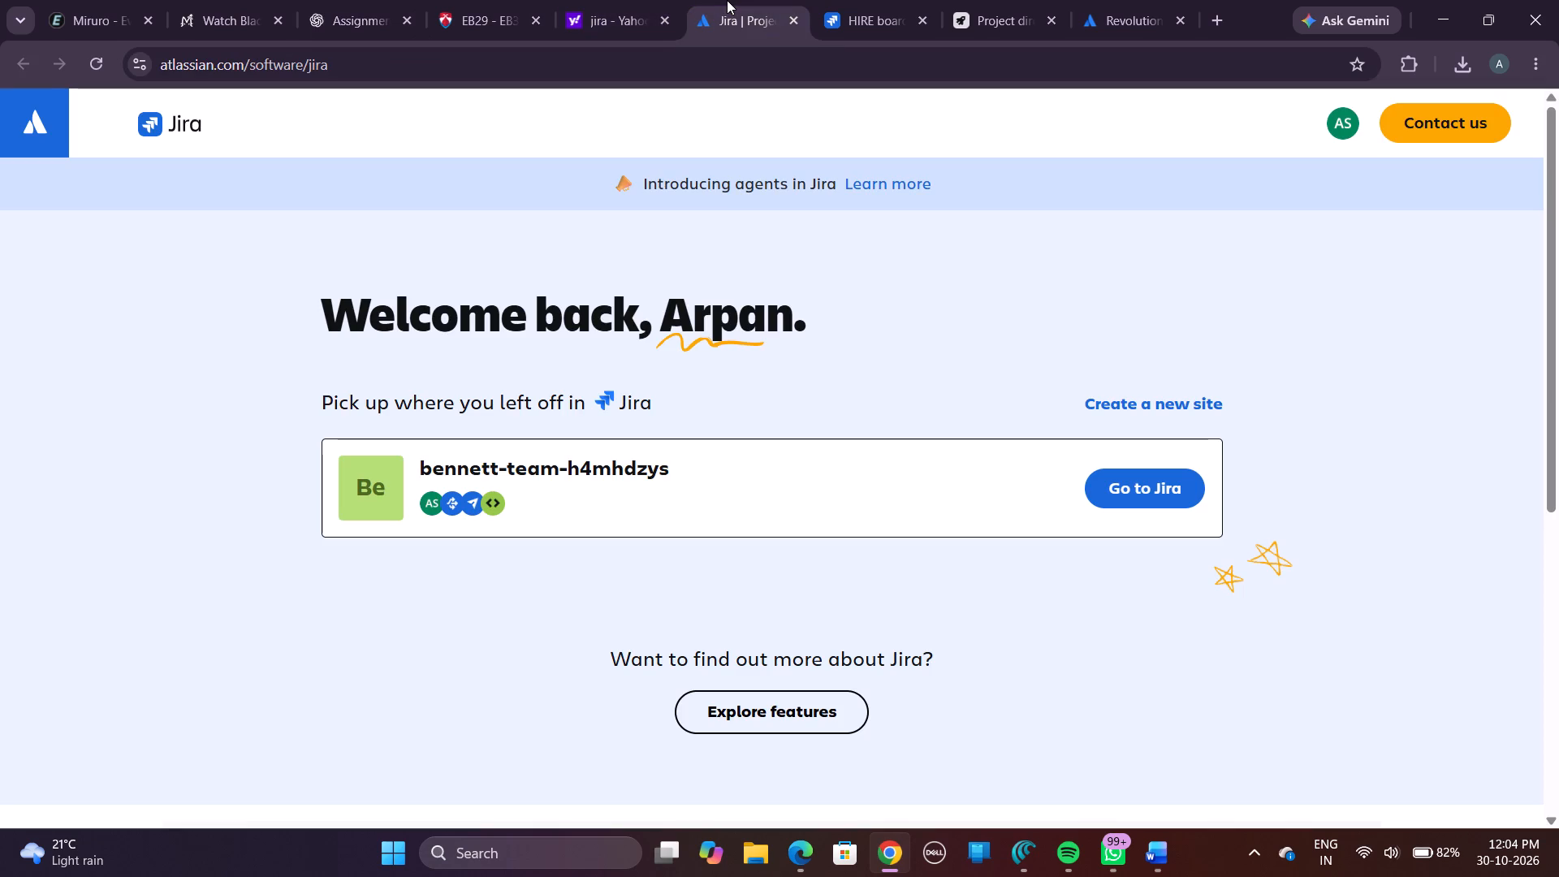
click(598, 33)
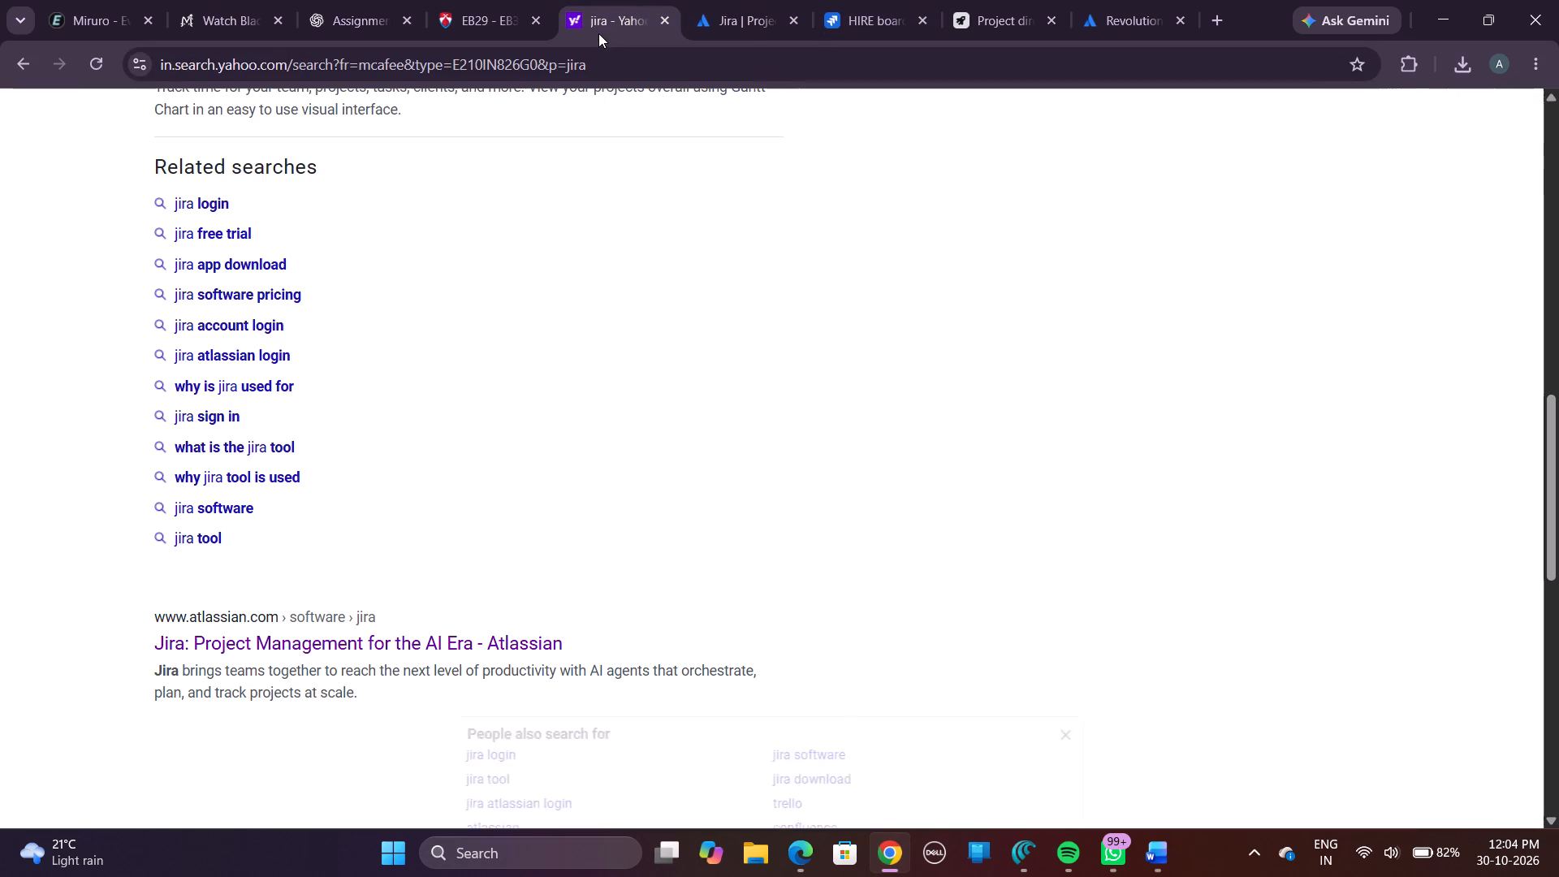
click(846, 24)
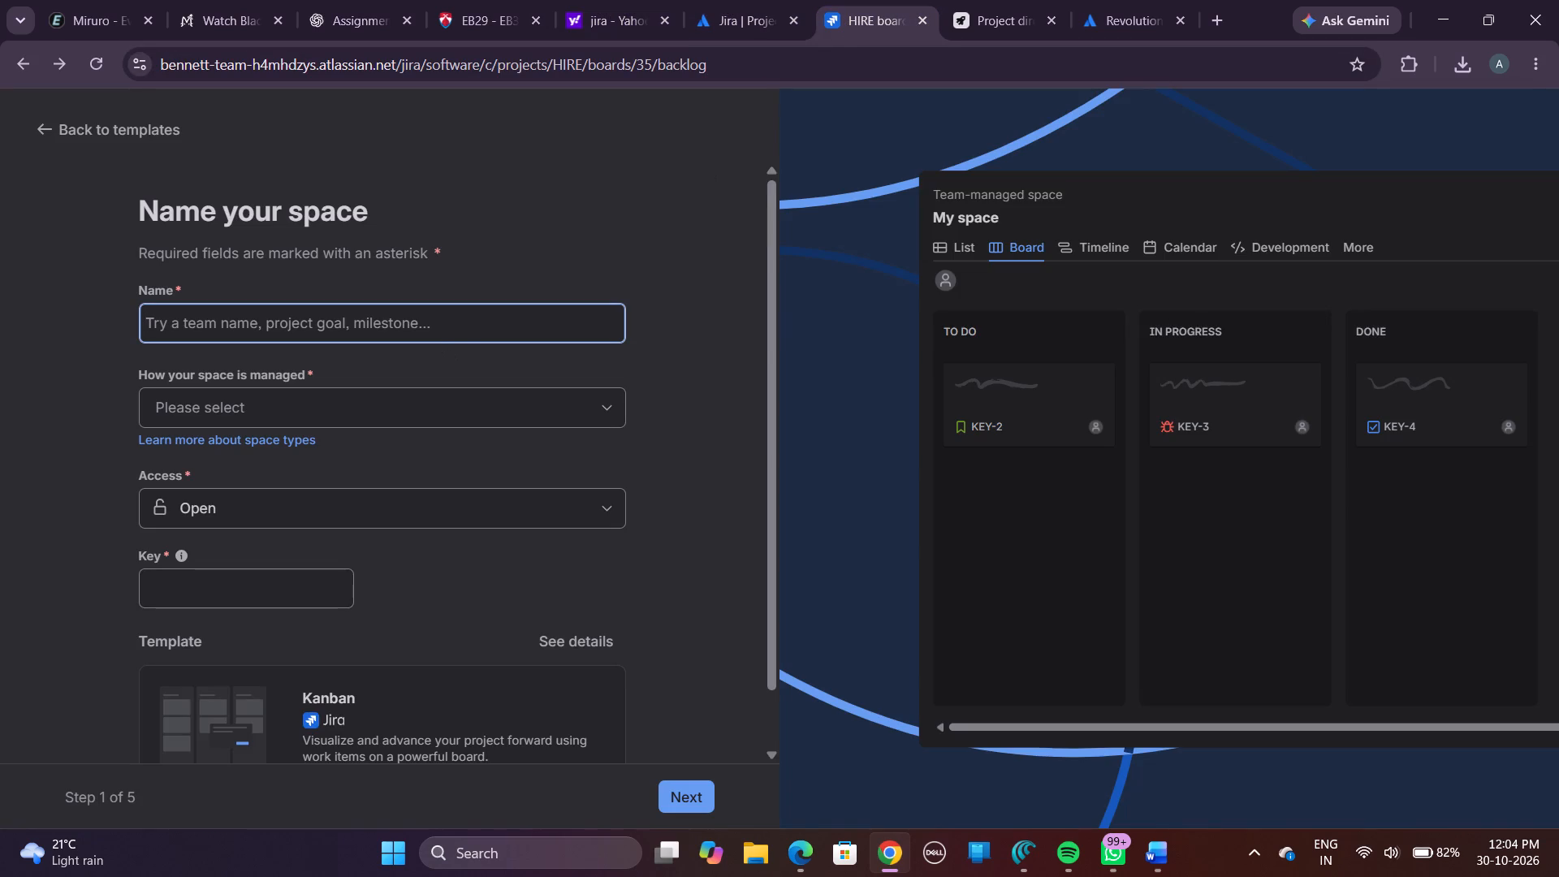
click(444, 324)
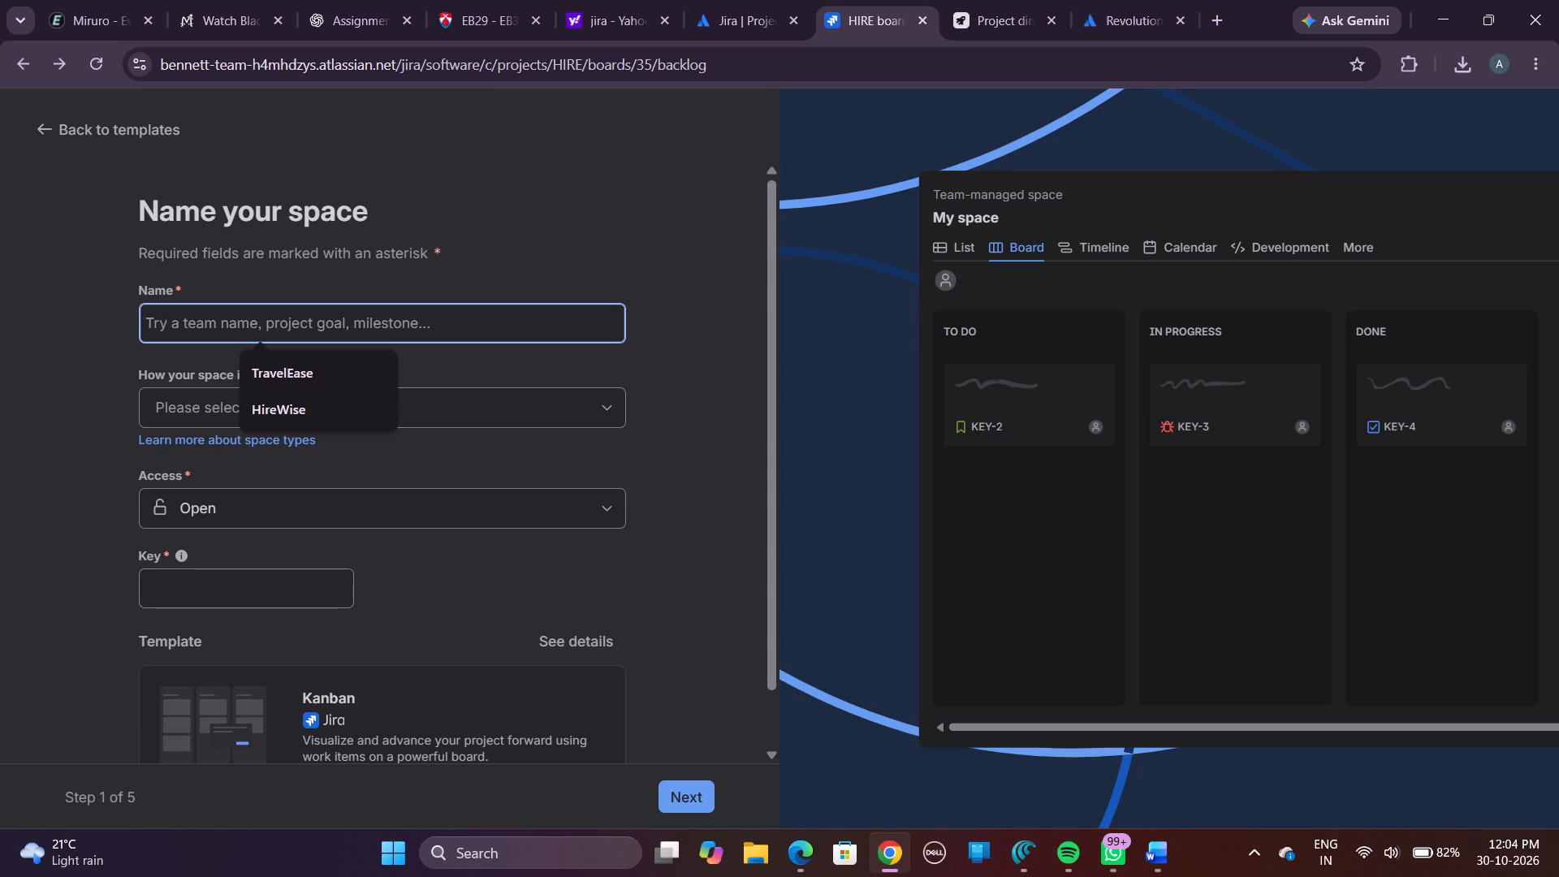
text(elp)
key(space)
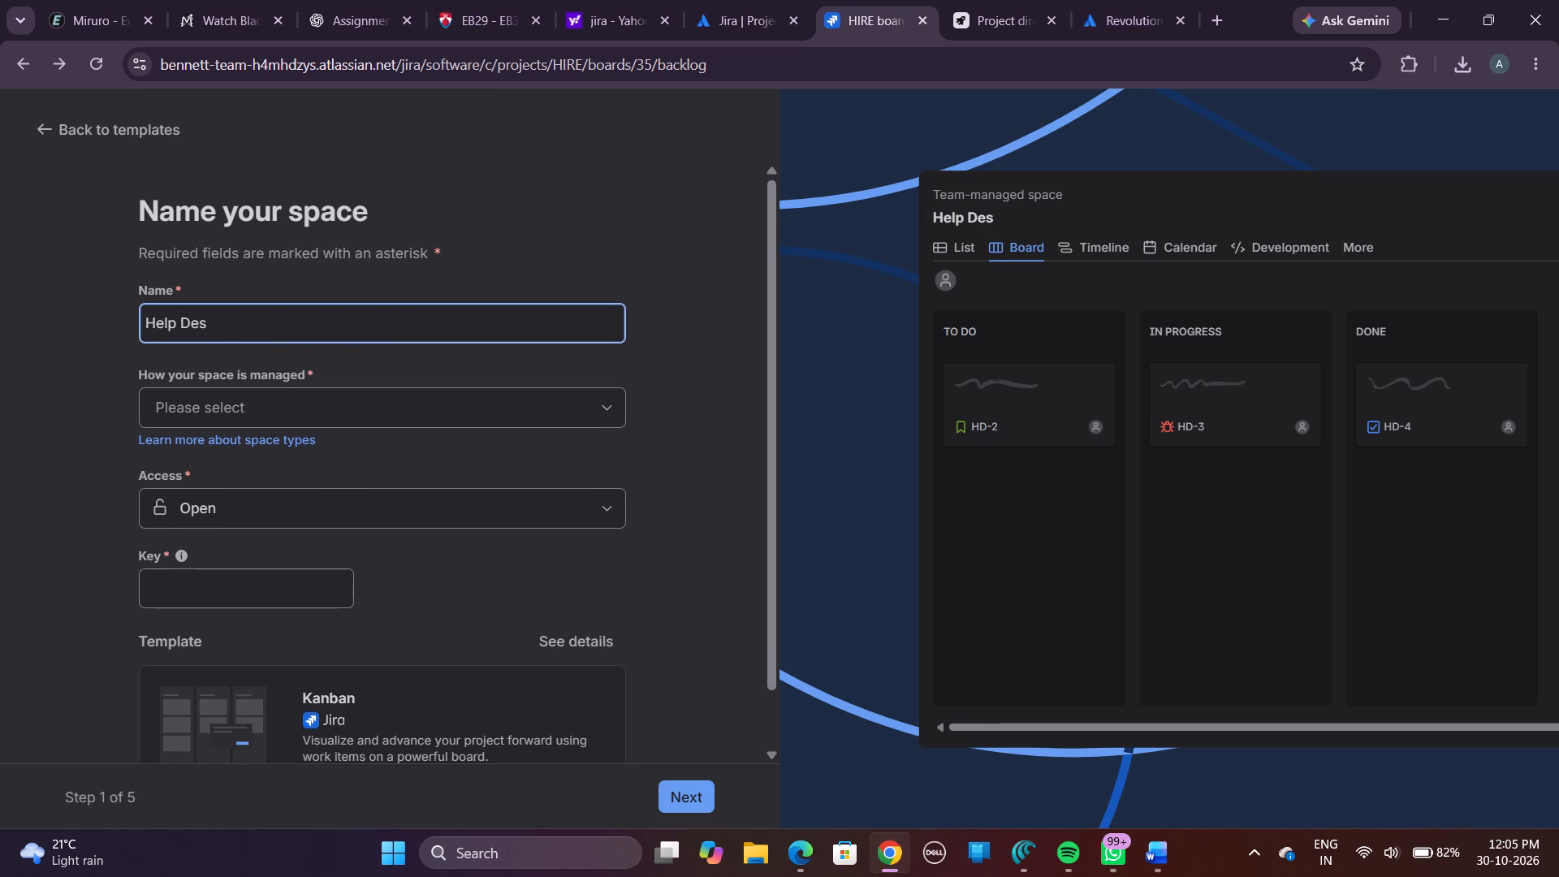
text(k)
key(space)
text(upp)
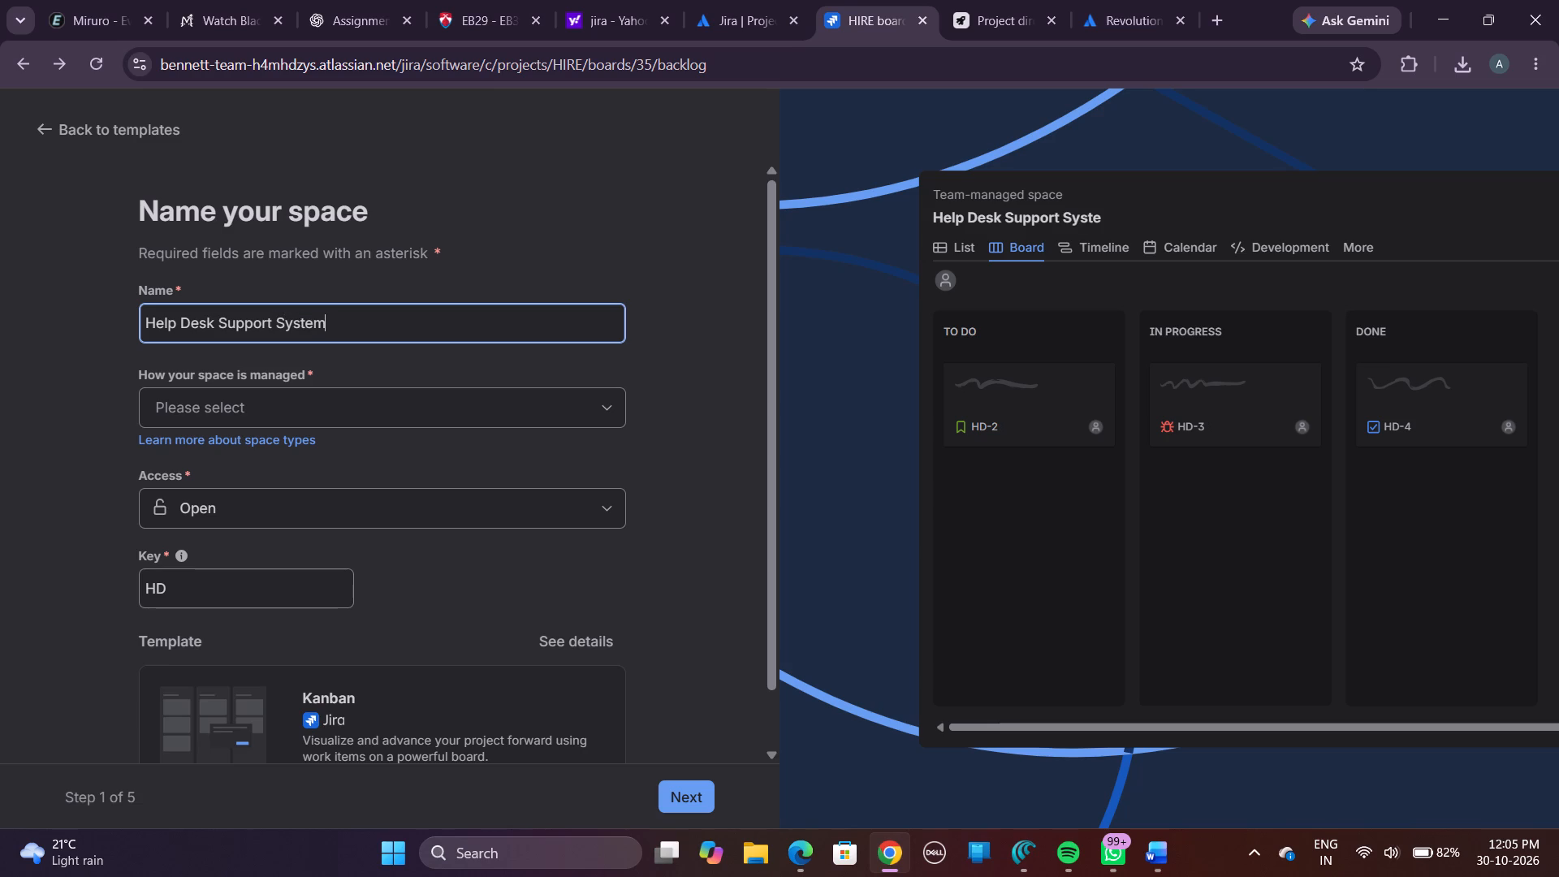
Check ChatGPT's advice on the management type and set the new space to Company-managed.
click(397, 402)
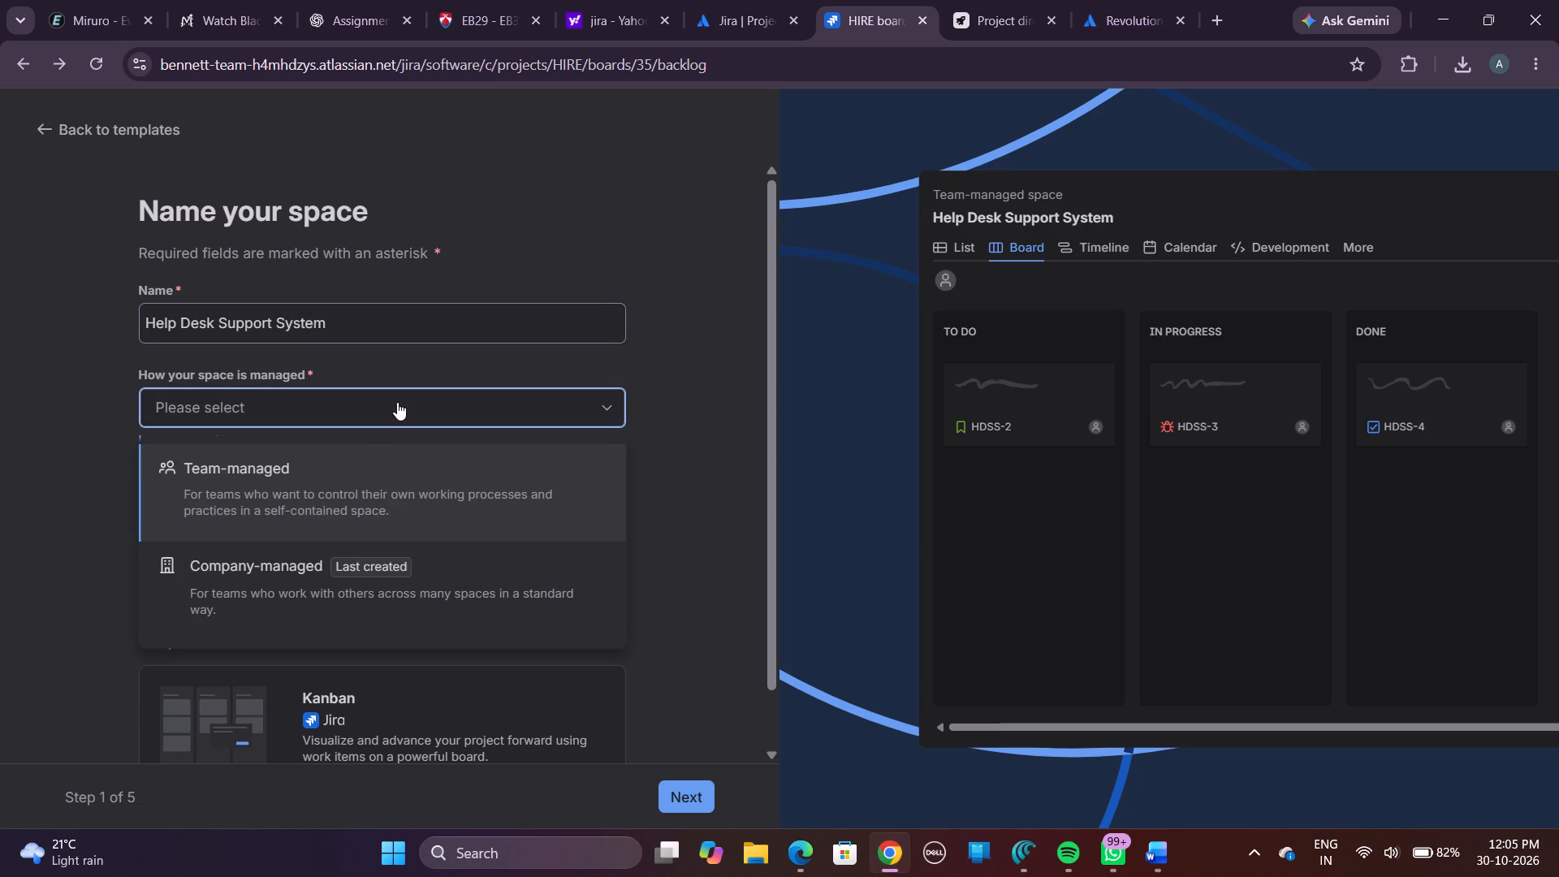
click(382, 21)
scroll(682, 474, up, 6)
scroll(682, 474, down, 1)
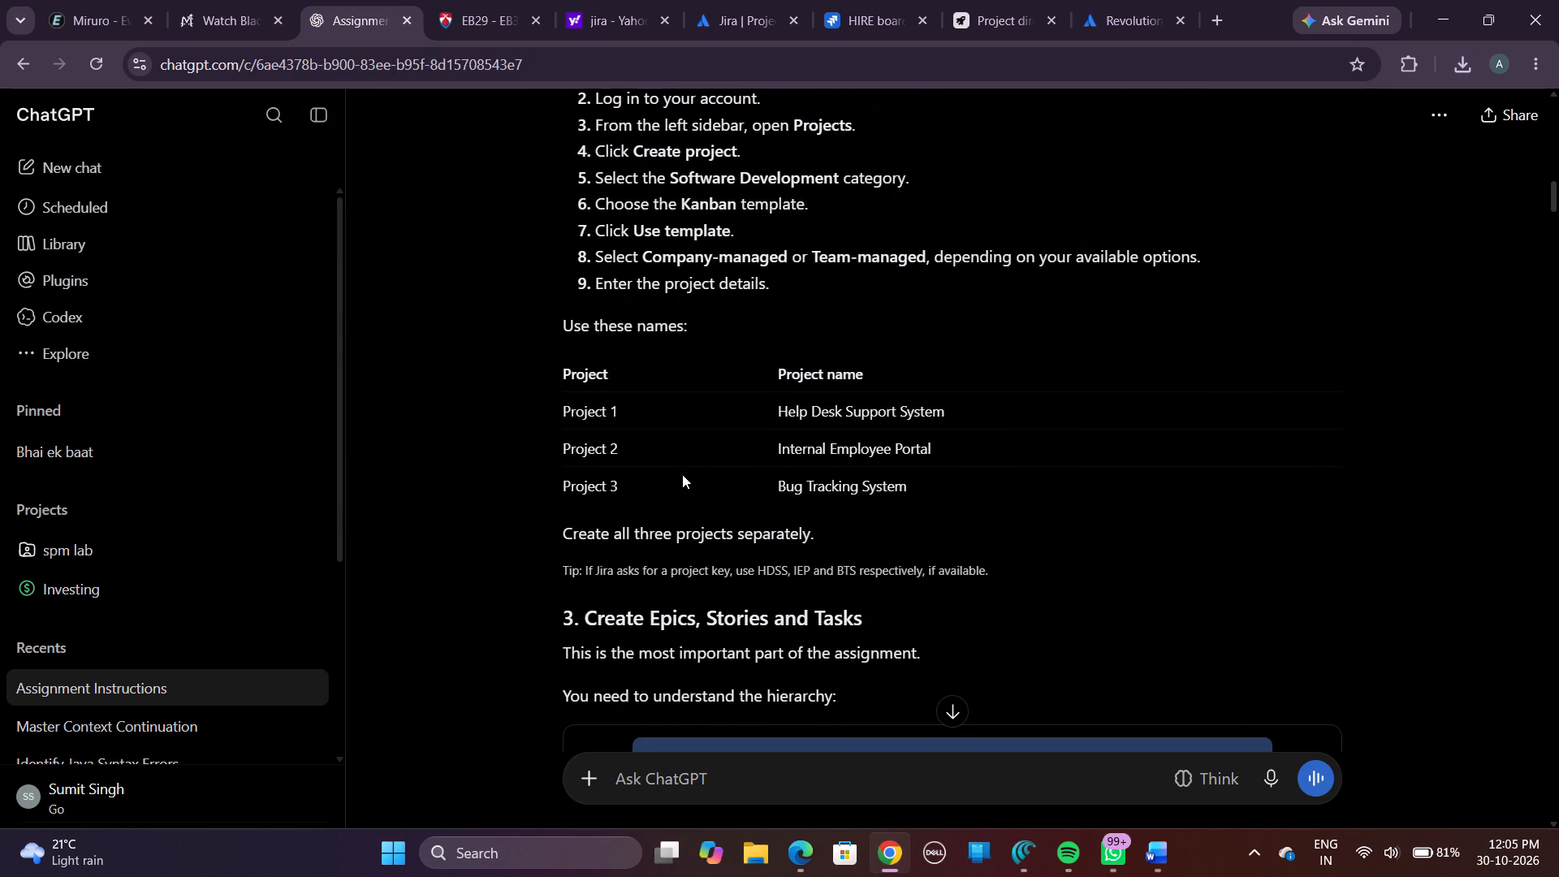
scroll(682, 474, down, 1)
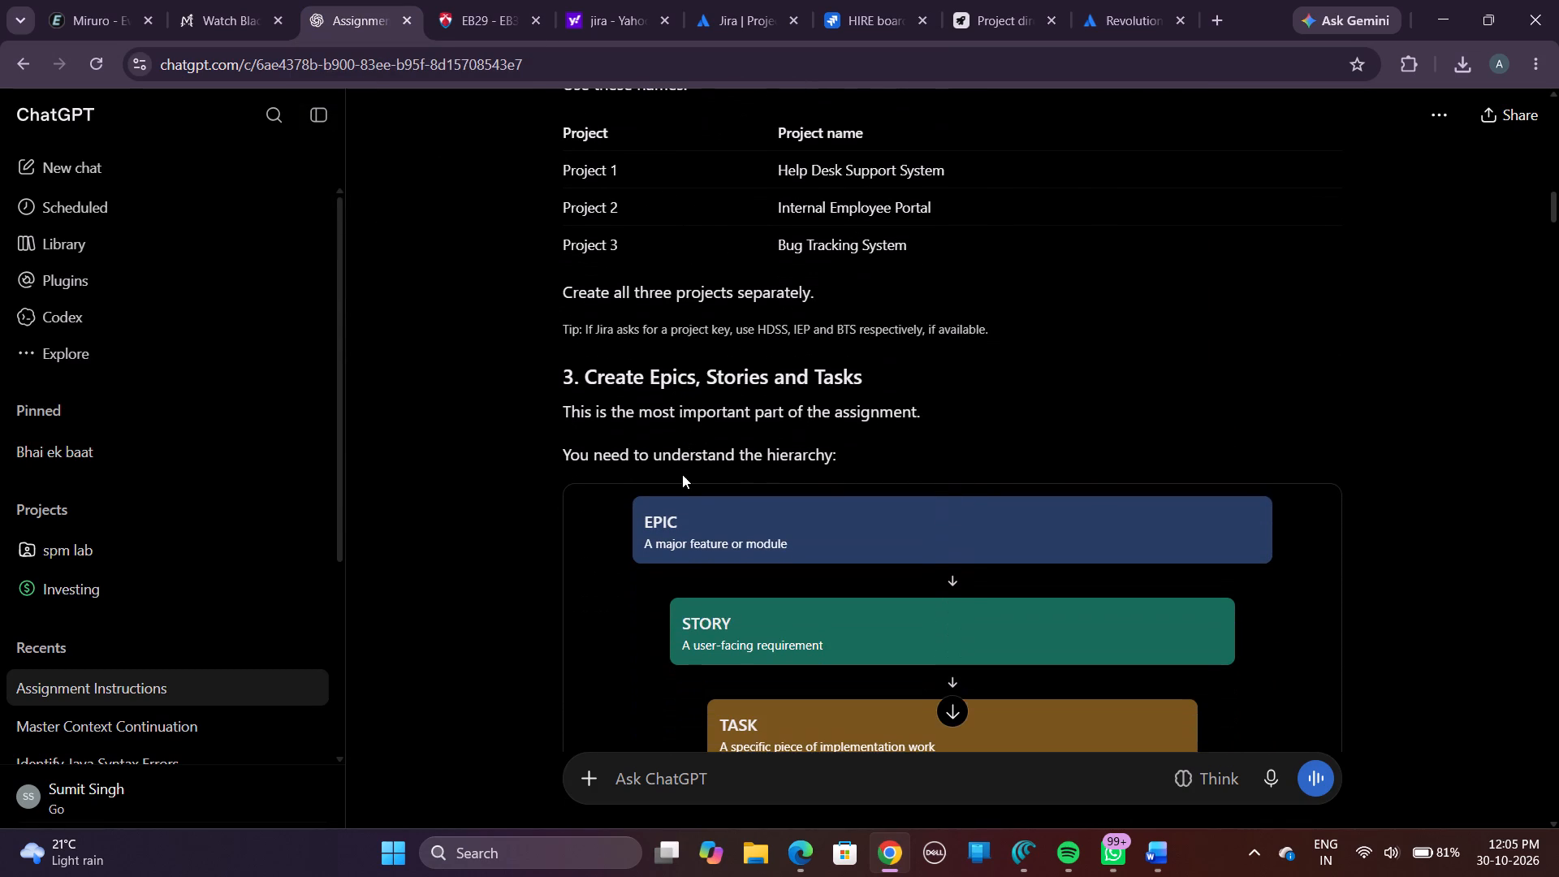
click(738, 0)
click(833, 15)
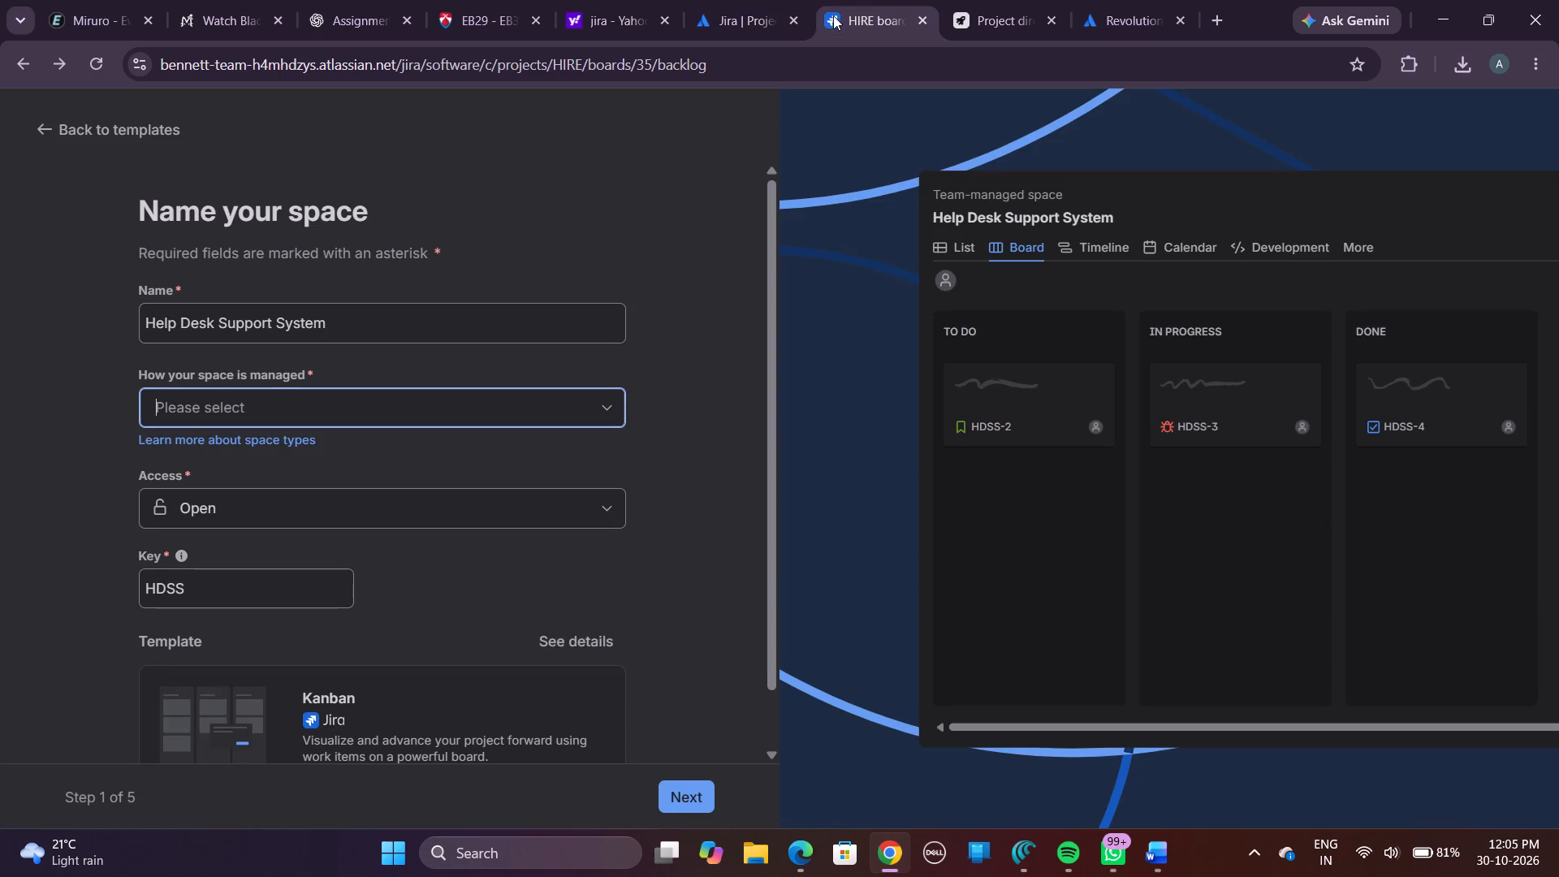
click(311, 413)
click(274, 575)
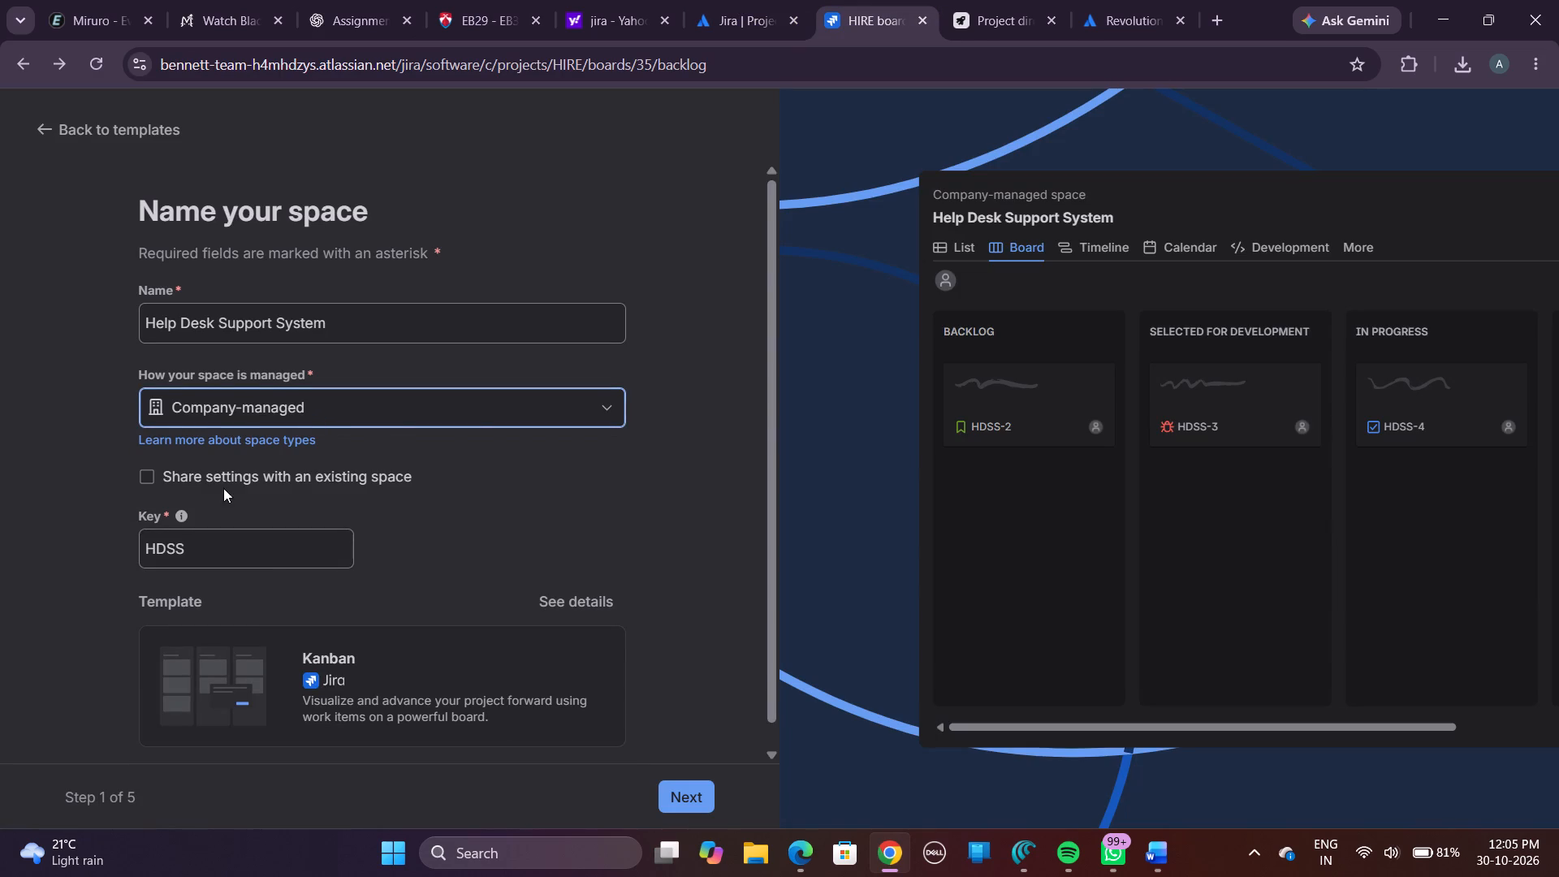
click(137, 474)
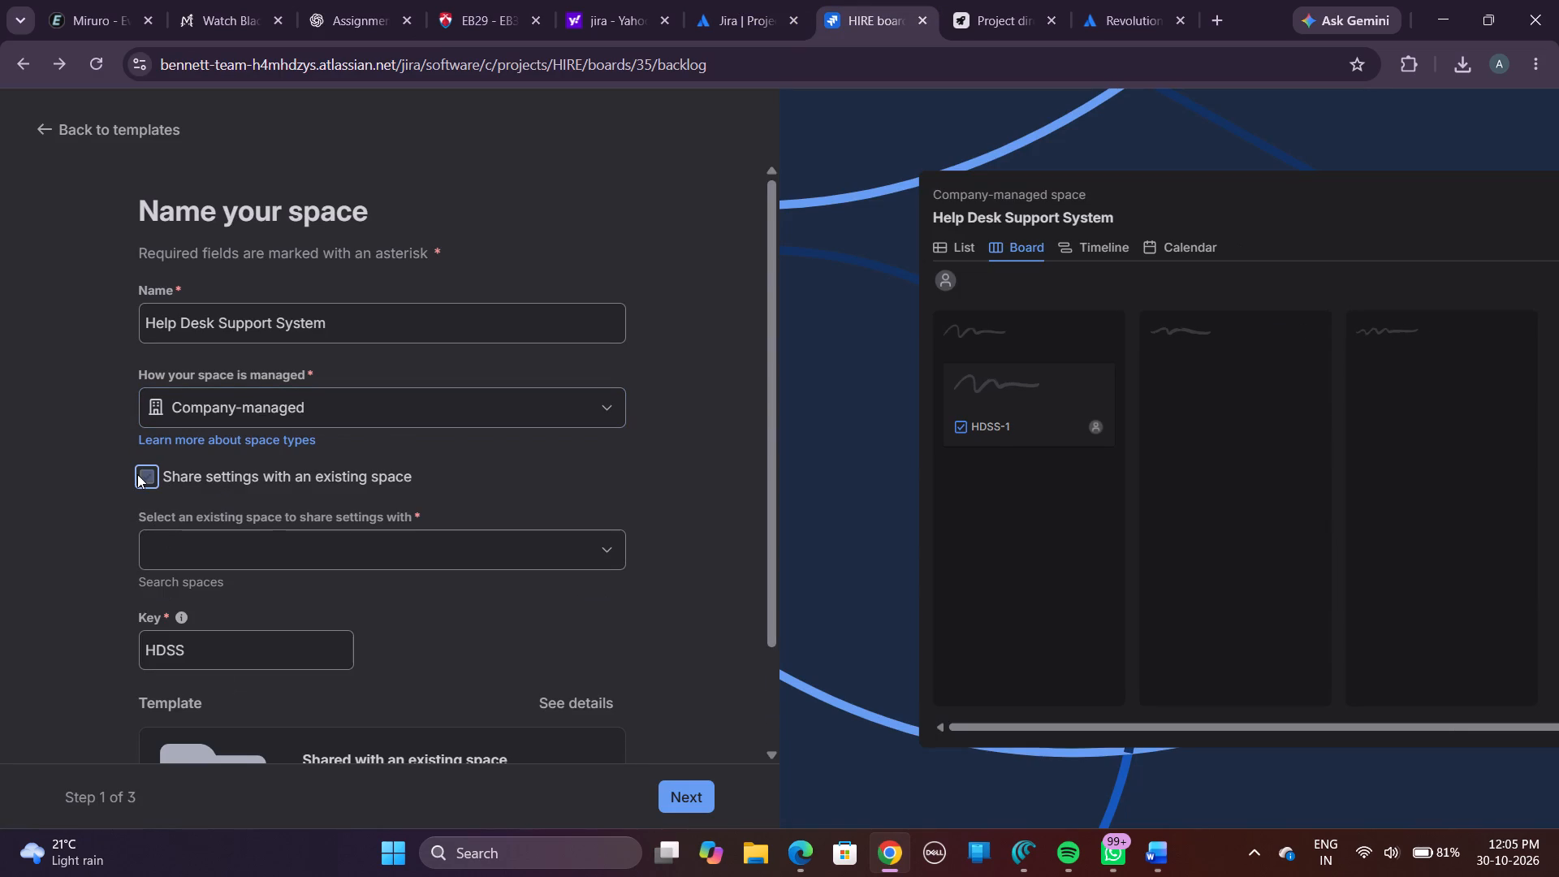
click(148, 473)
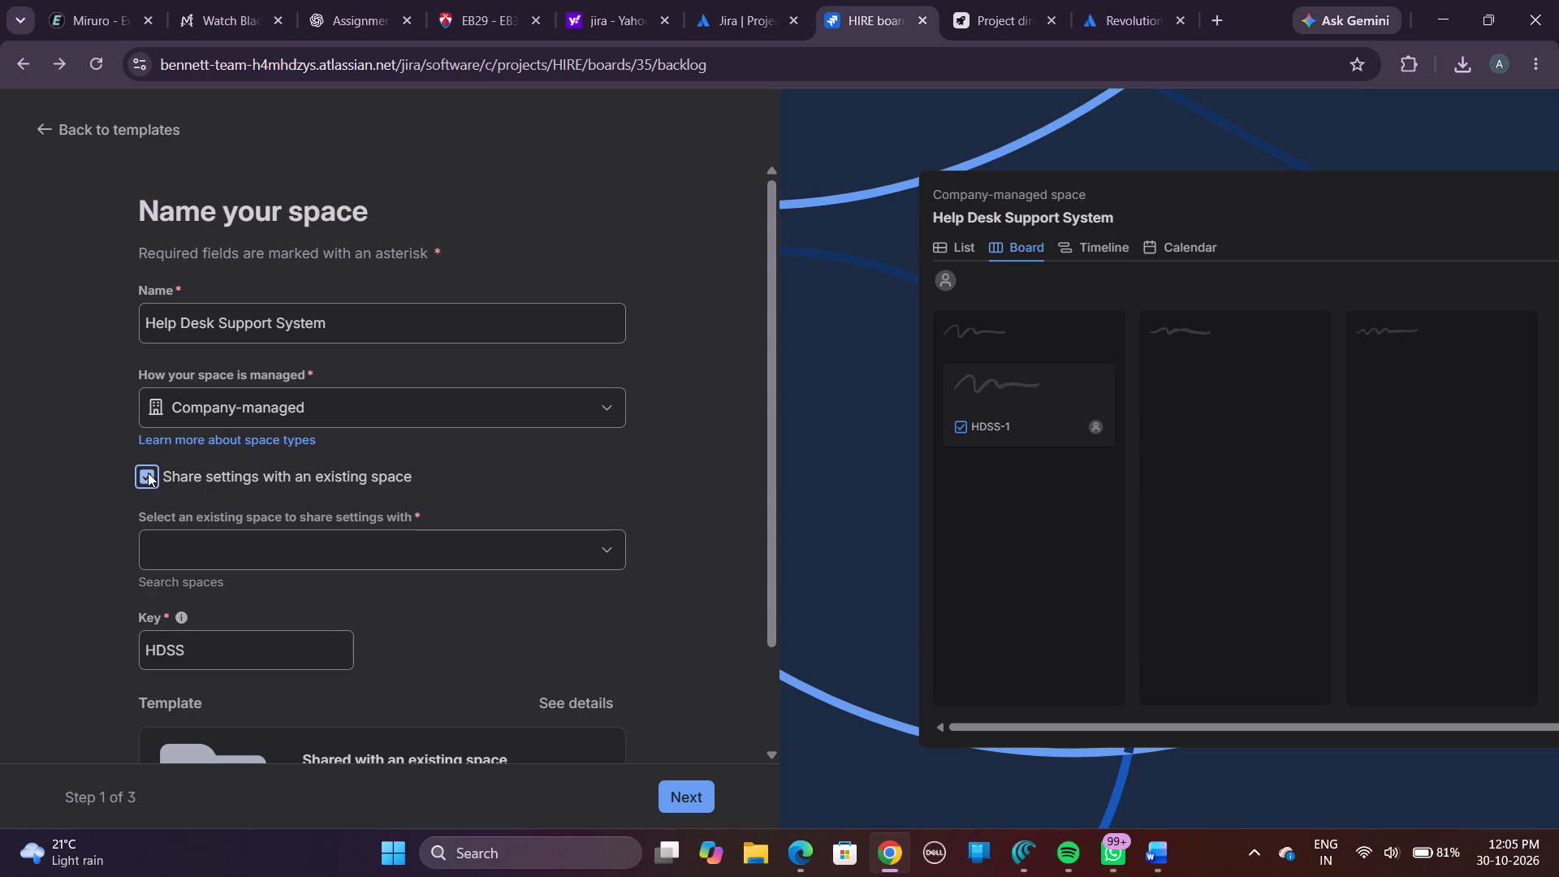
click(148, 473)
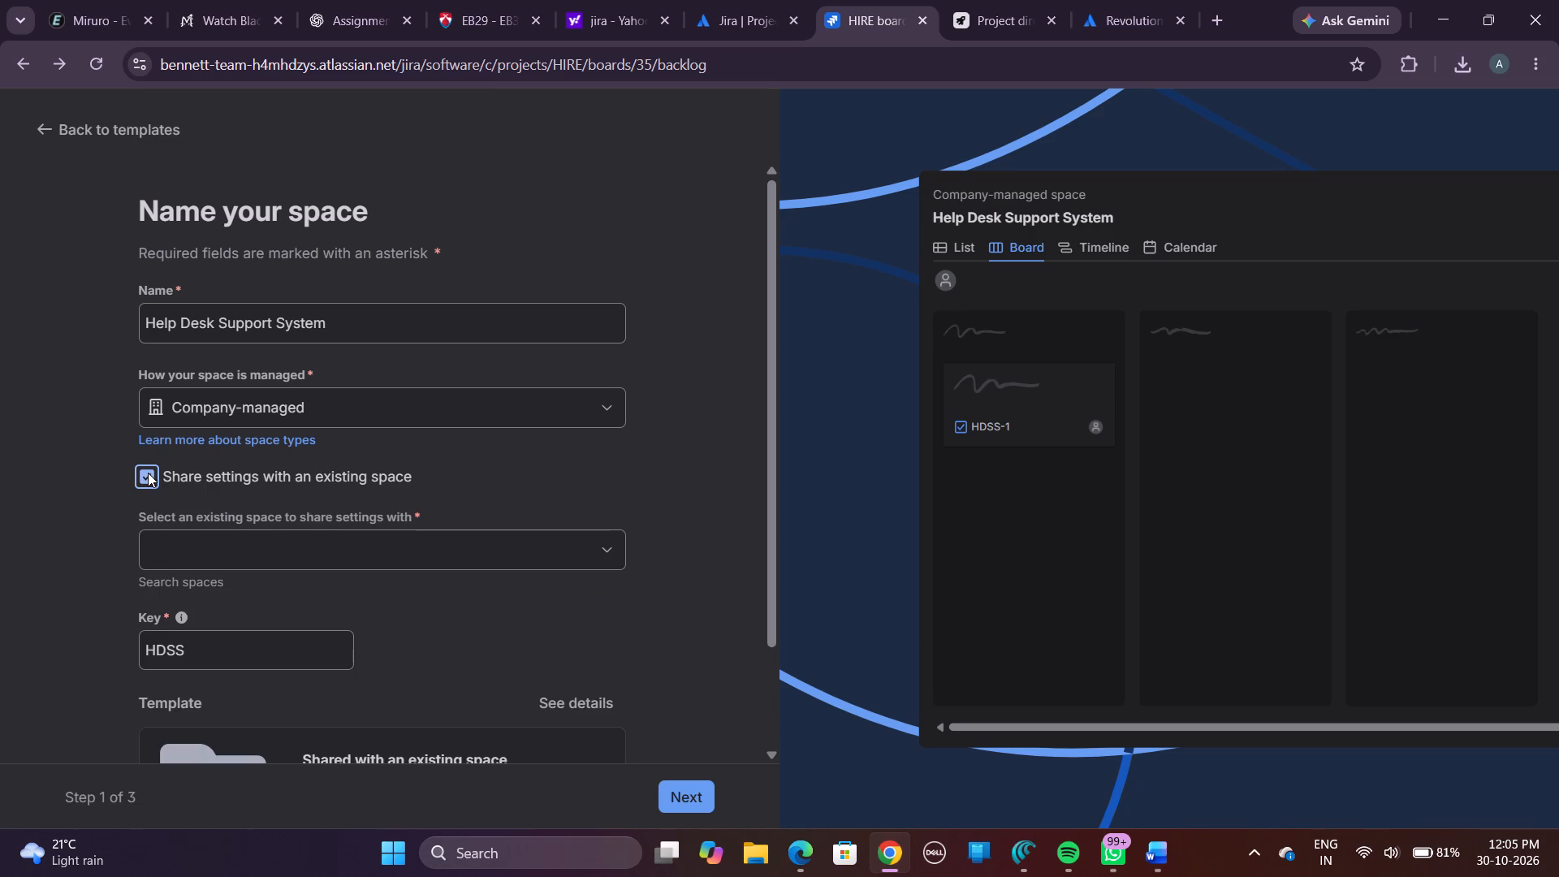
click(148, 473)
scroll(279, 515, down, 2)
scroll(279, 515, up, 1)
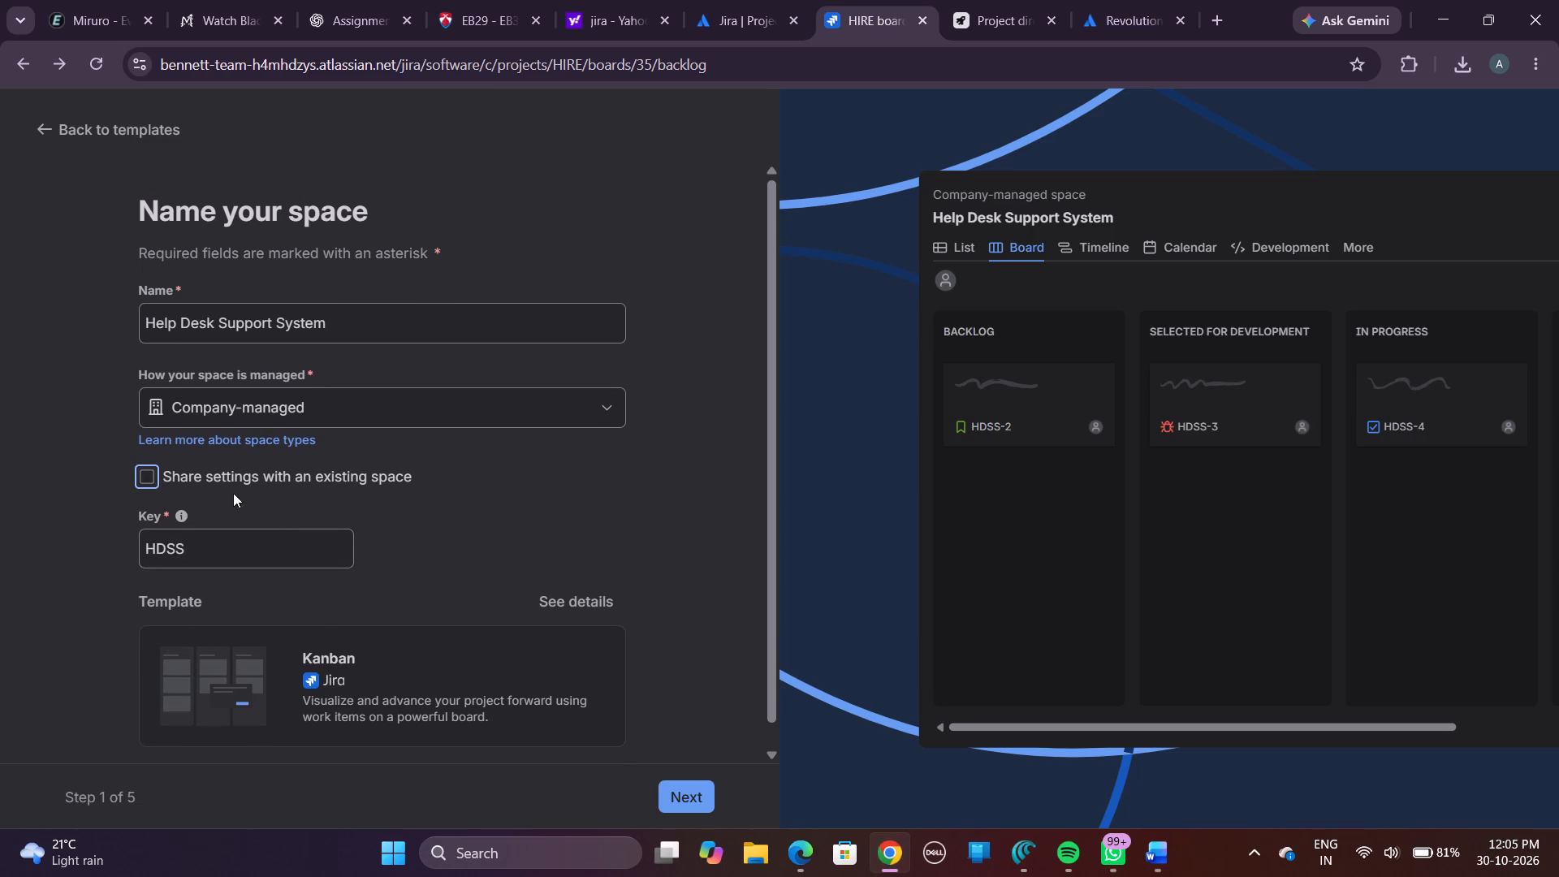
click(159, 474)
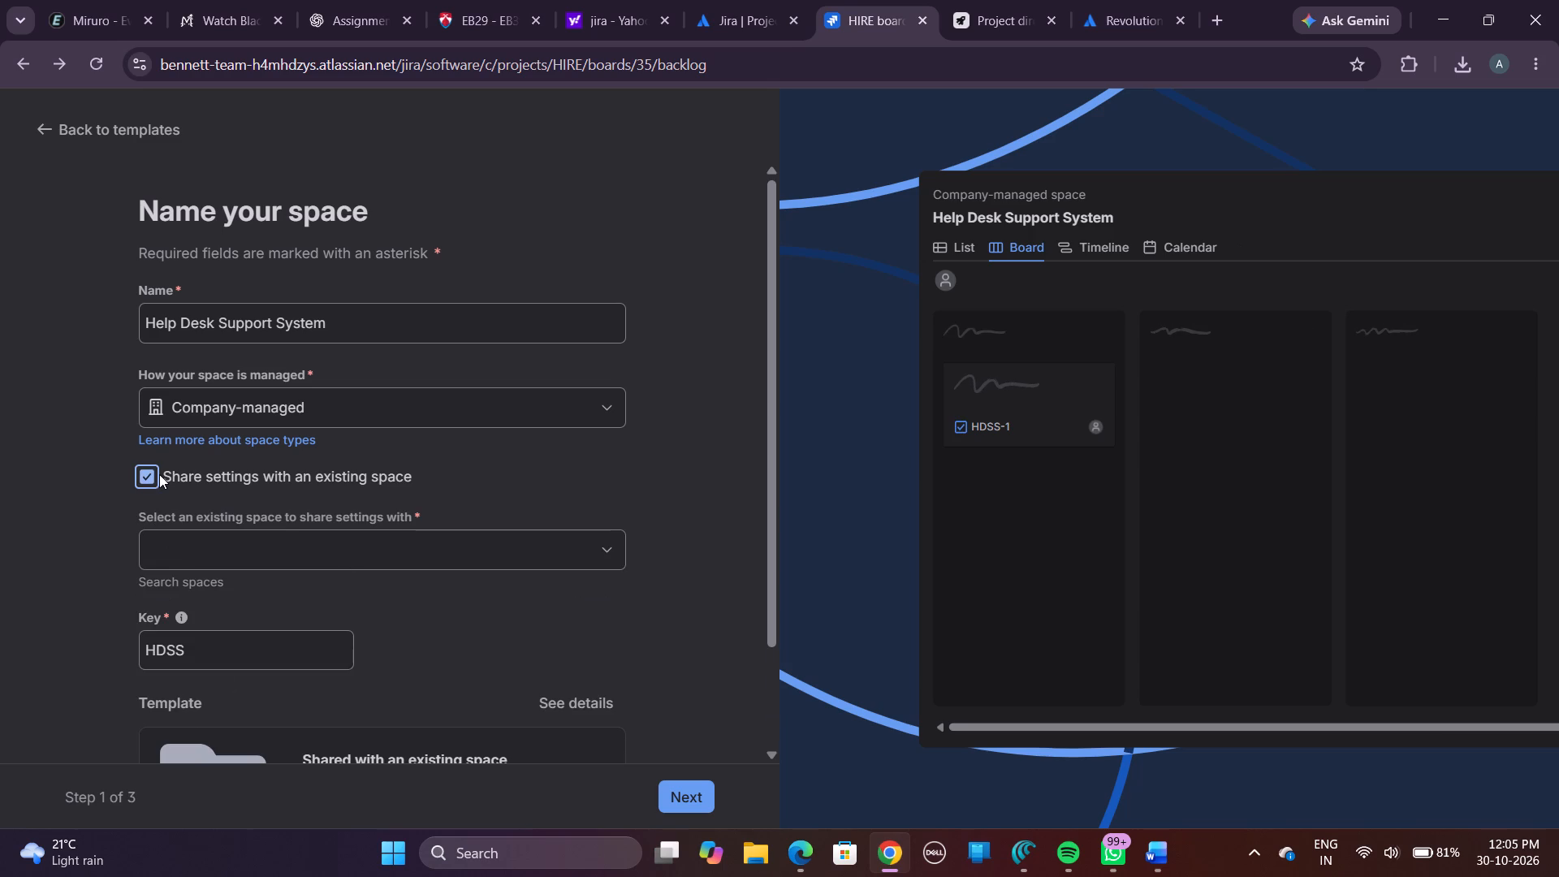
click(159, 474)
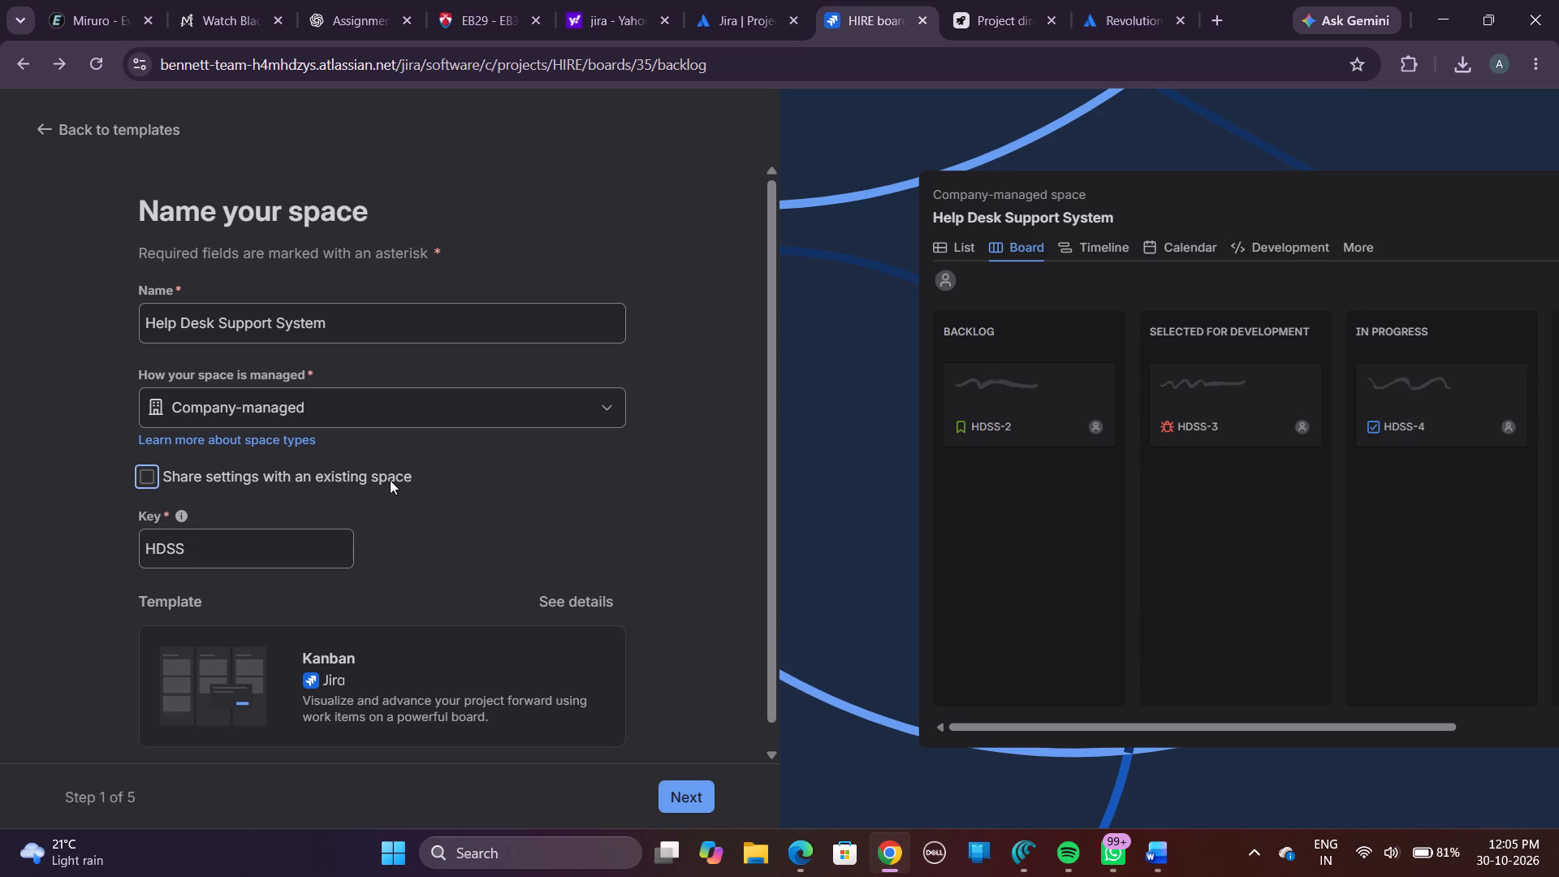
Capture a screenshot of the completed Name your space form.
key(Print)
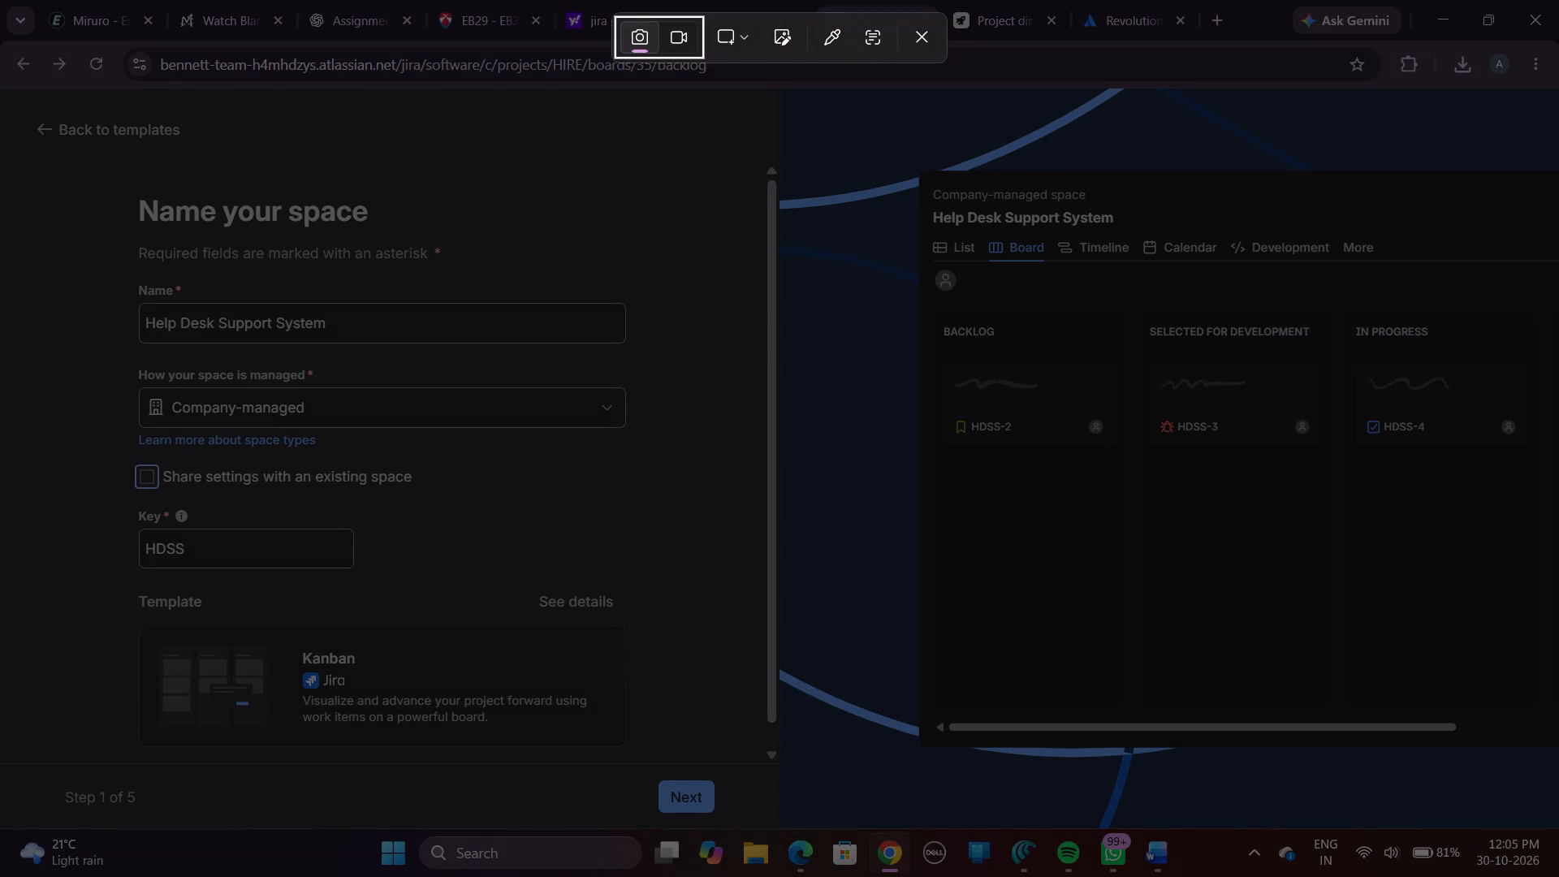
drag(13, 114, 393, 687)
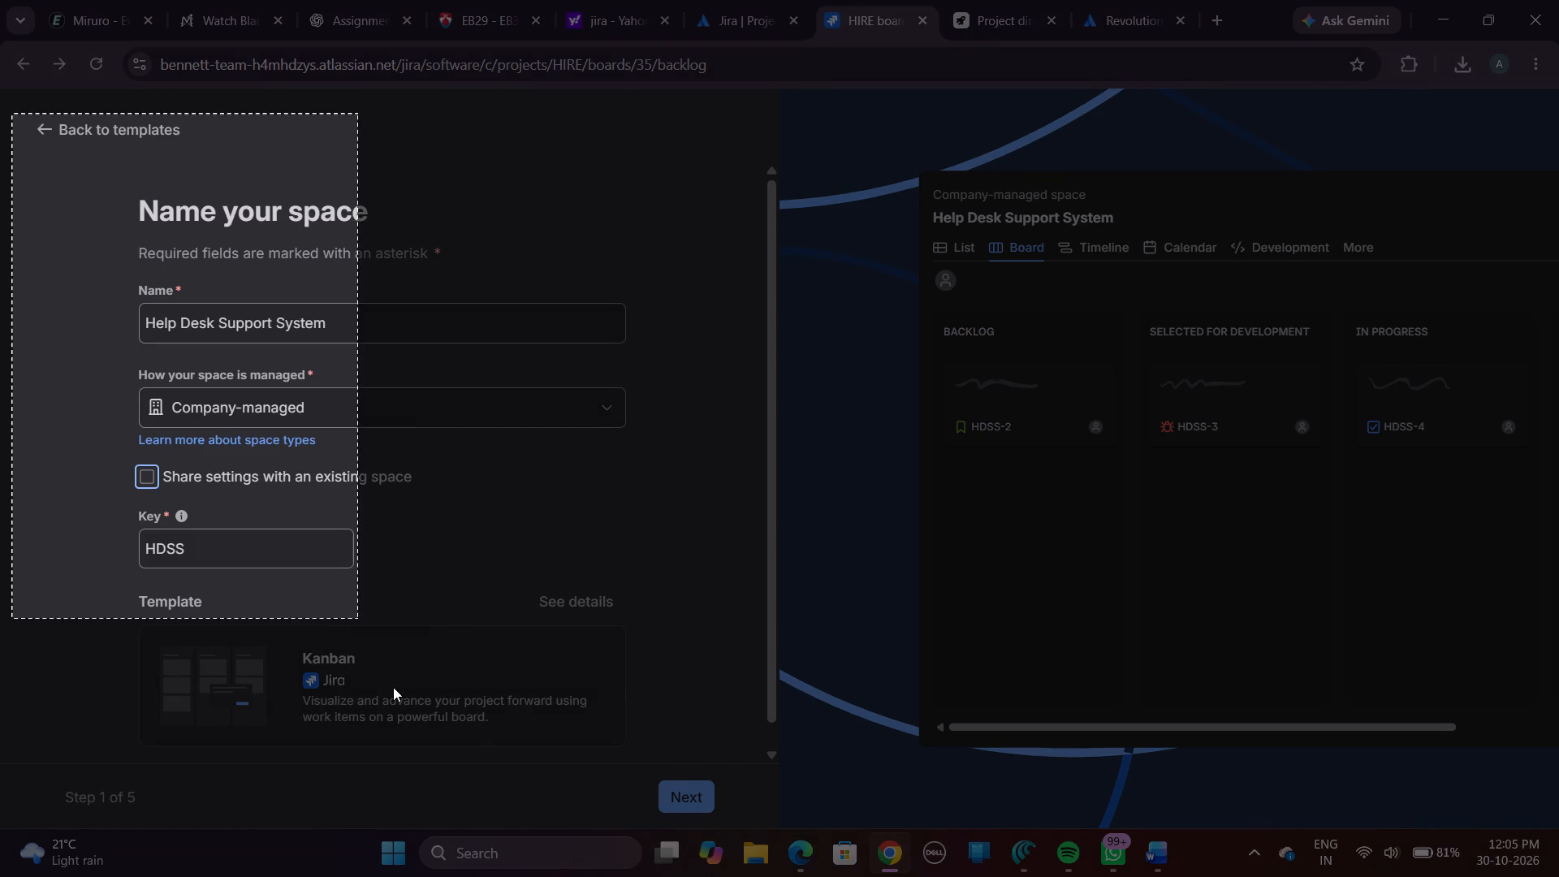
drag(393, 687, 758, 758)
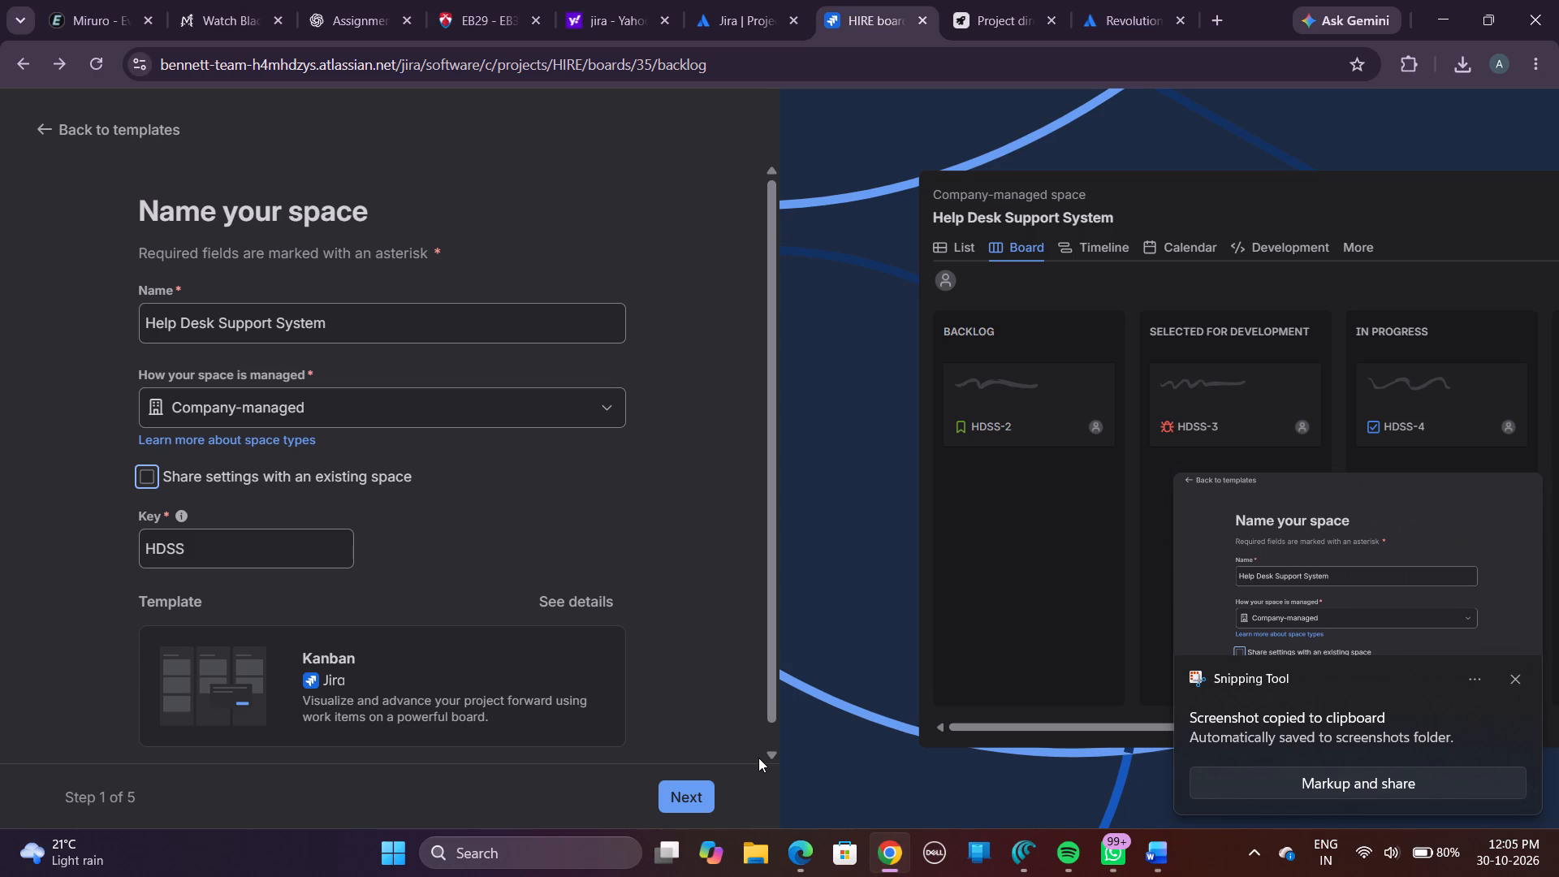
Create the Help Desk Support System space with the default configuration, adding no agents, team members or connections, and finish the setup.
click(707, 797)
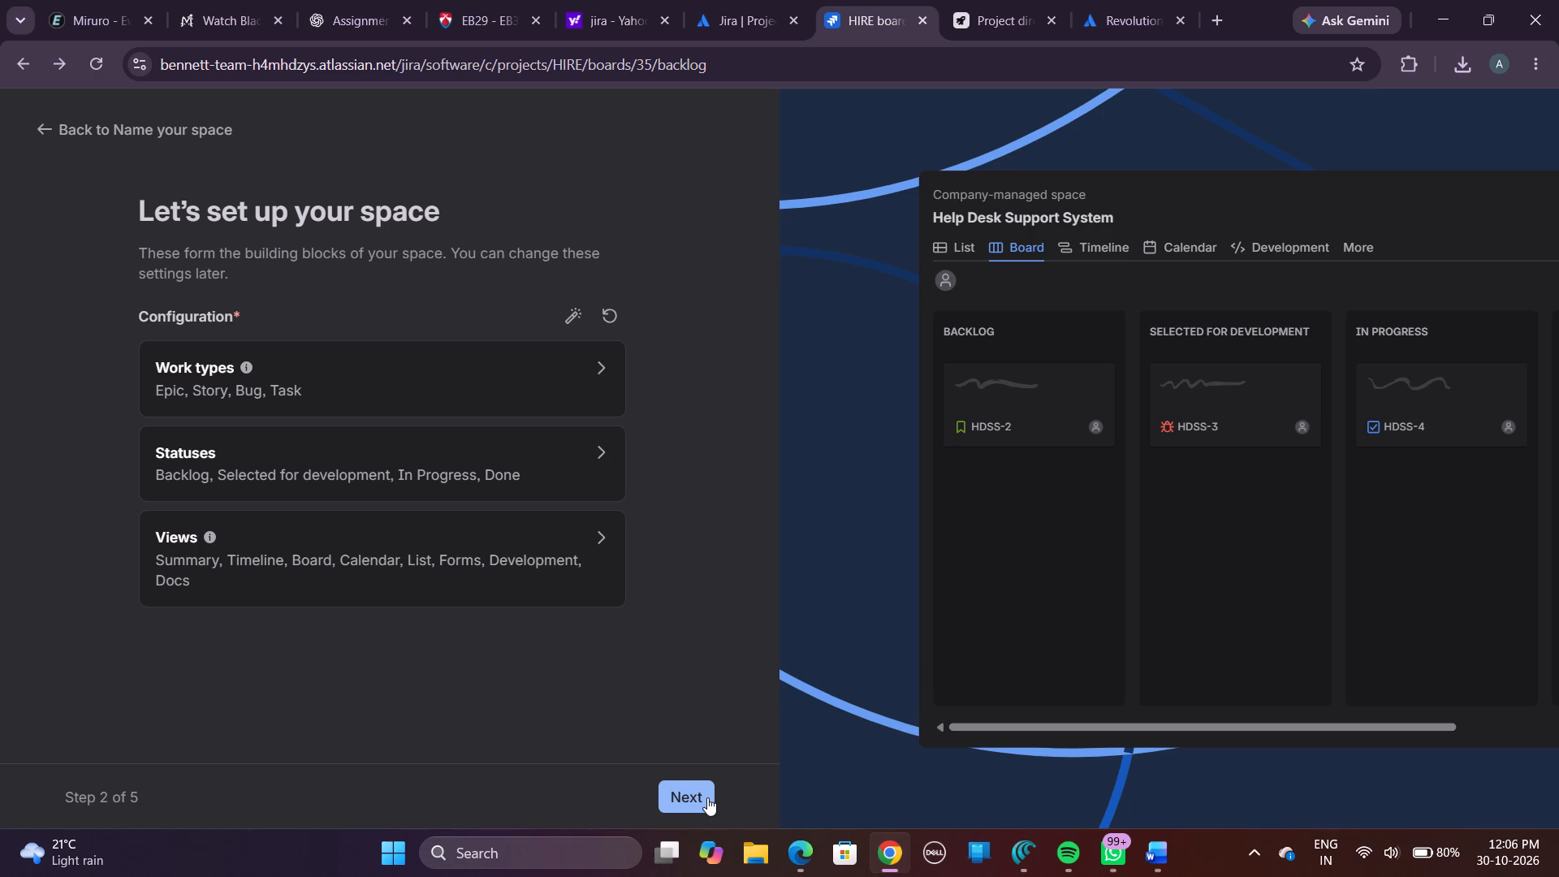
click(707, 797)
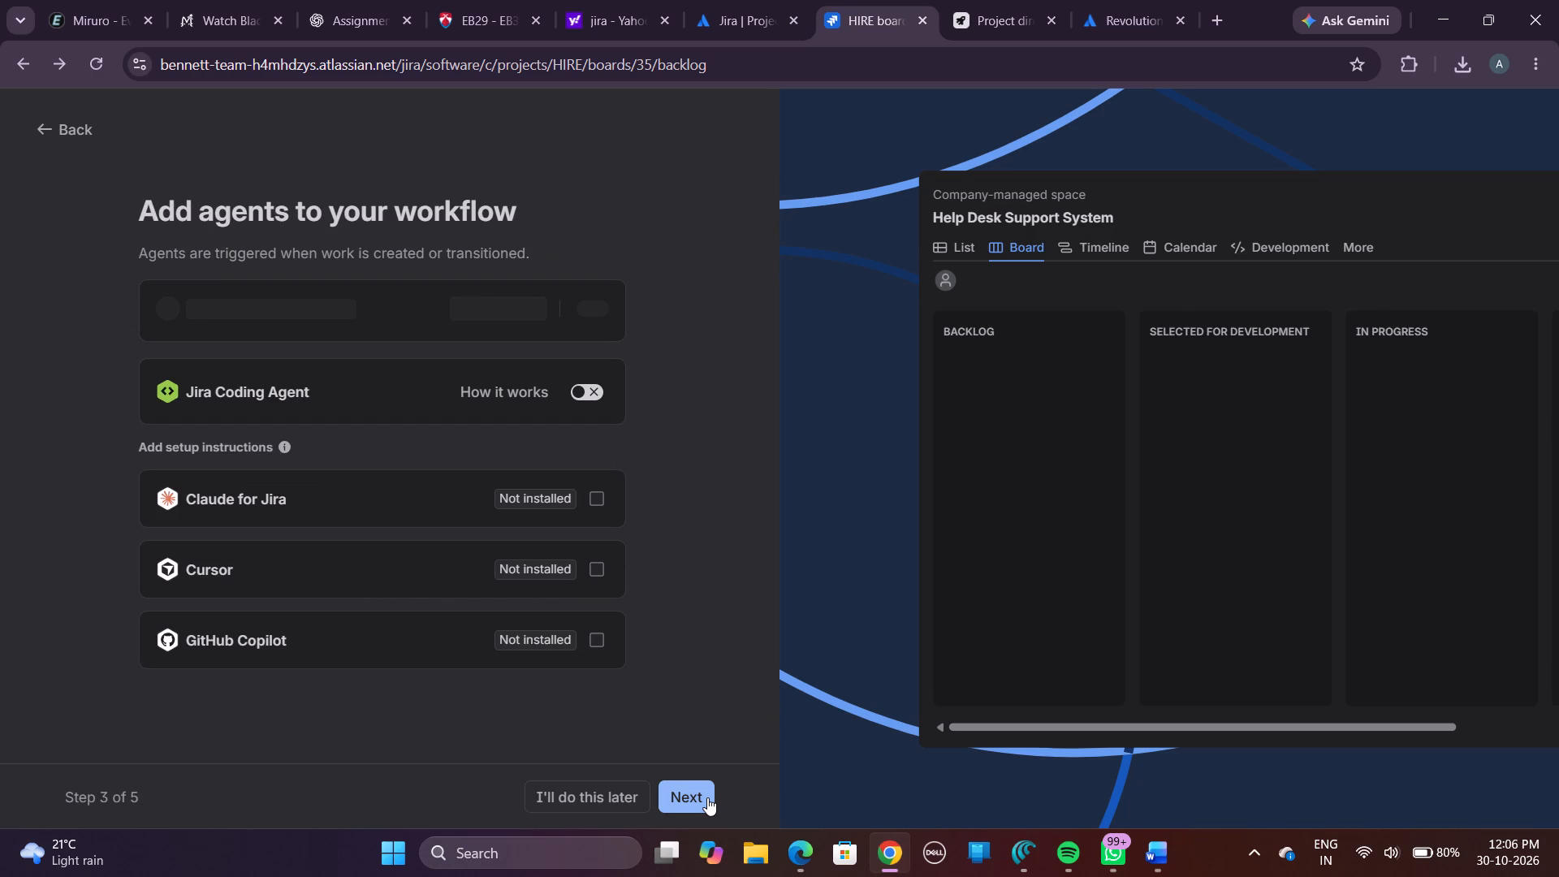
click(707, 797)
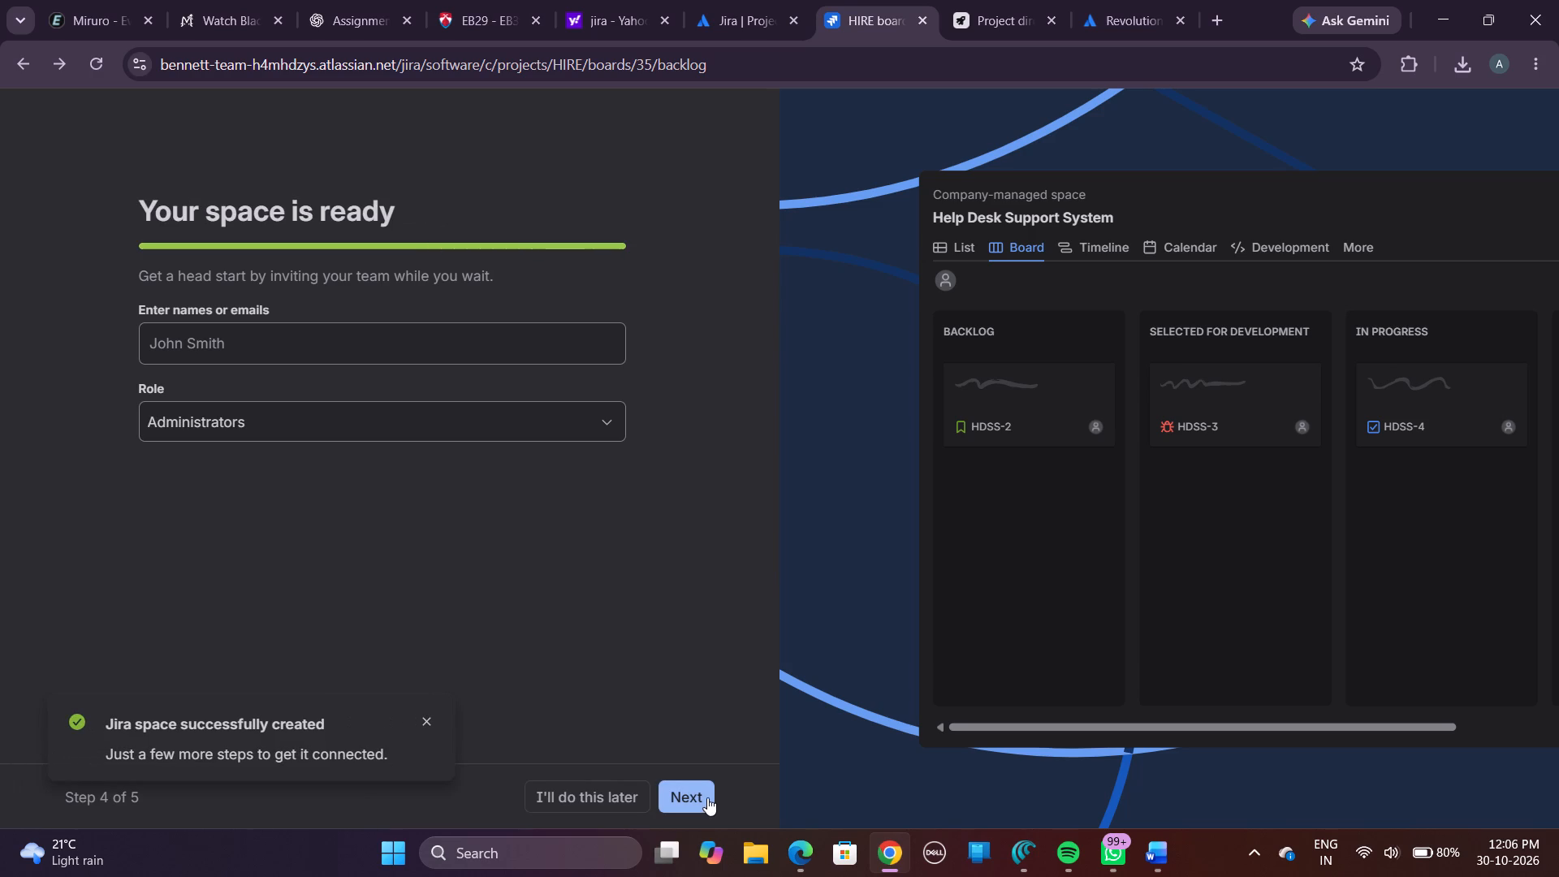
click(707, 797)
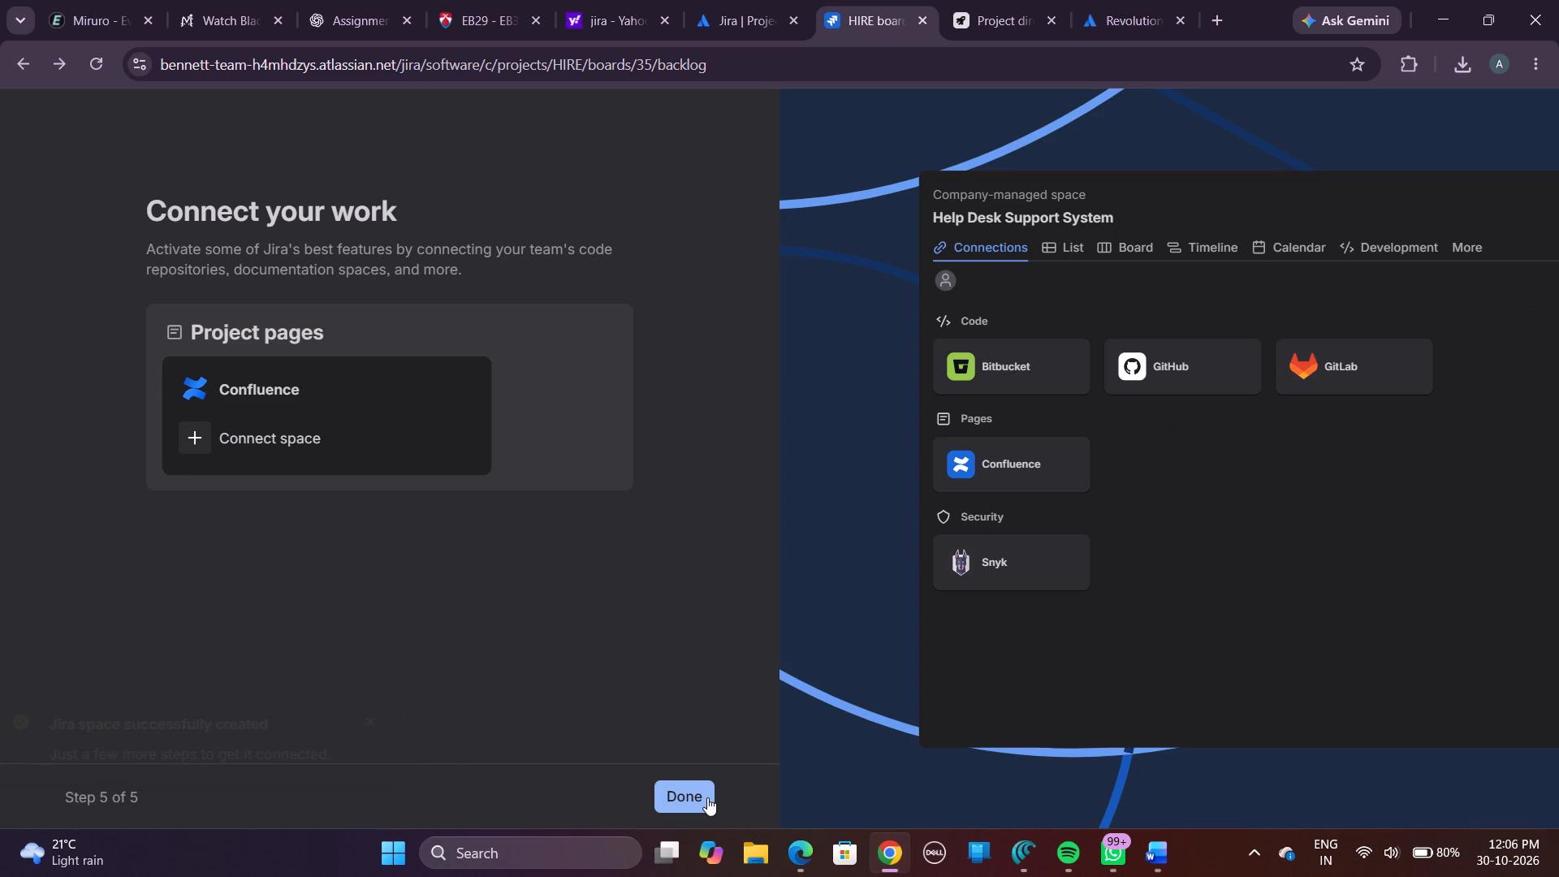
click(707, 797)
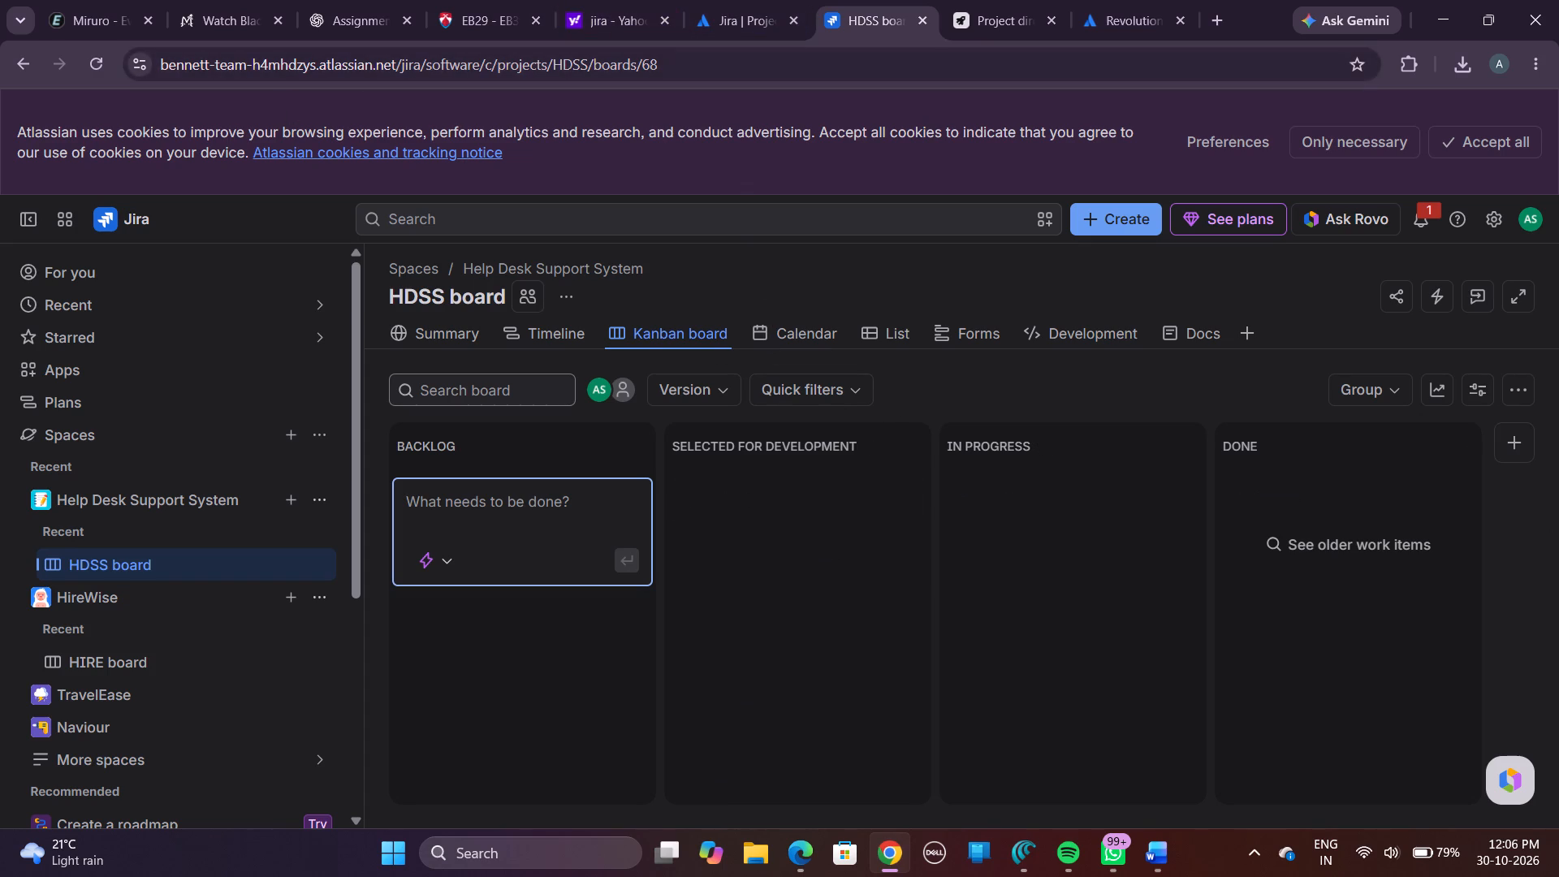
click(330, 14)
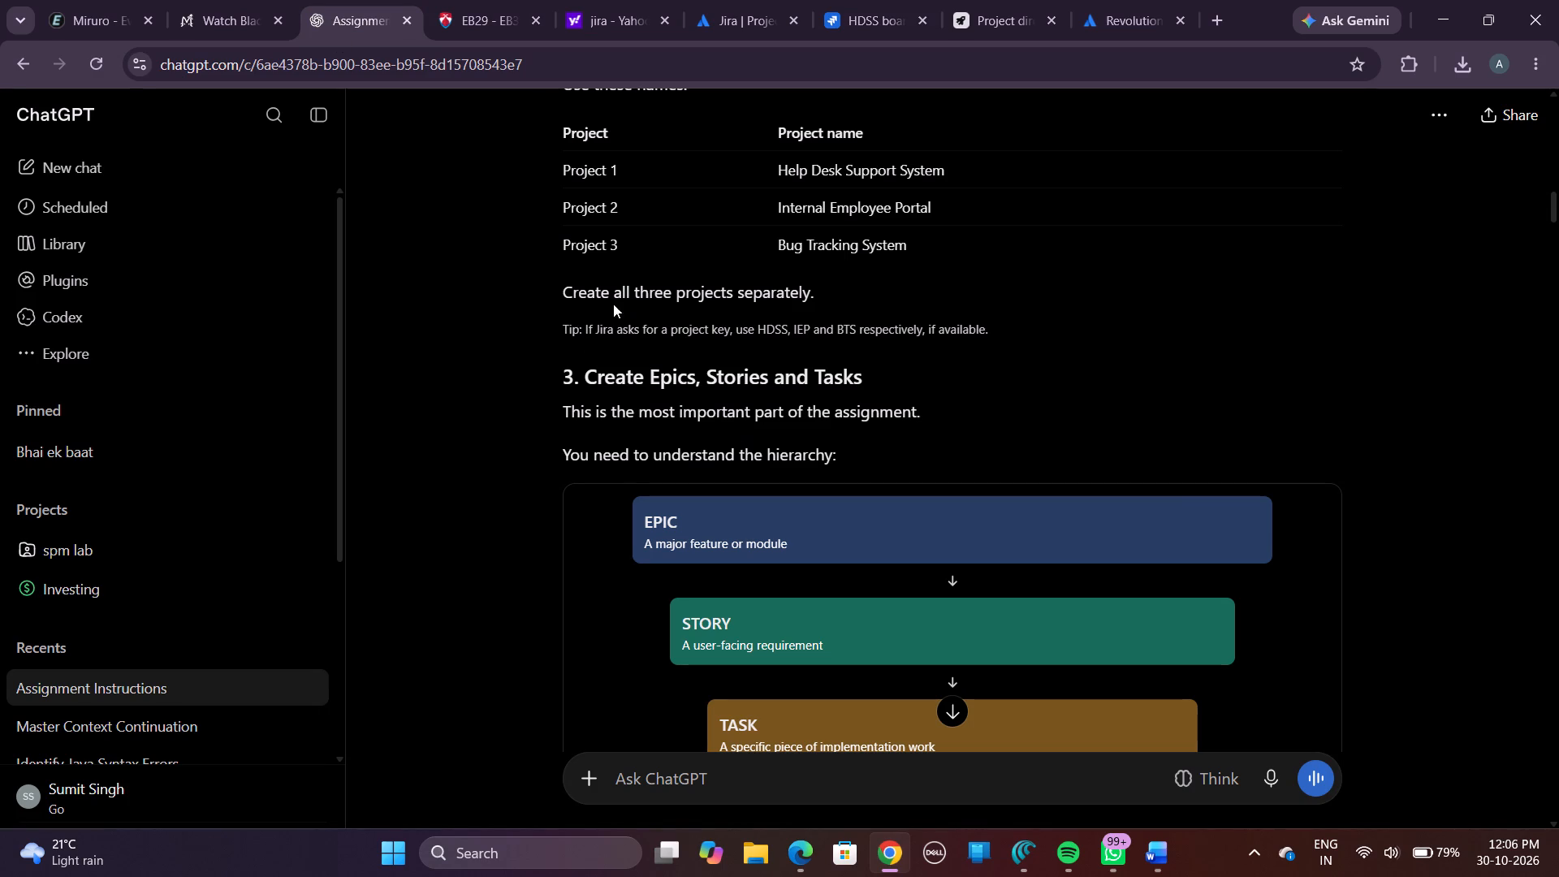
scroll(681, 287, up, 3)
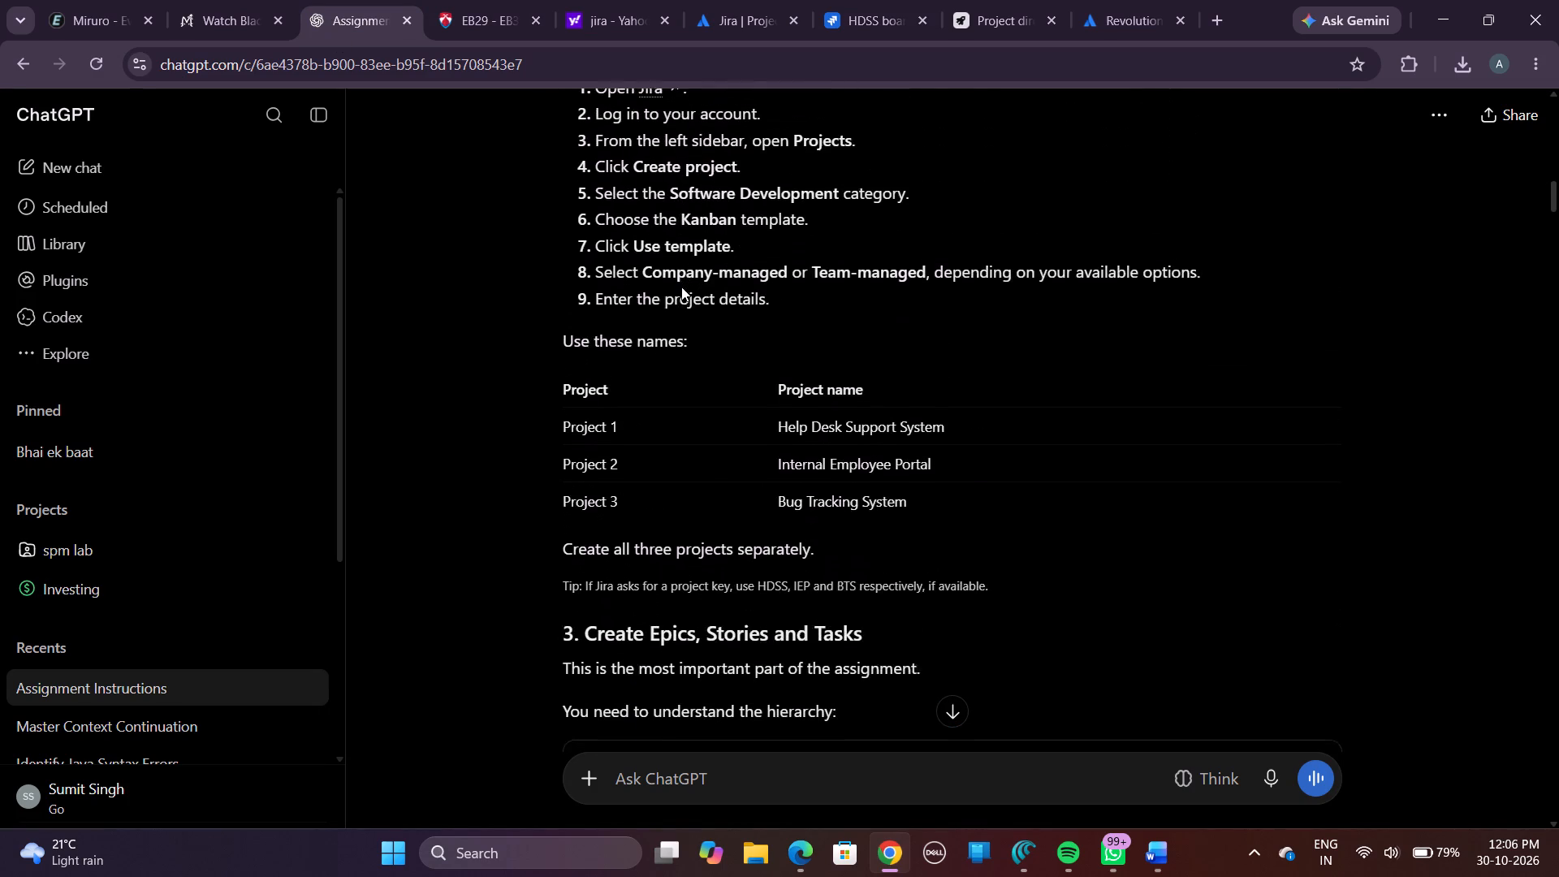
scroll(681, 287, up, 1)
scroll(681, 287, down, 4)
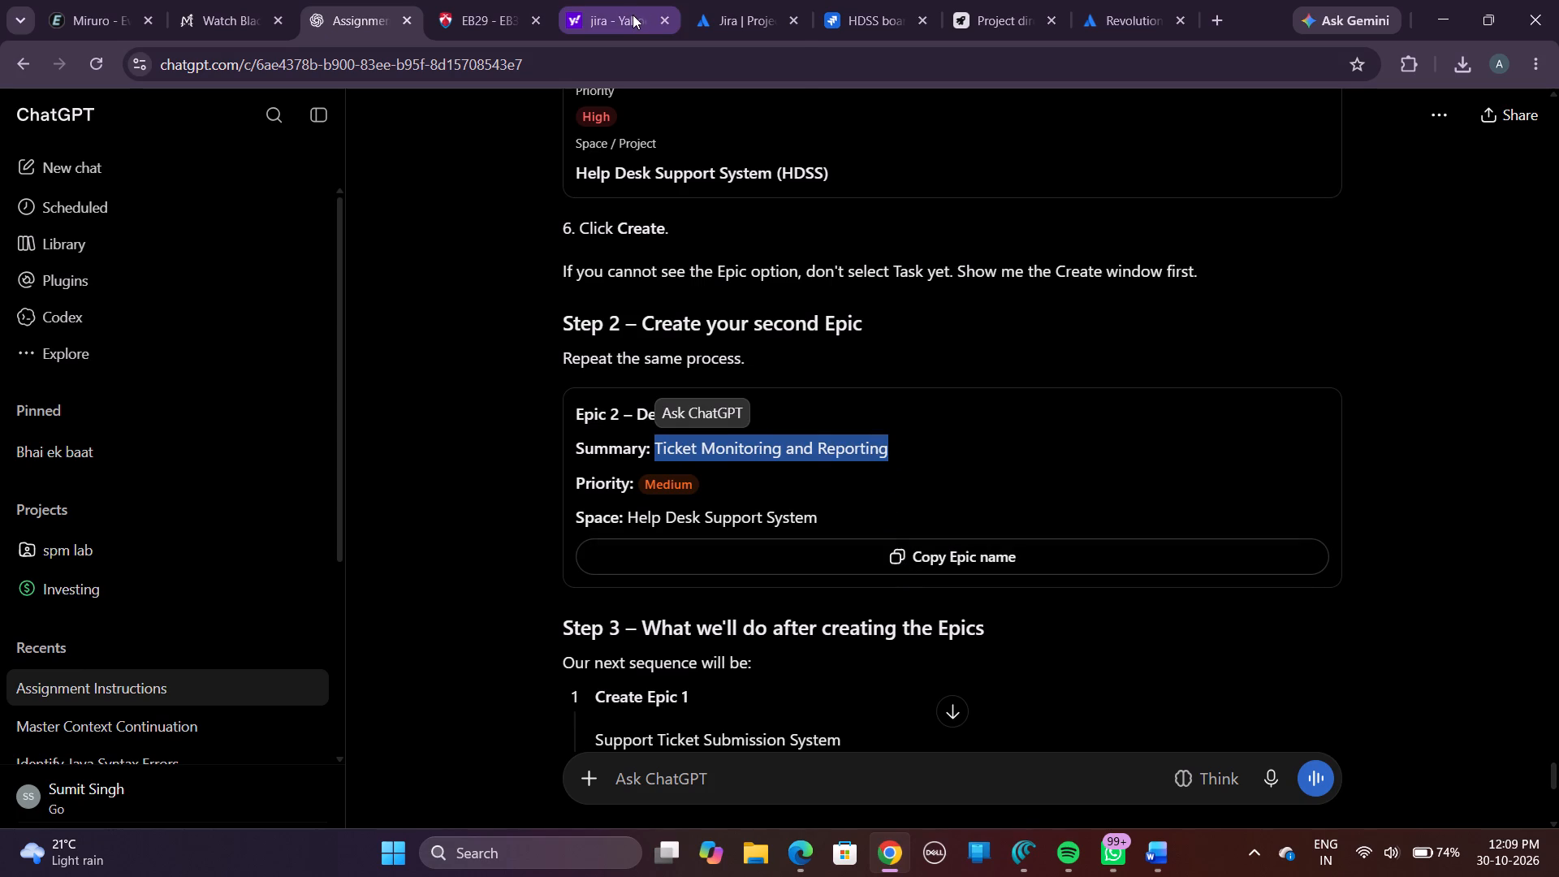
Create a second Epic in Jira's HDSS space with the summary "Ticket Monitoring and Reporting", keeping priority Medium.
click(742, 2)
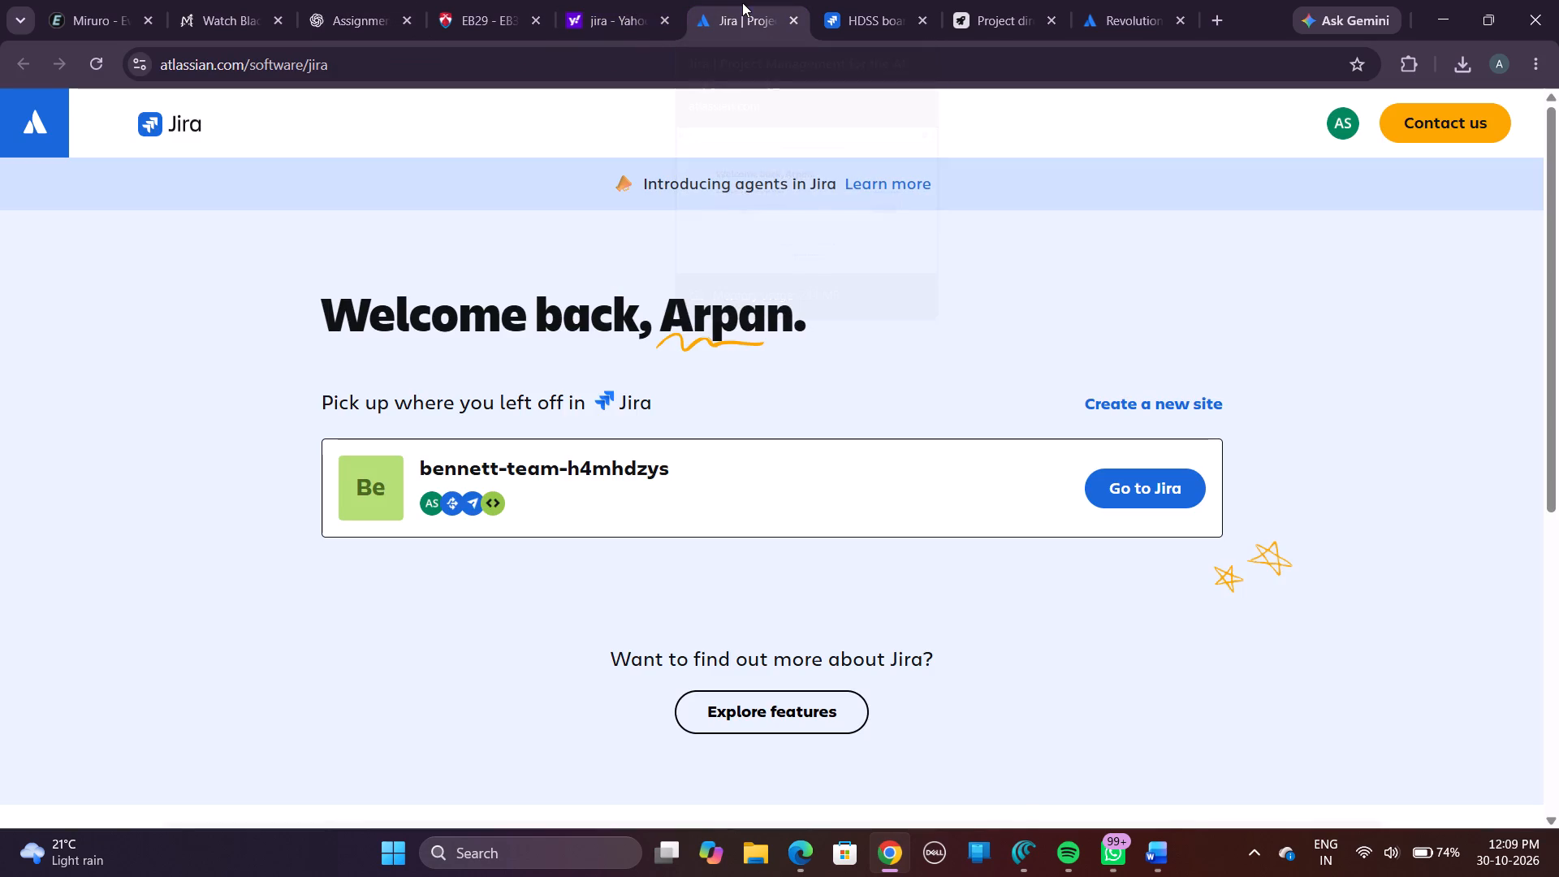
click(842, 12)
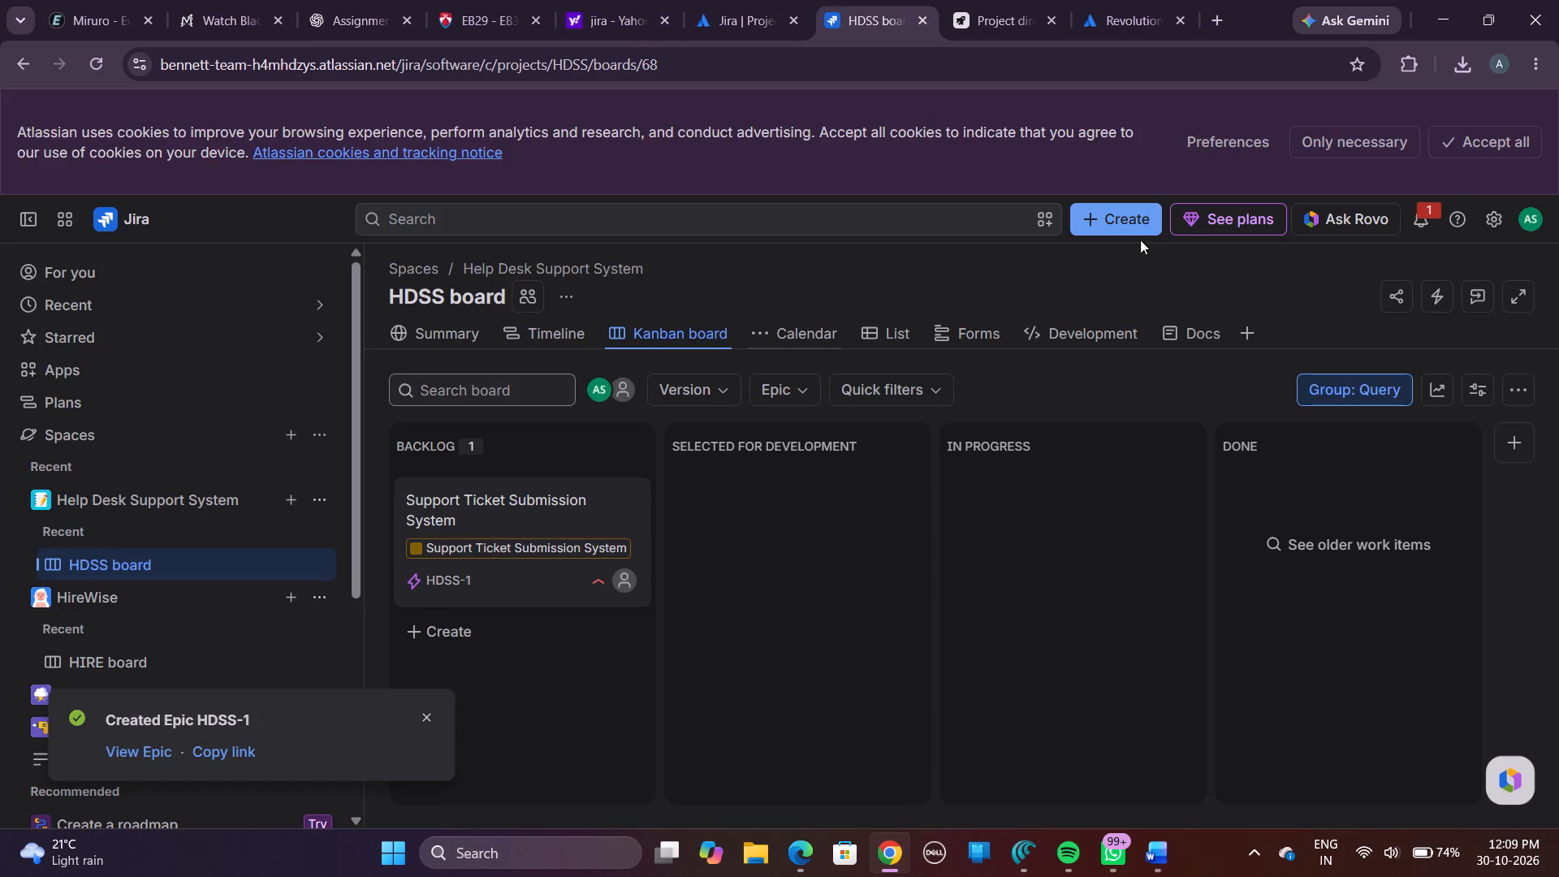
click(1125, 221)
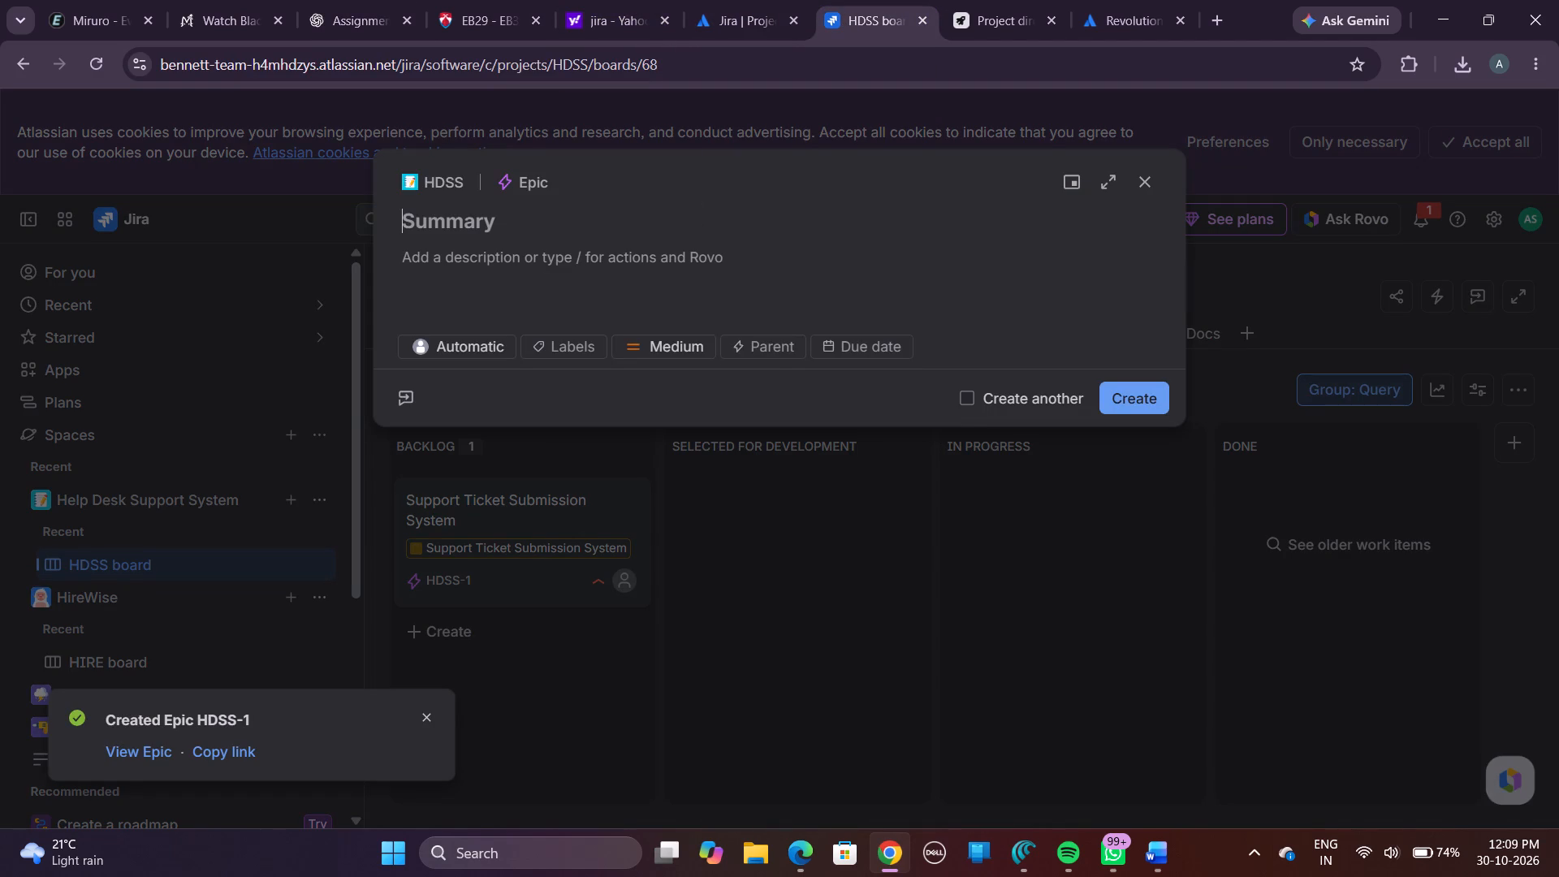
key(ctrl+v)
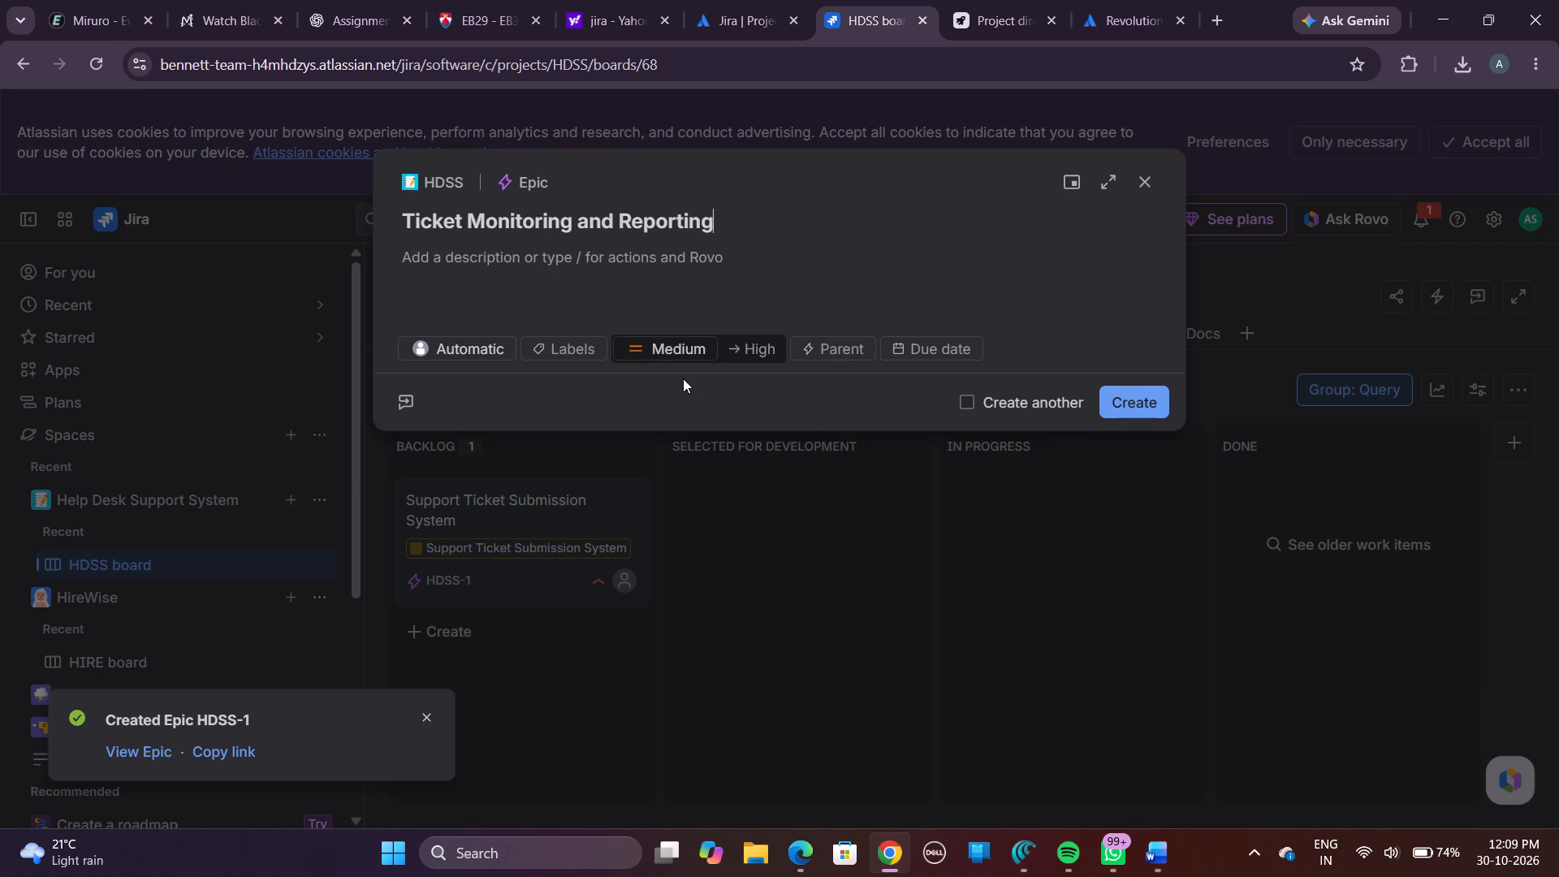
click(676, 349)
click(676, 349)
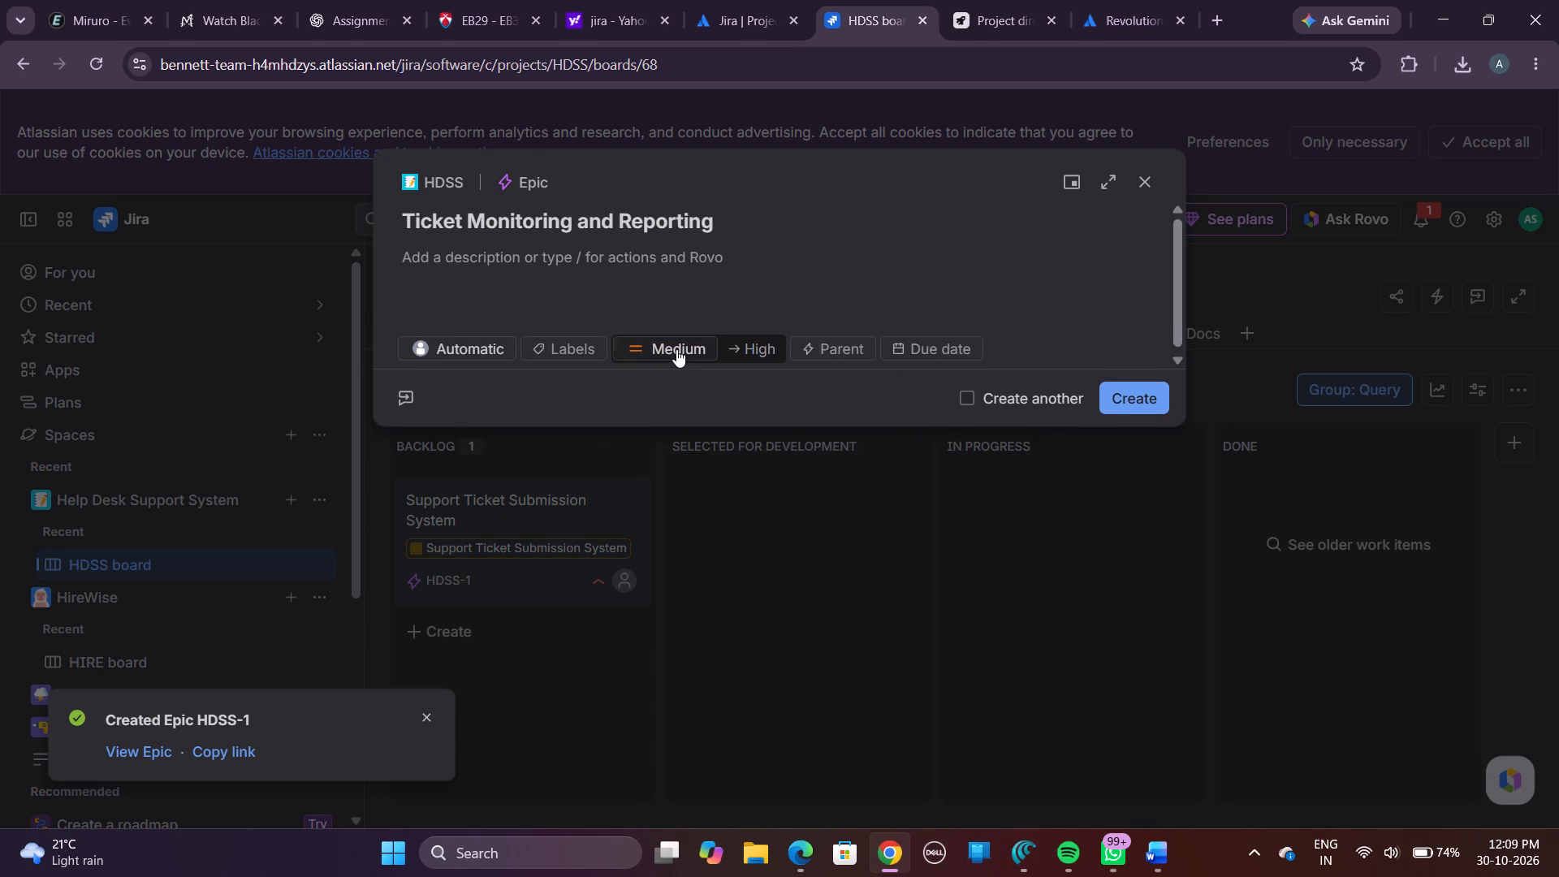
click(676, 349)
click(719, 386)
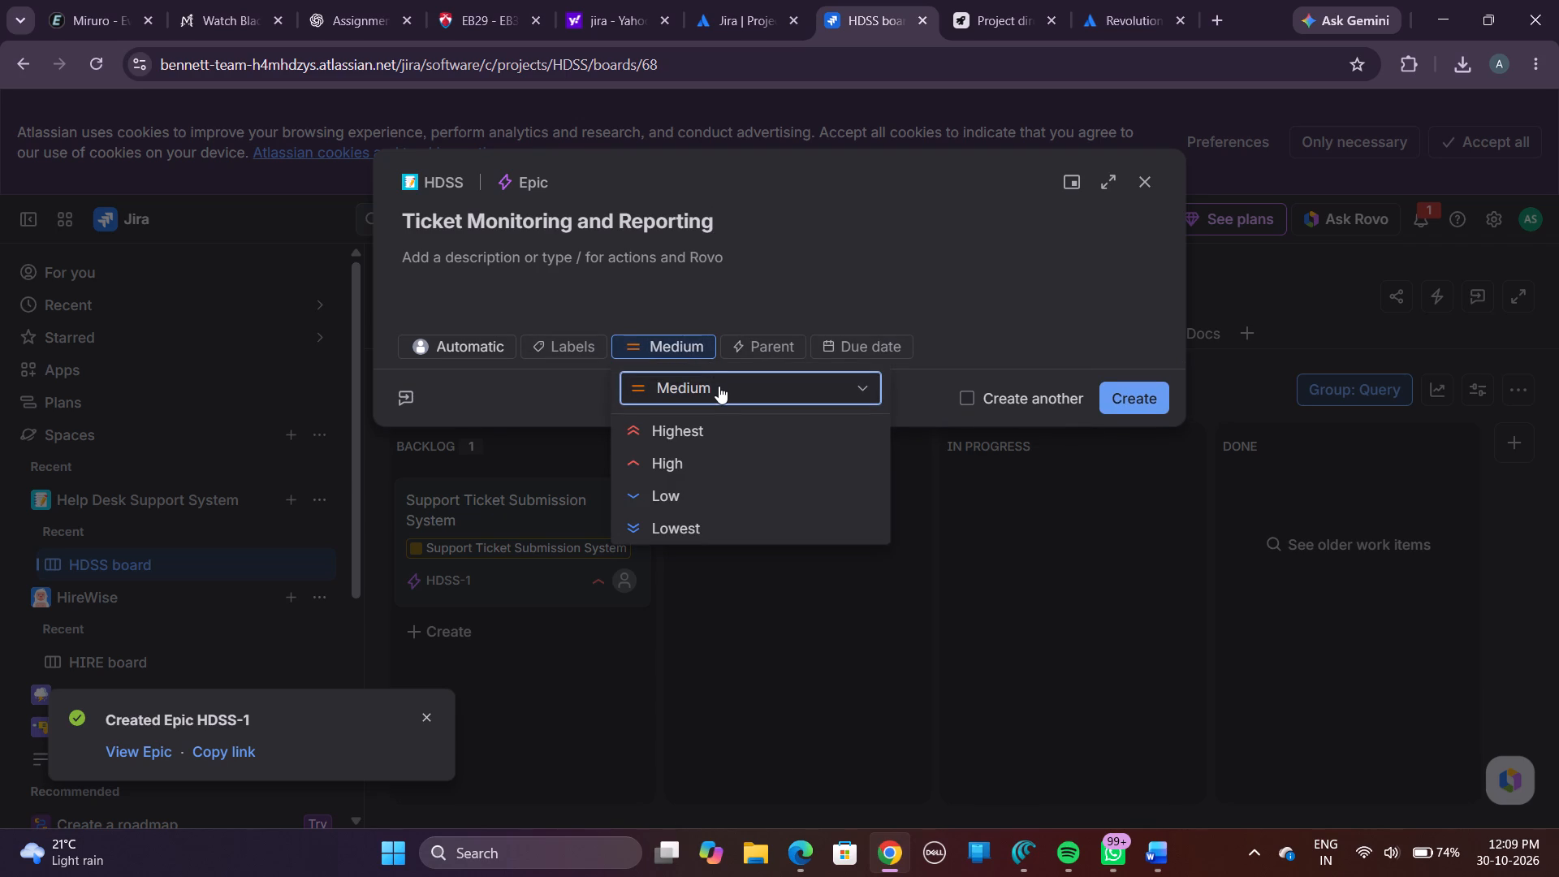
click(1138, 398)
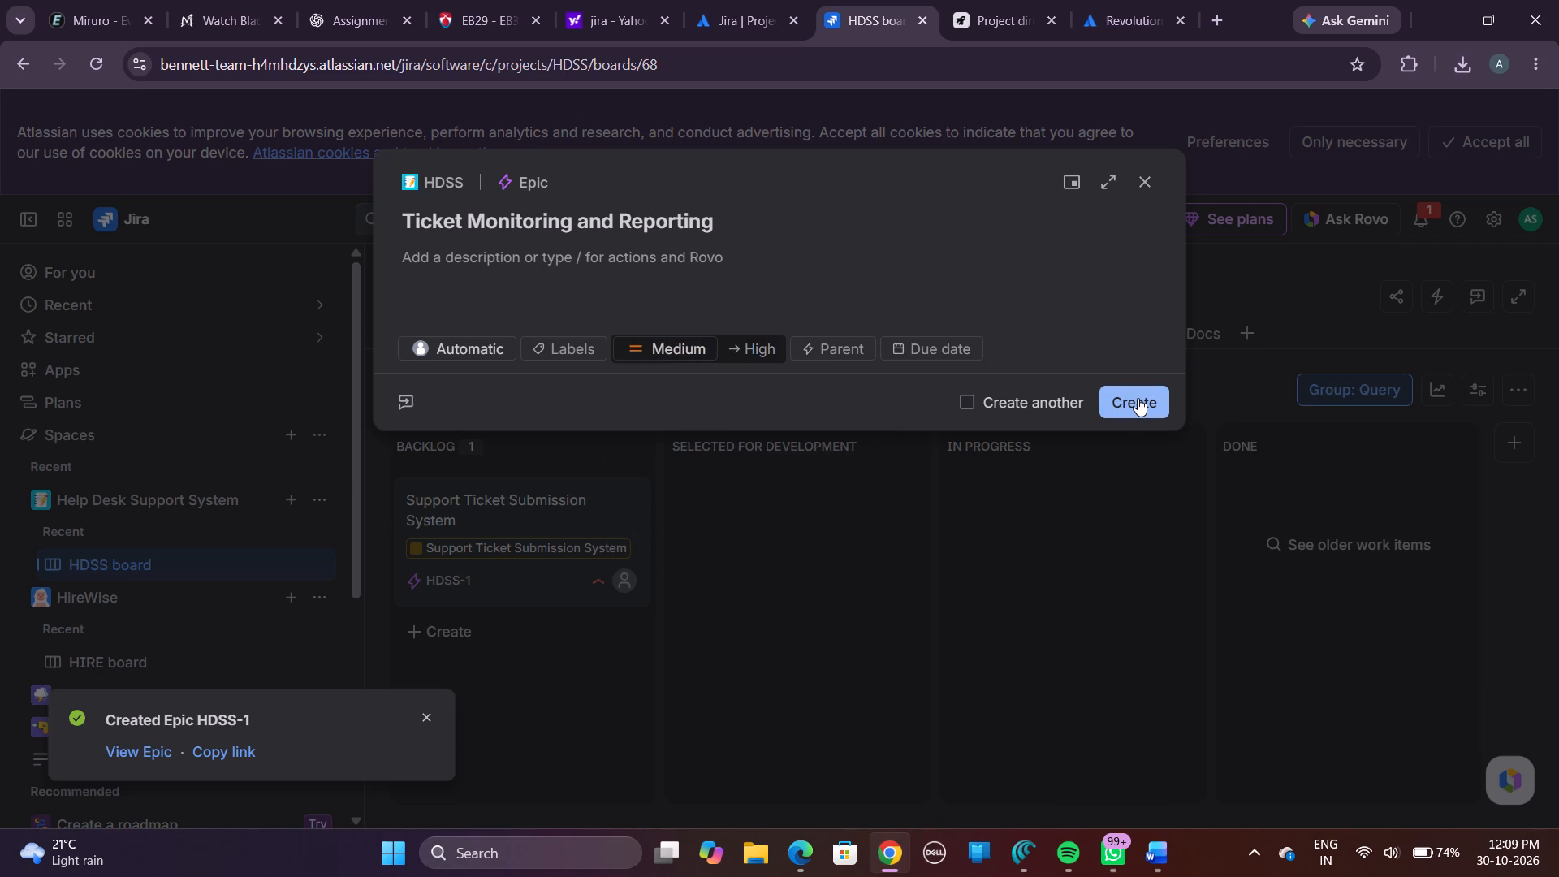
click(1138, 398)
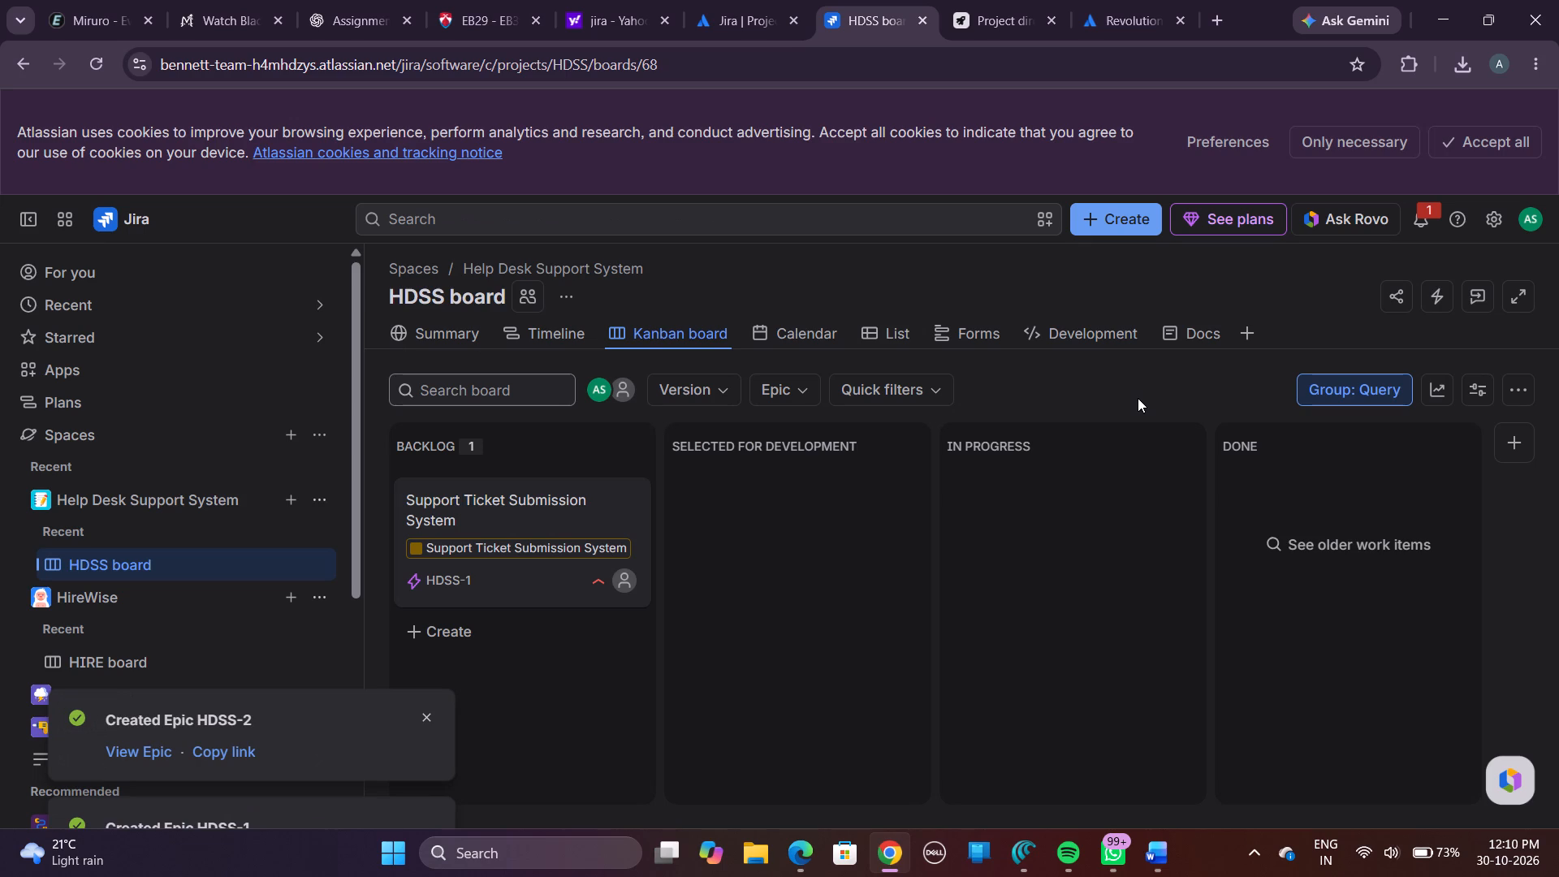
Open the newly created Ticket Monitoring and Reporting Epic.
click(155, 753)
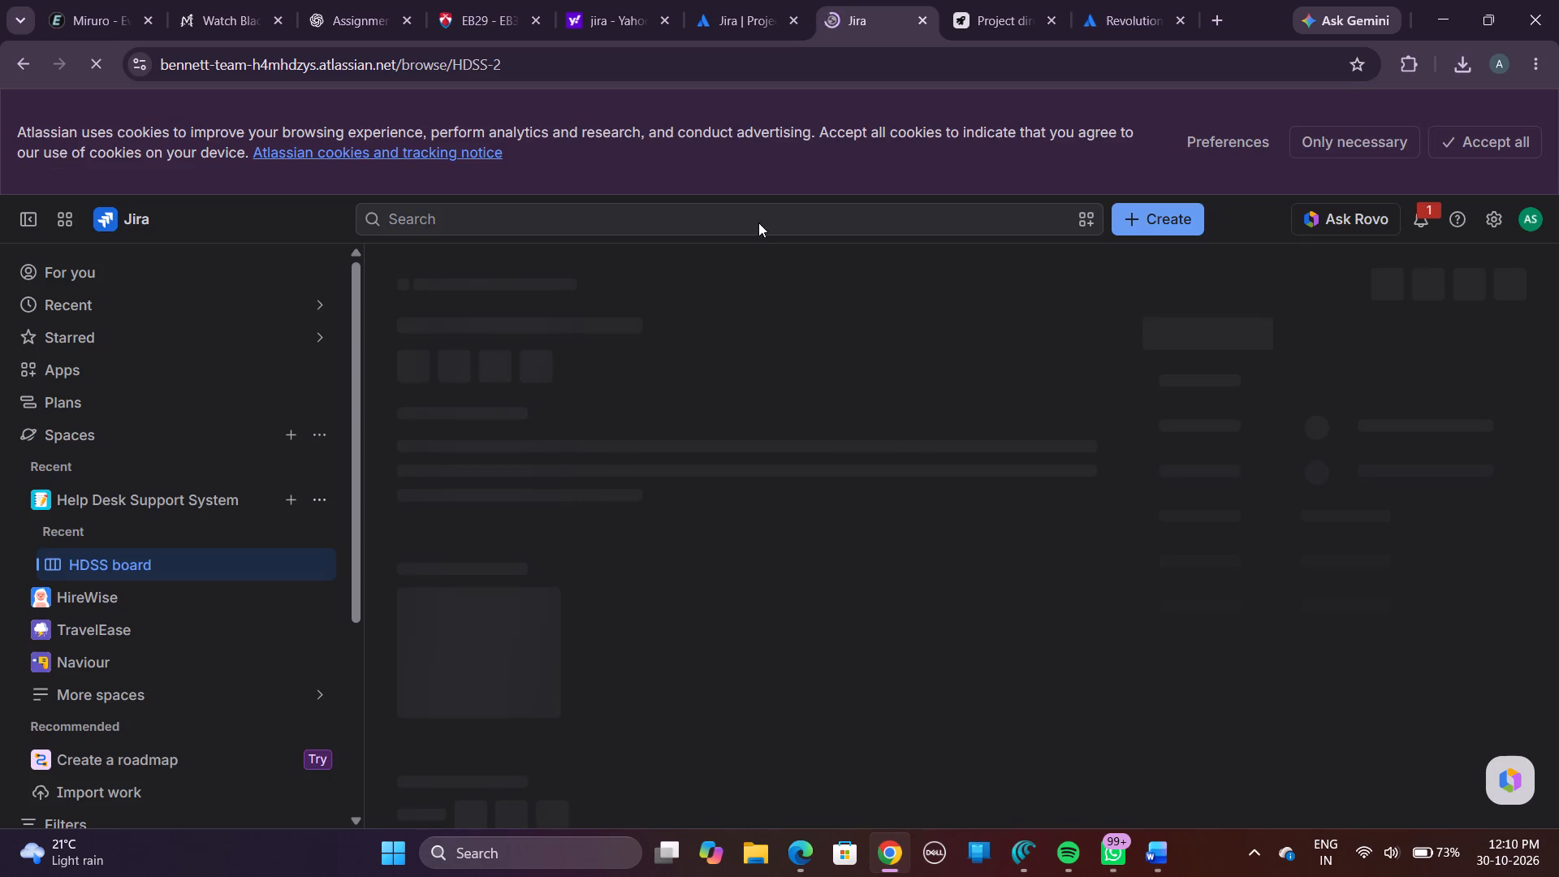
Close the browser tab with the loading Epic and switch to the Jira welcome page.
click(922, 16)
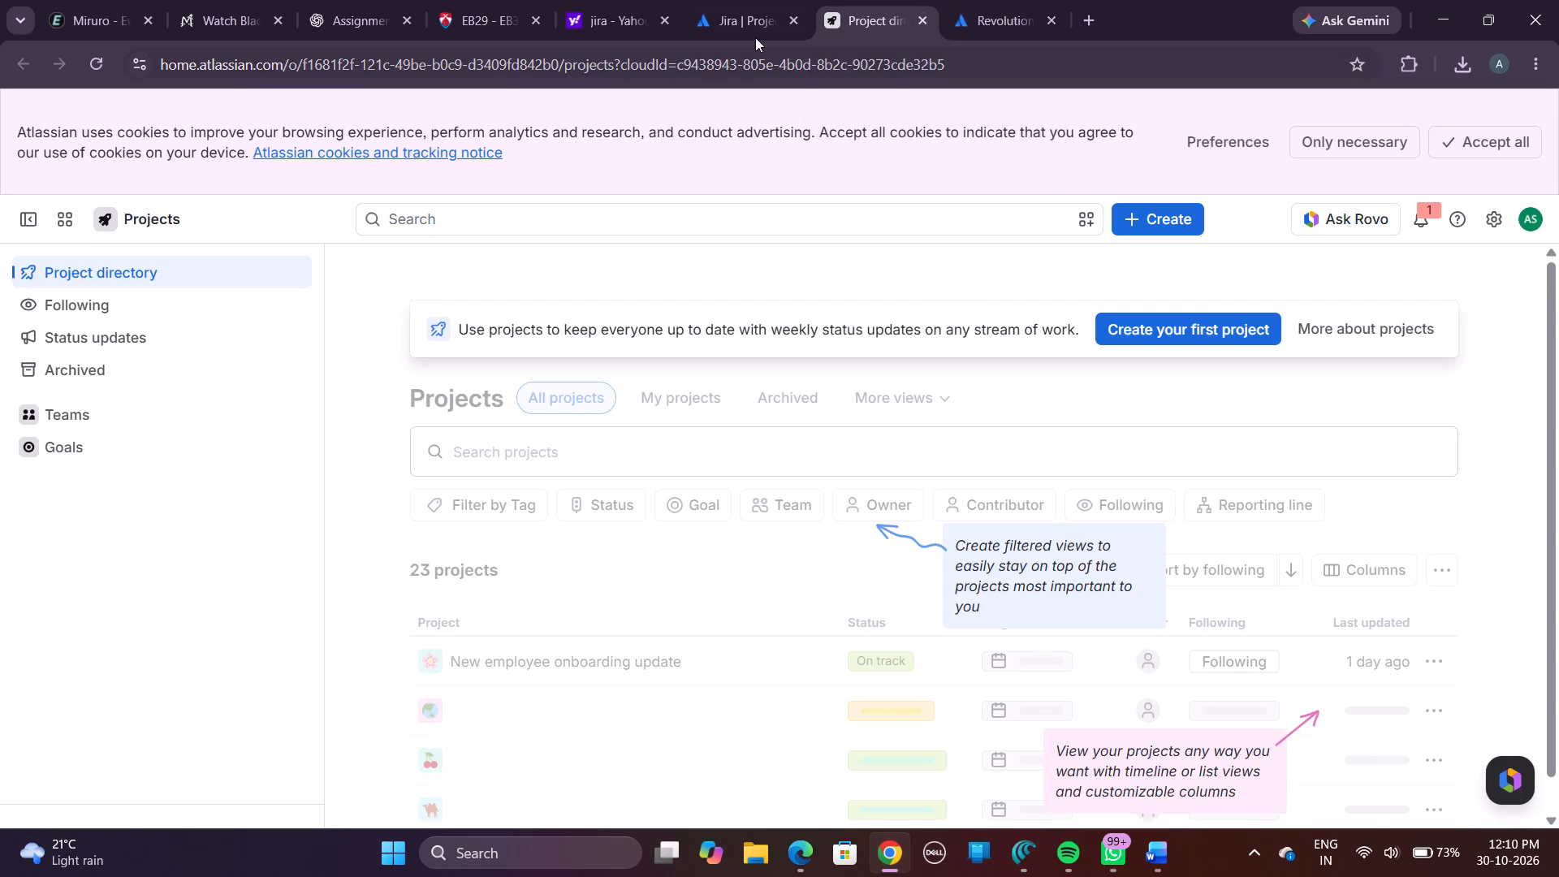
click(752, 29)
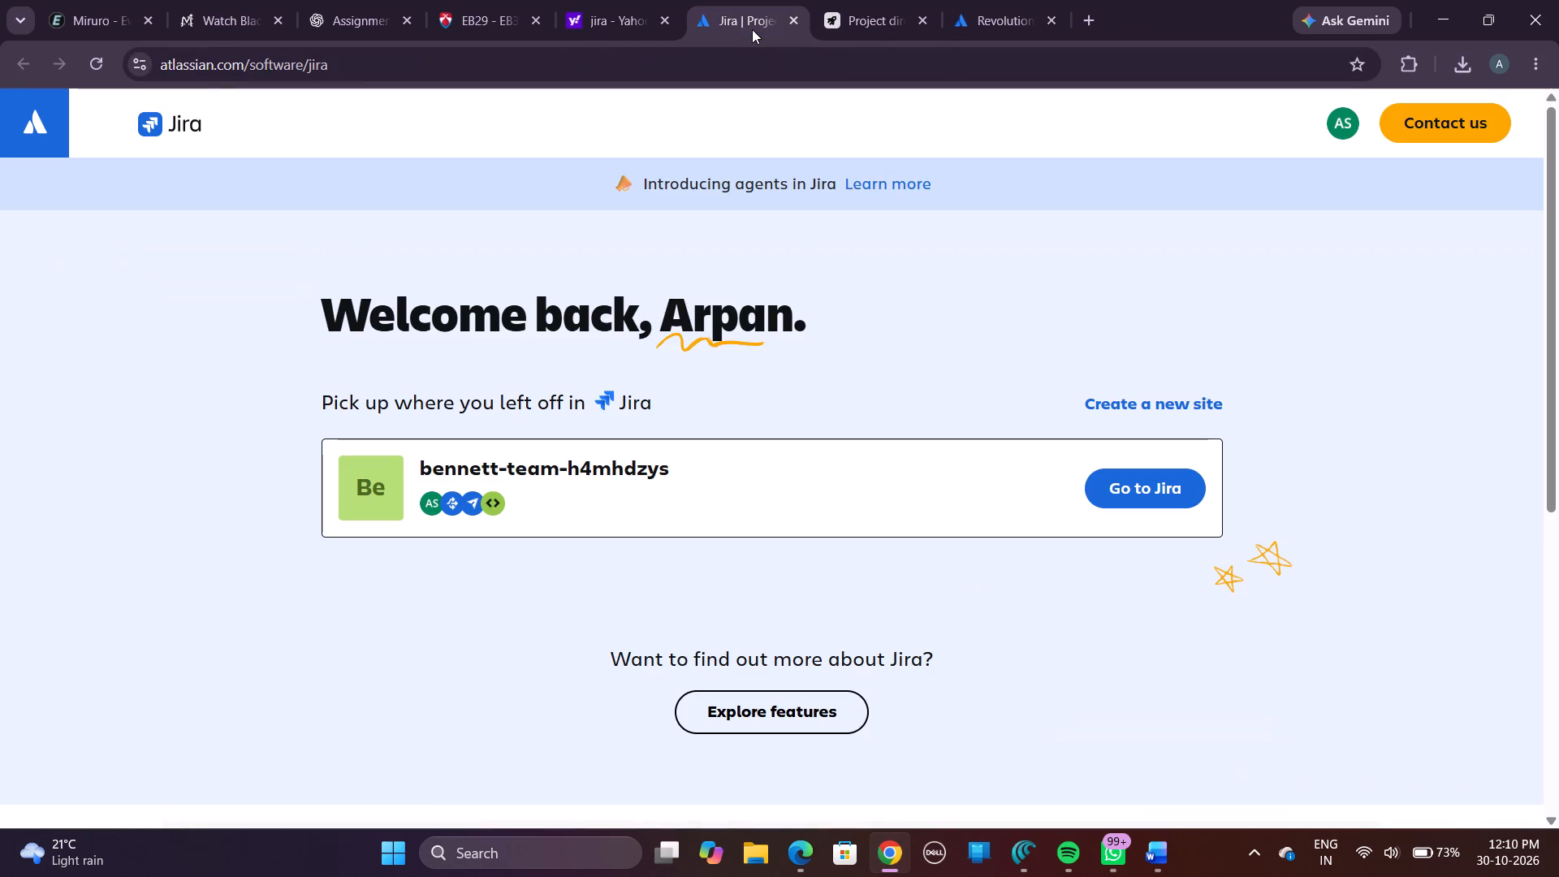
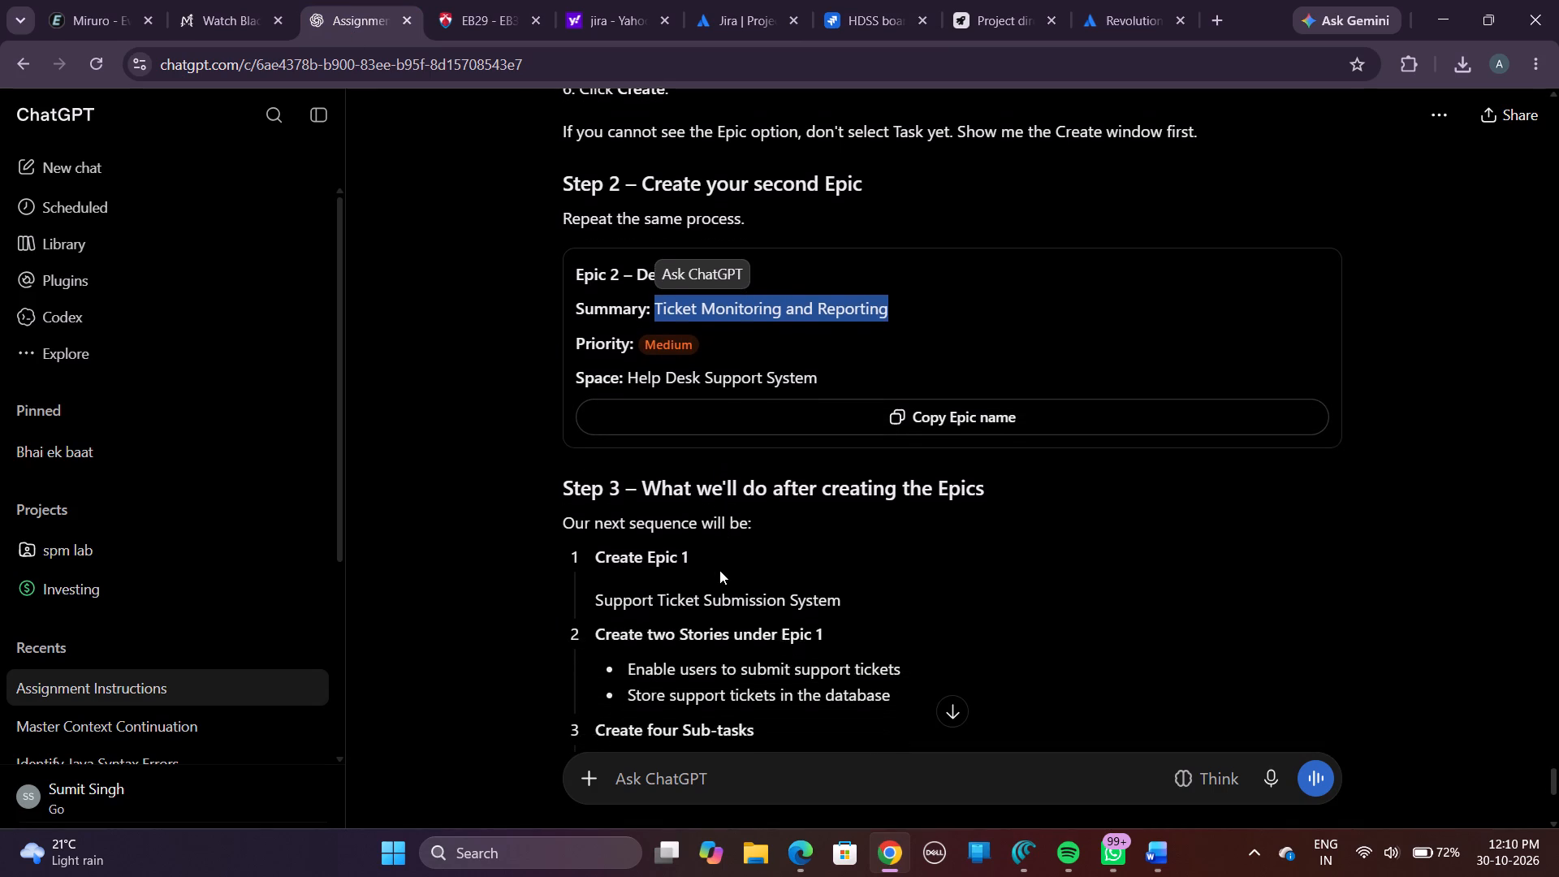
scroll(719, 570, down, 3)
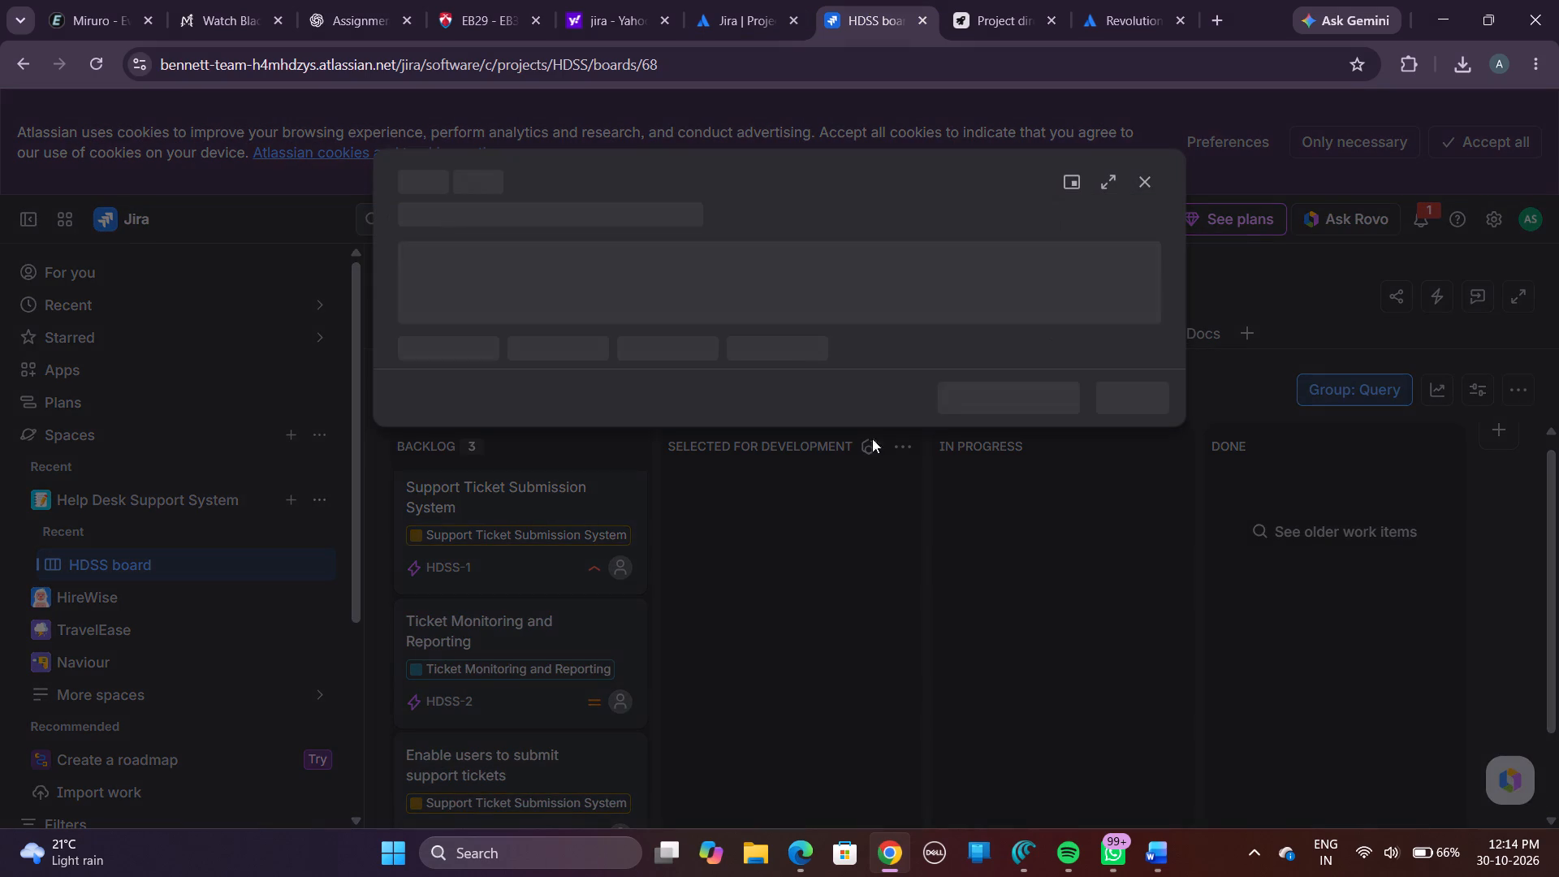
click(473, 209)
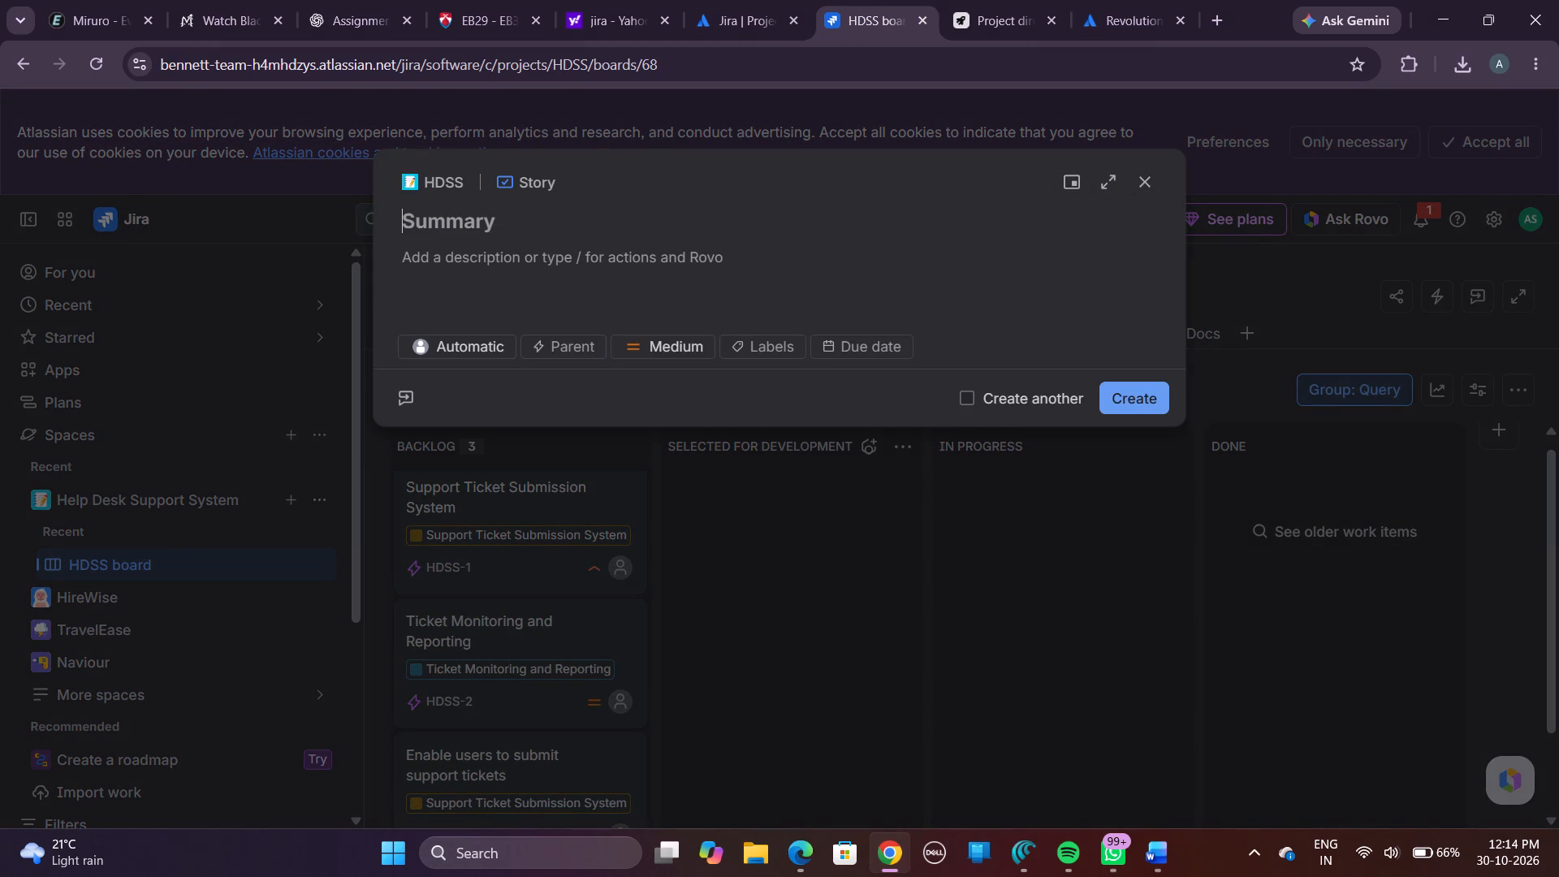
key(ctrl+v)
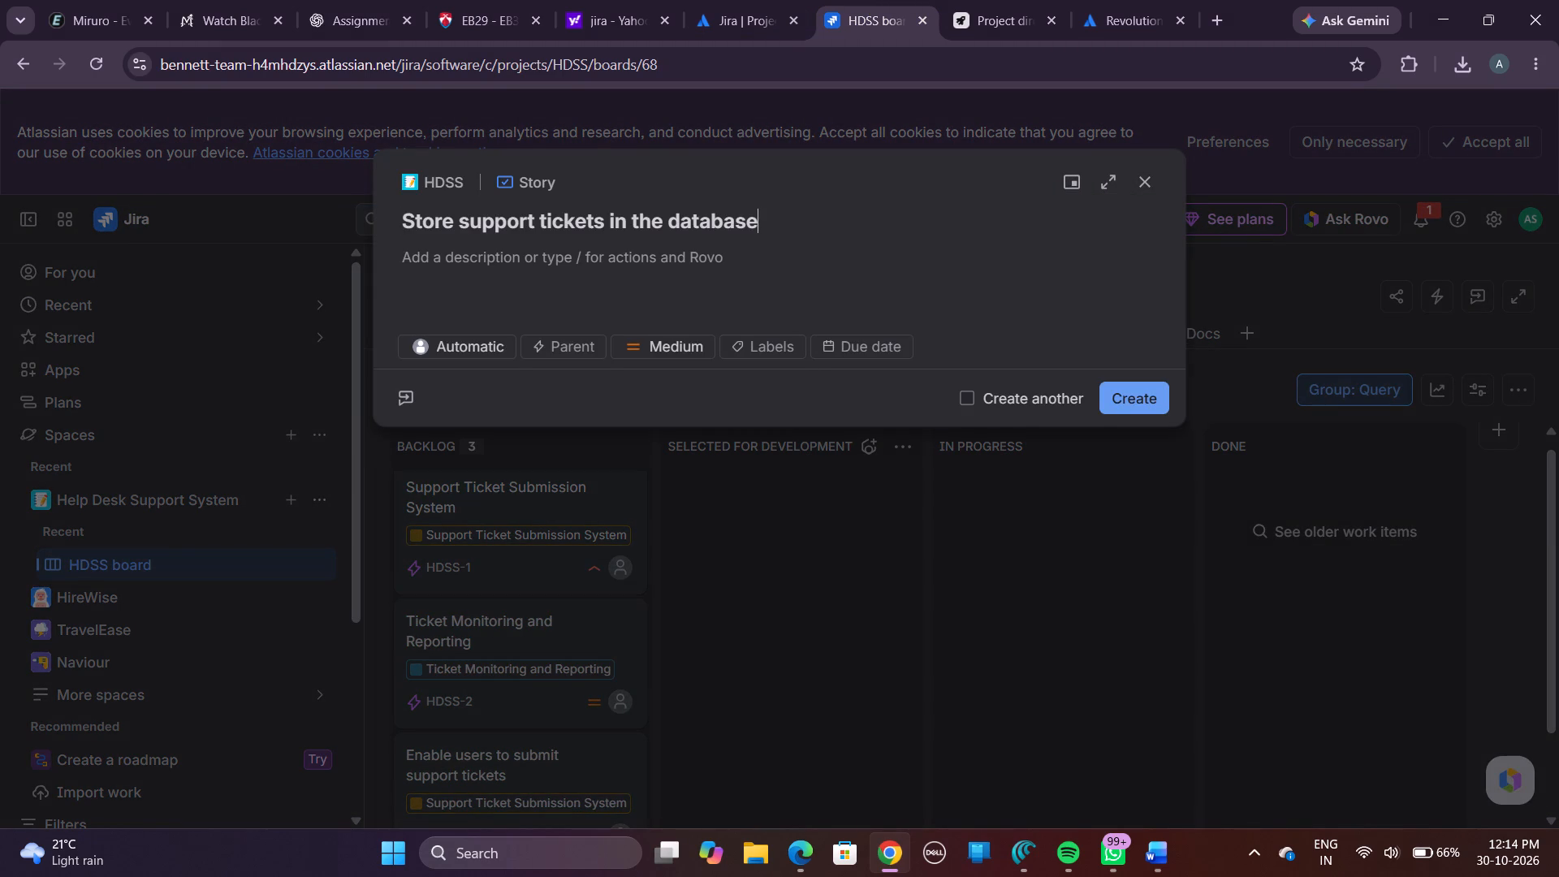
Set the Story's parent to HDSS-1 Support Ticket Submission System, keep its priority at Medium, and create it.
click(575, 346)
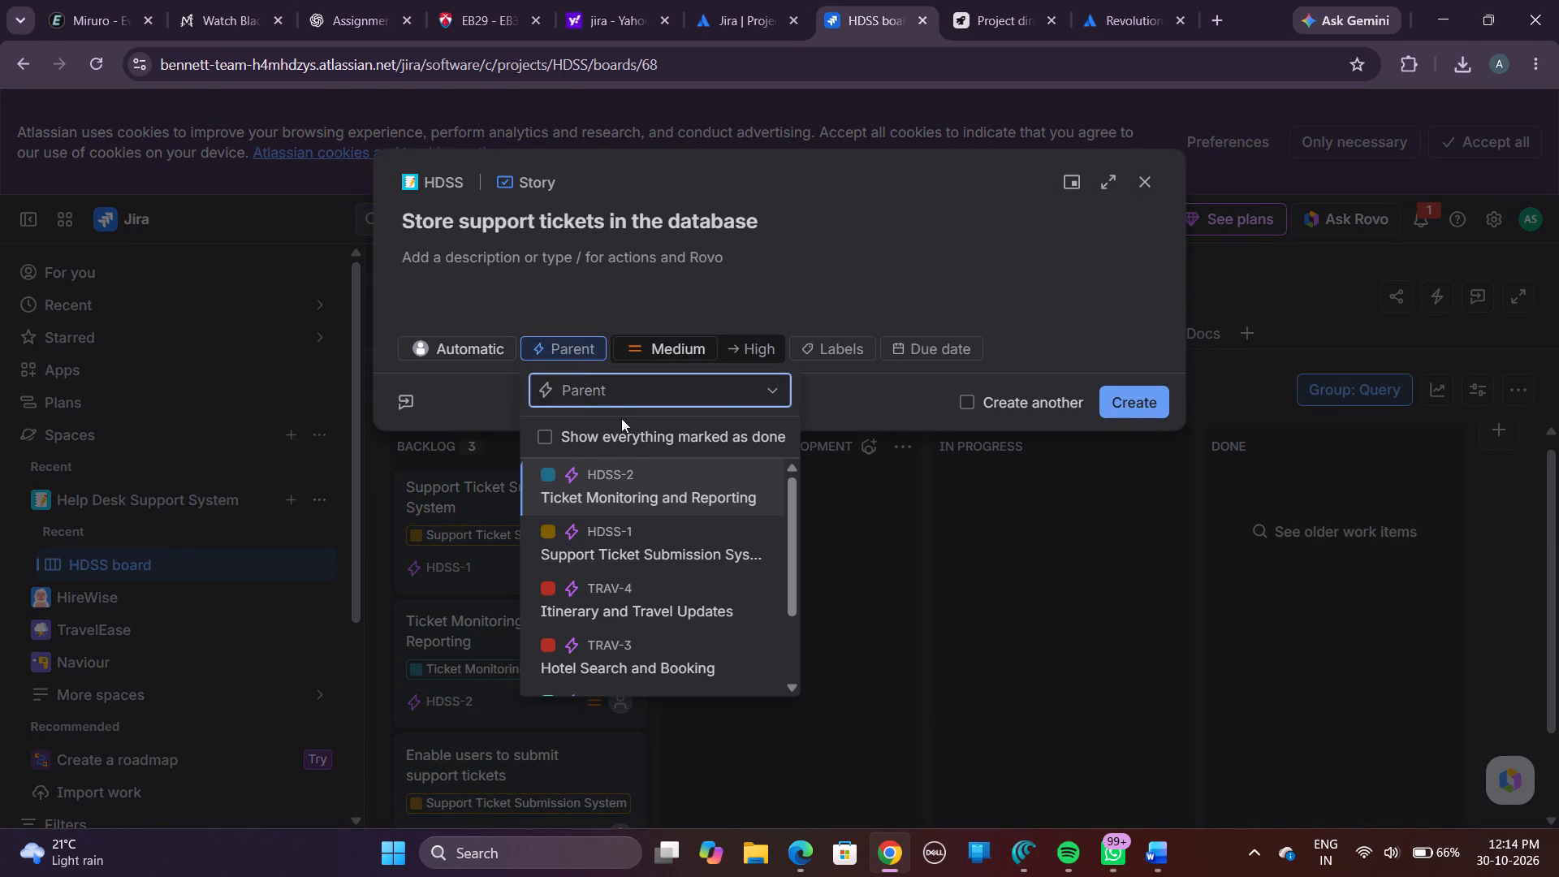
click(633, 551)
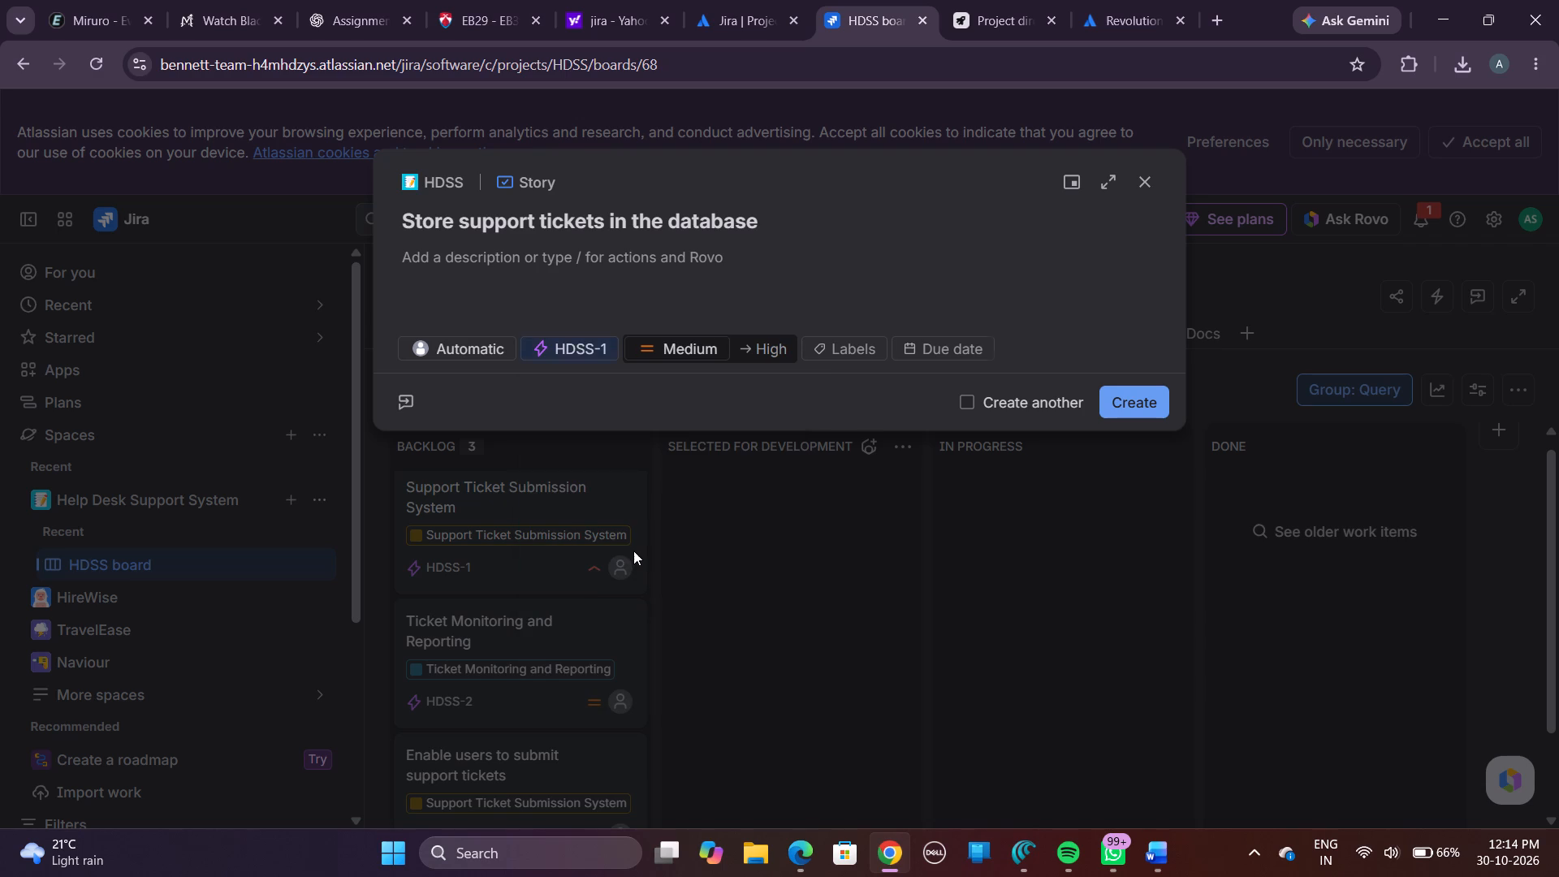
click(697, 351)
click(706, 385)
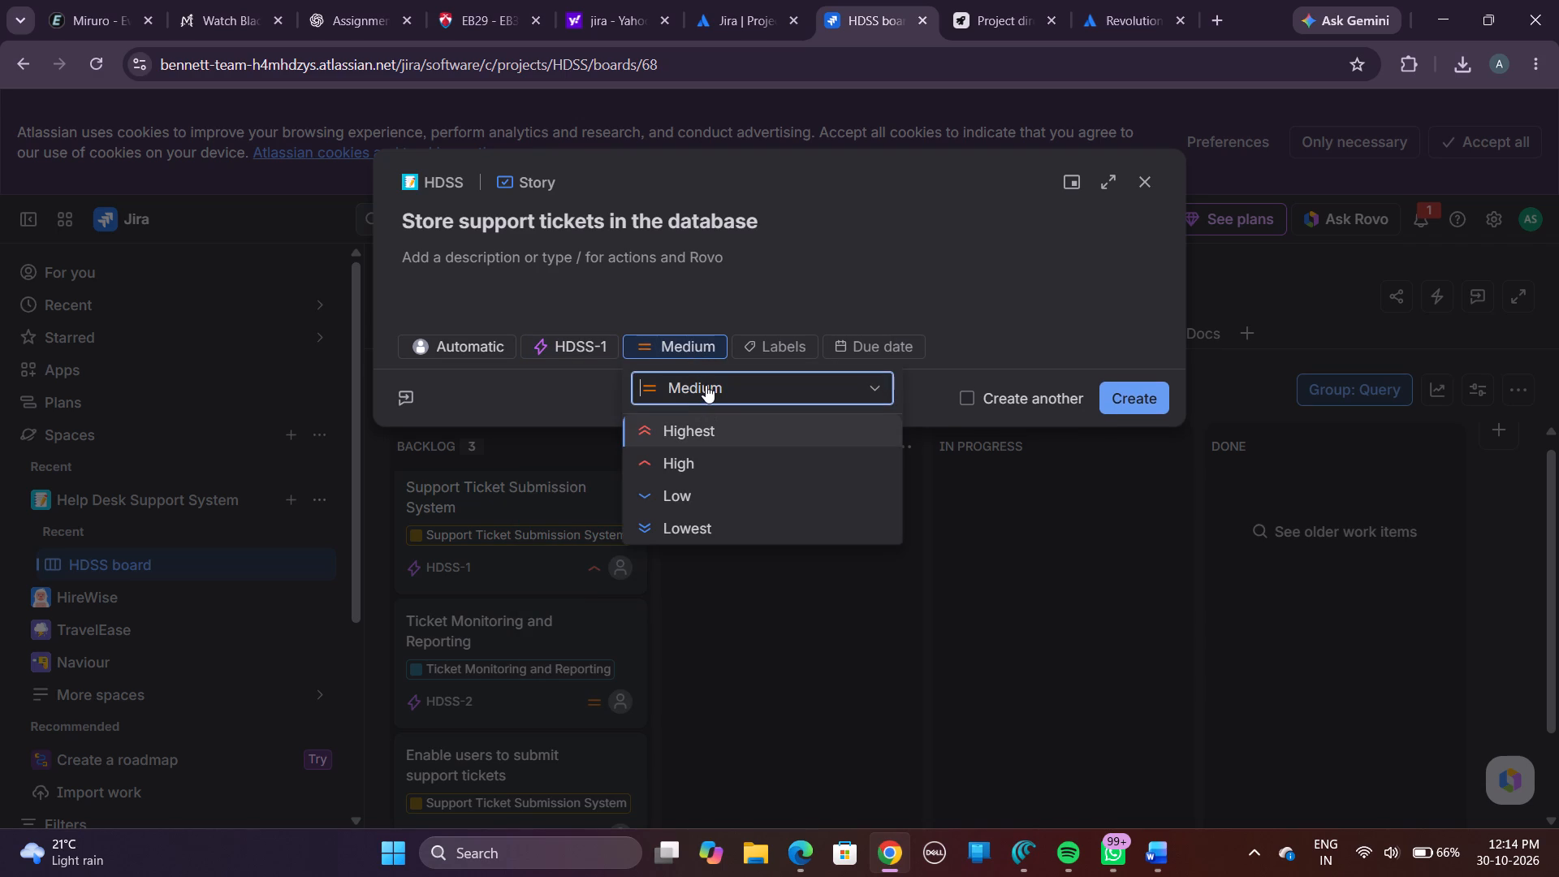
click(706, 385)
click(877, 382)
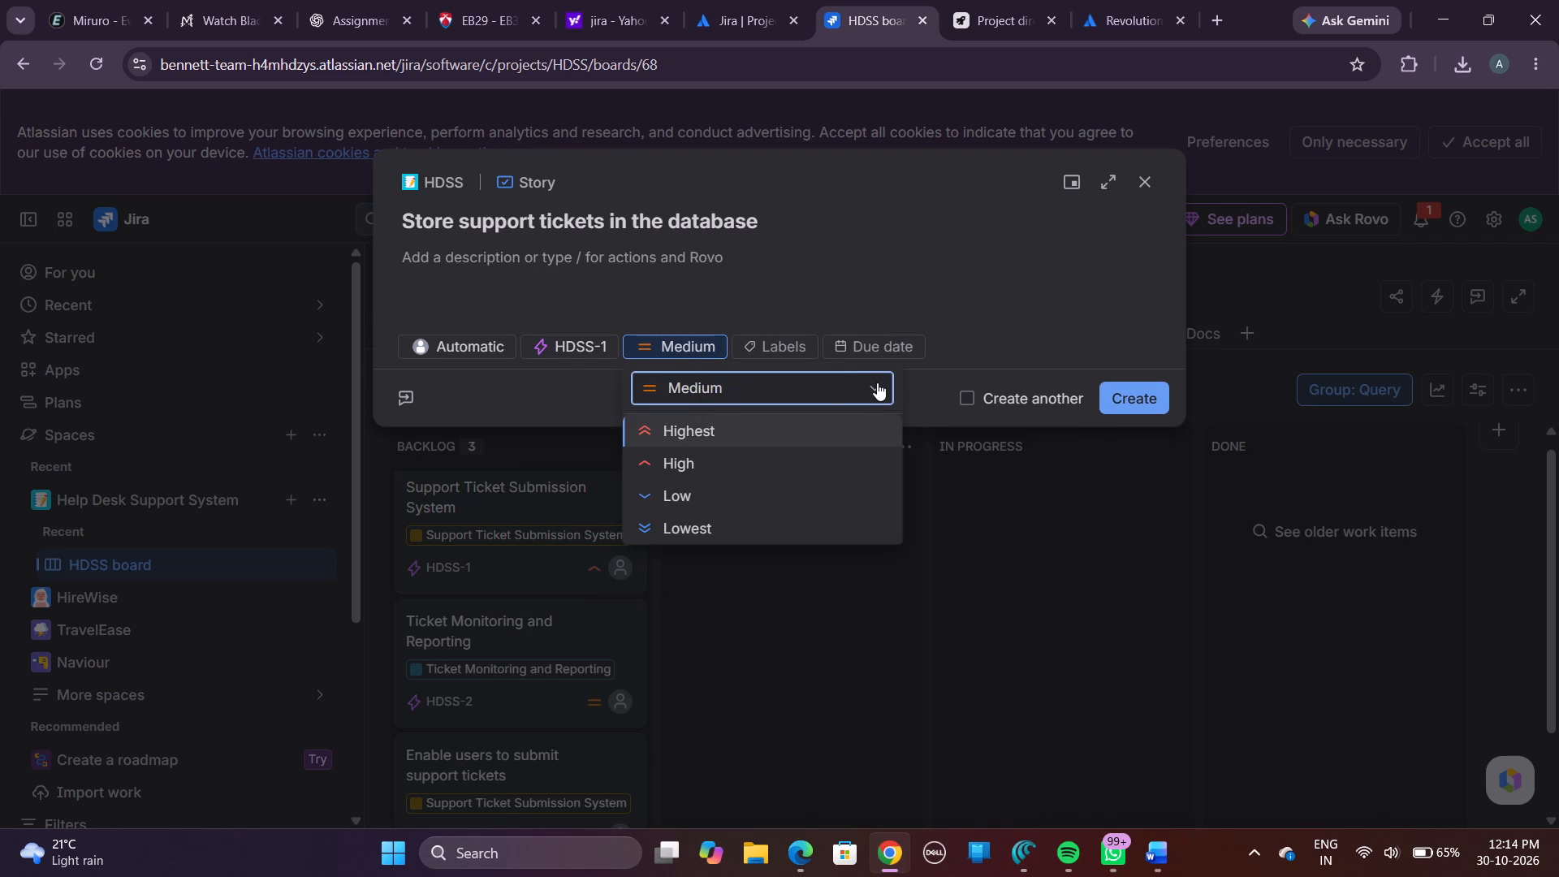
click(877, 382)
click(1018, 340)
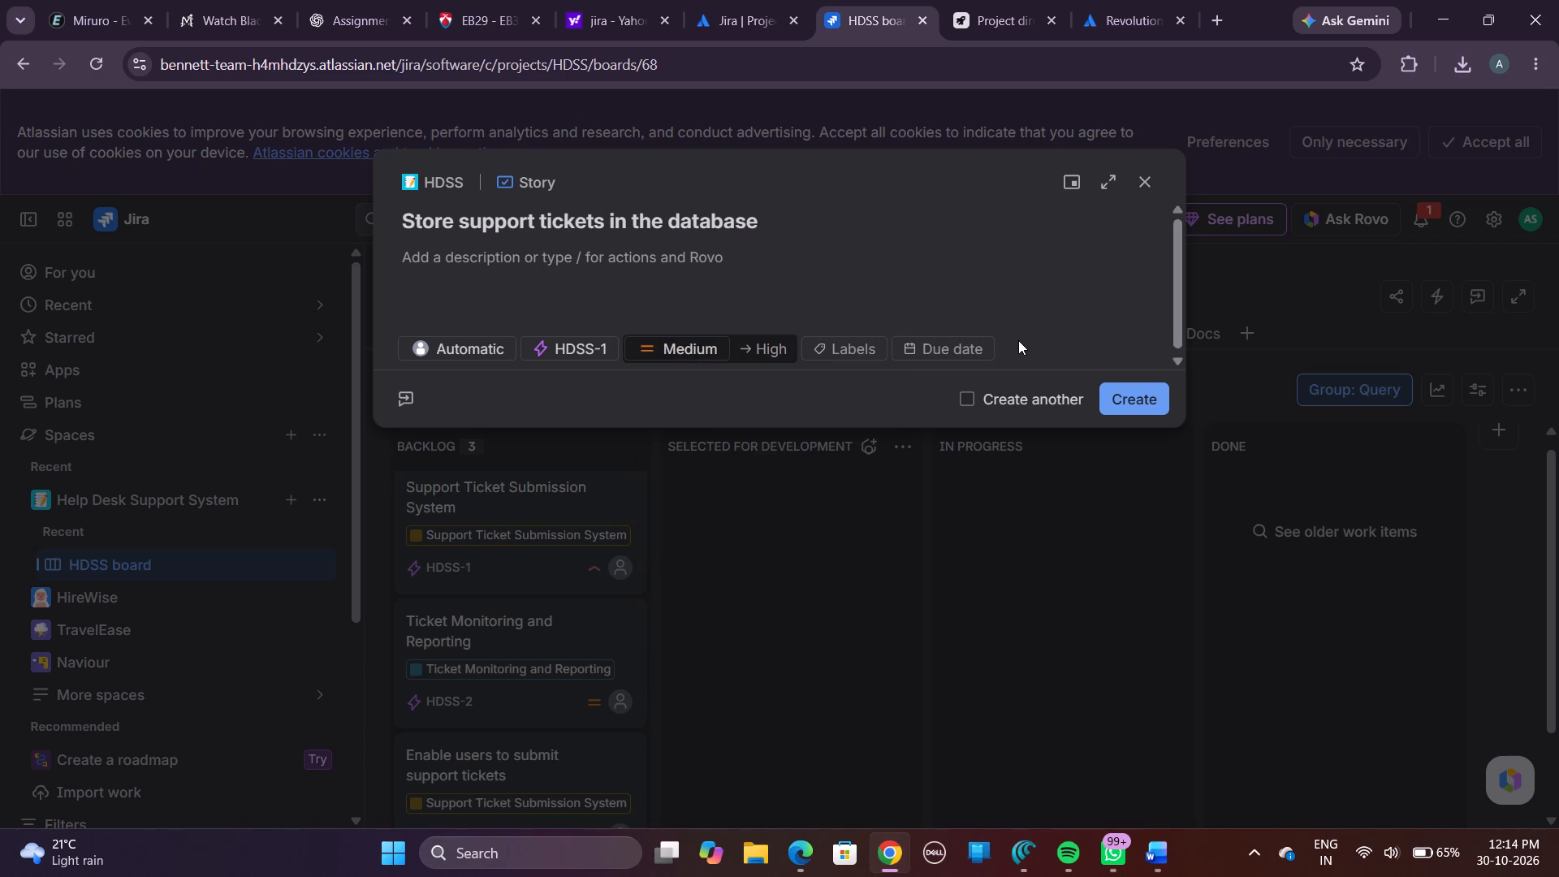
click(1130, 404)
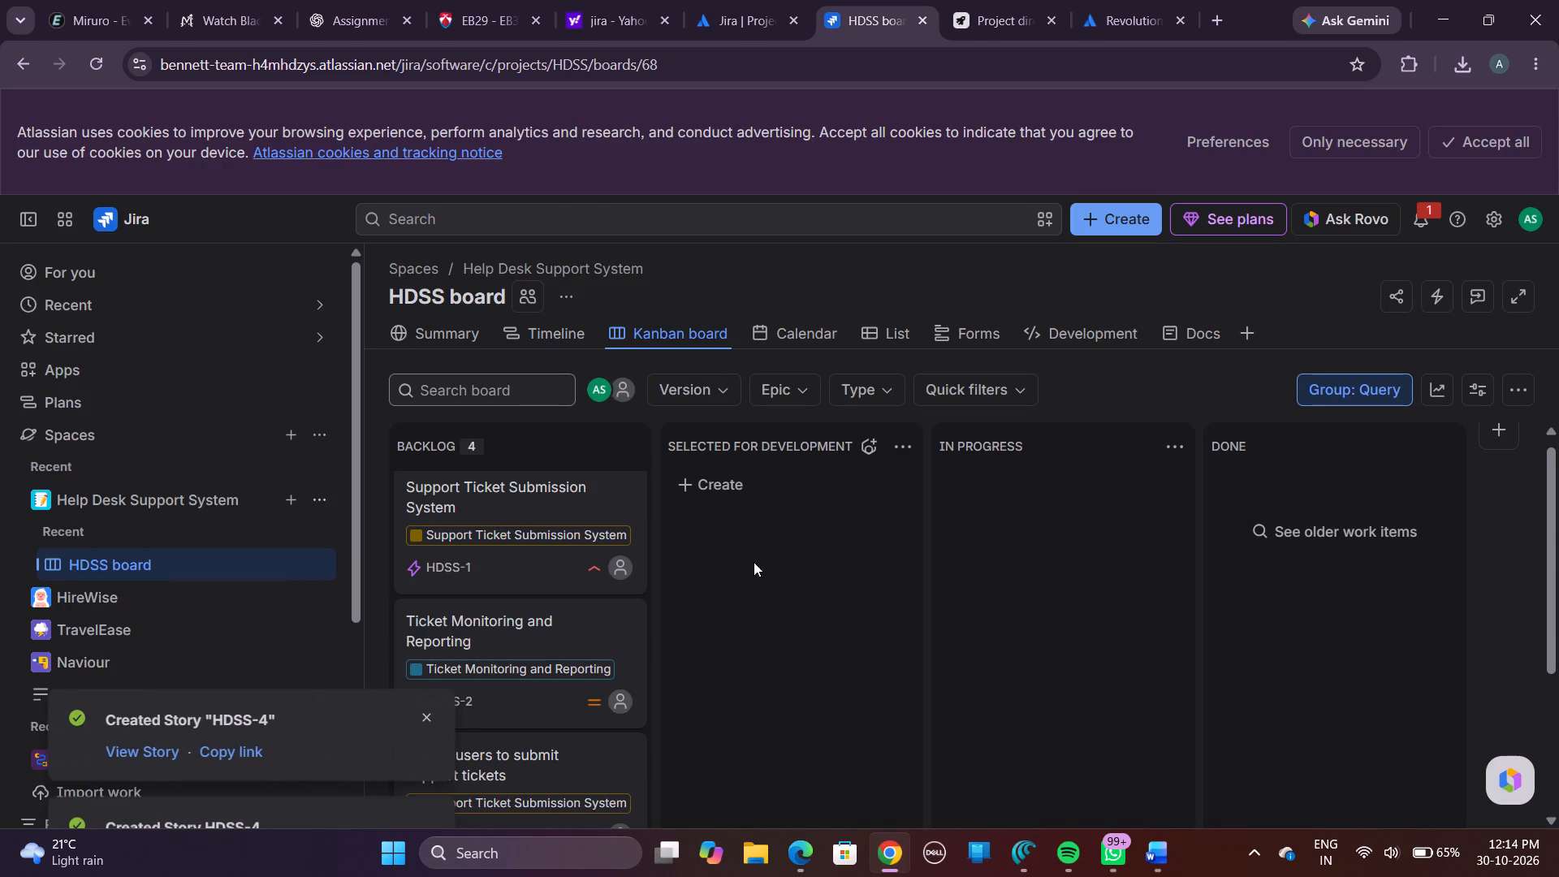
scroll(636, 643, down, 1)
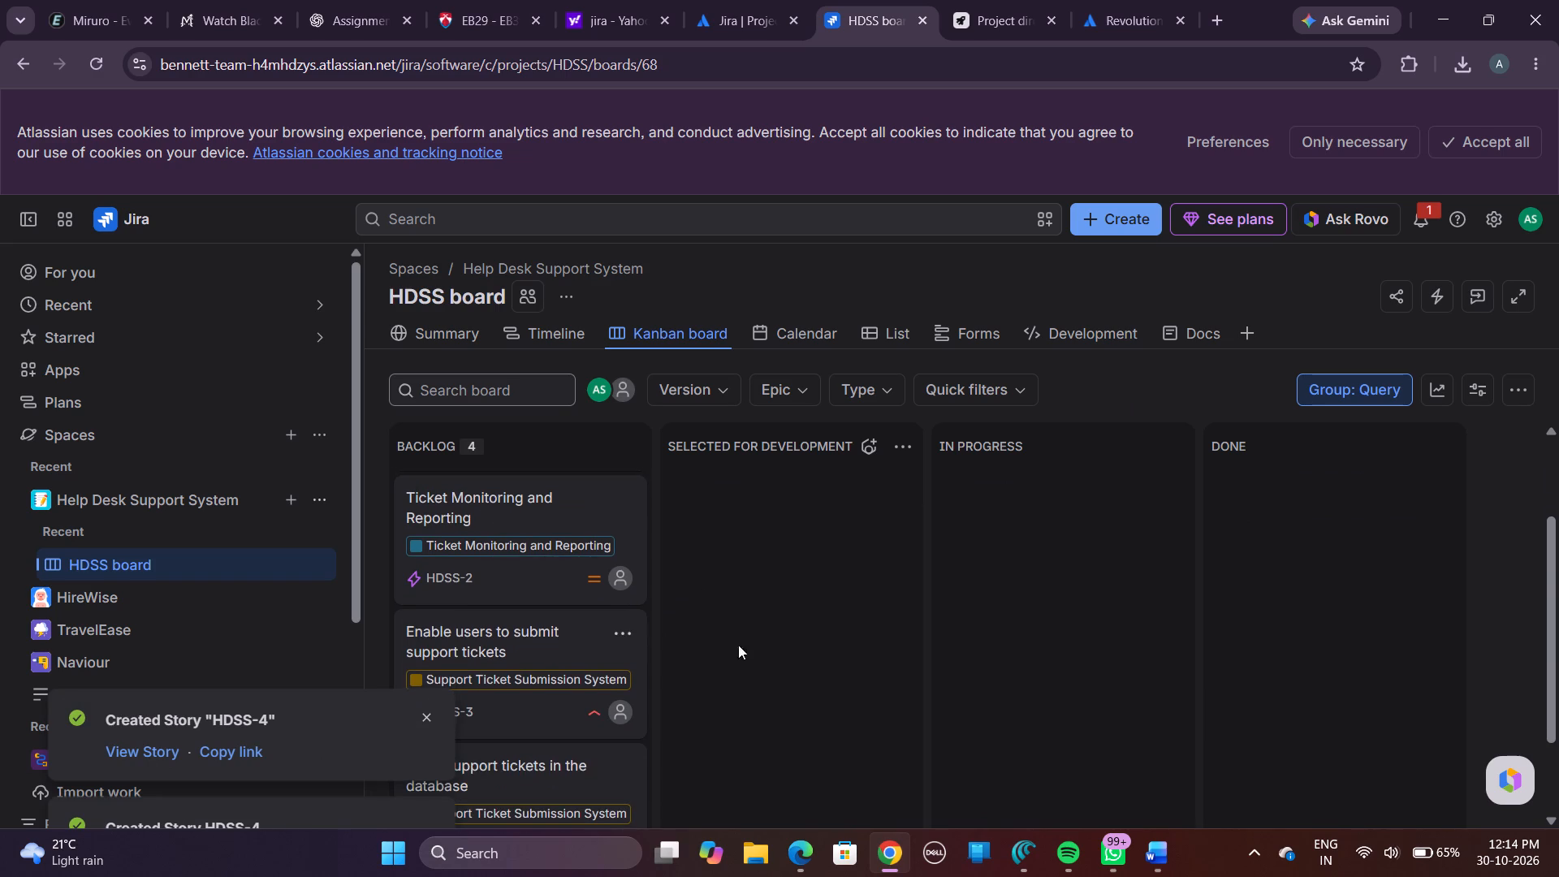
scroll(767, 647, down, 1)
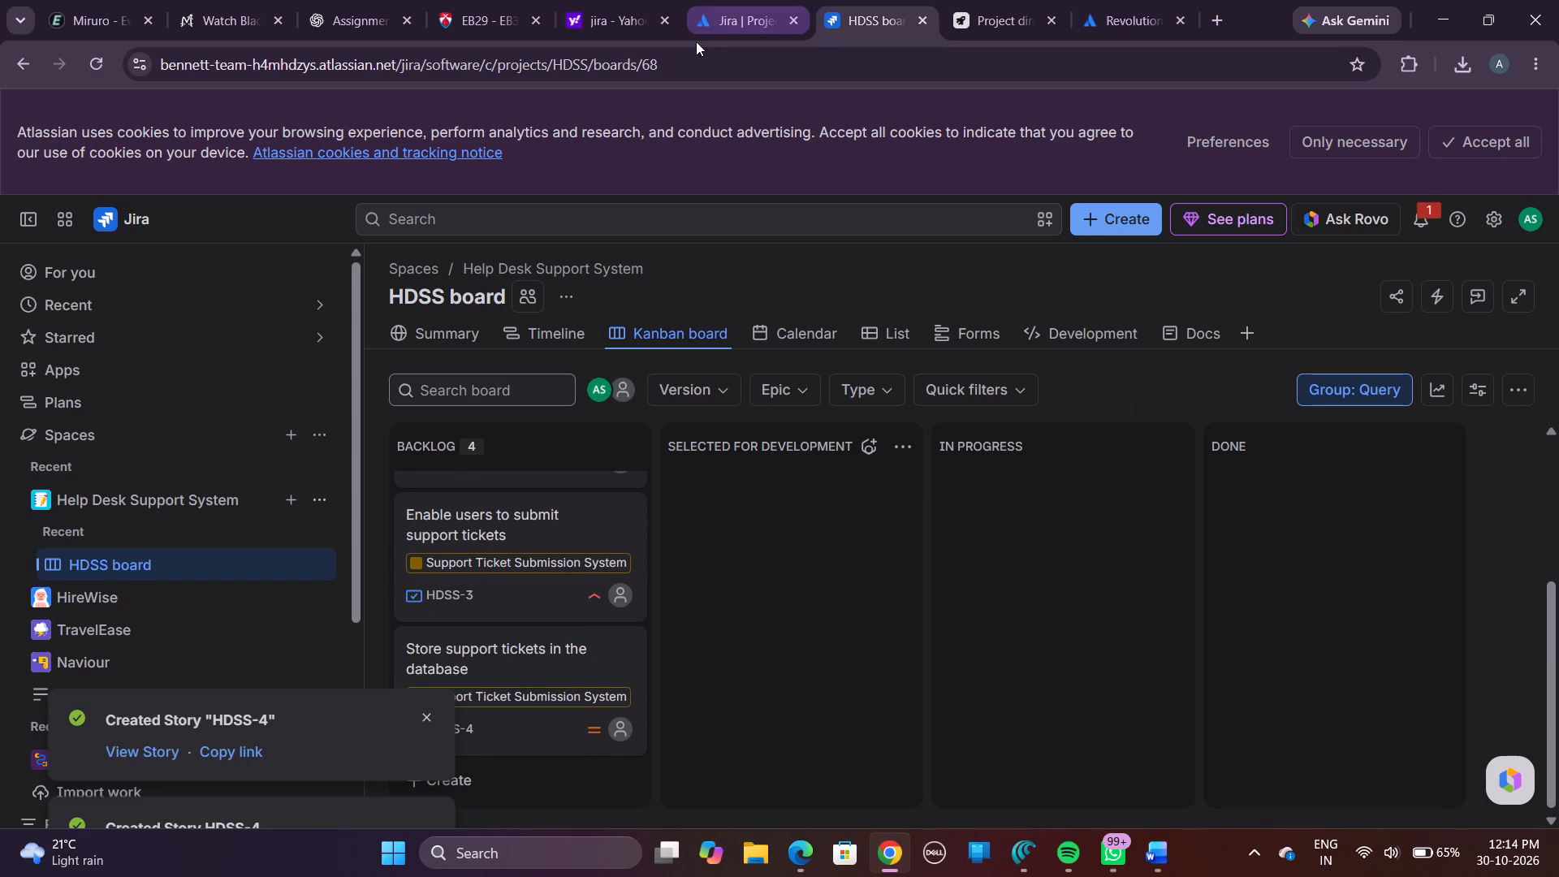
Return to ChatGPT, review the Step 3 stories for the second Epic, and copy the Story 3 summary.
click(307, 11)
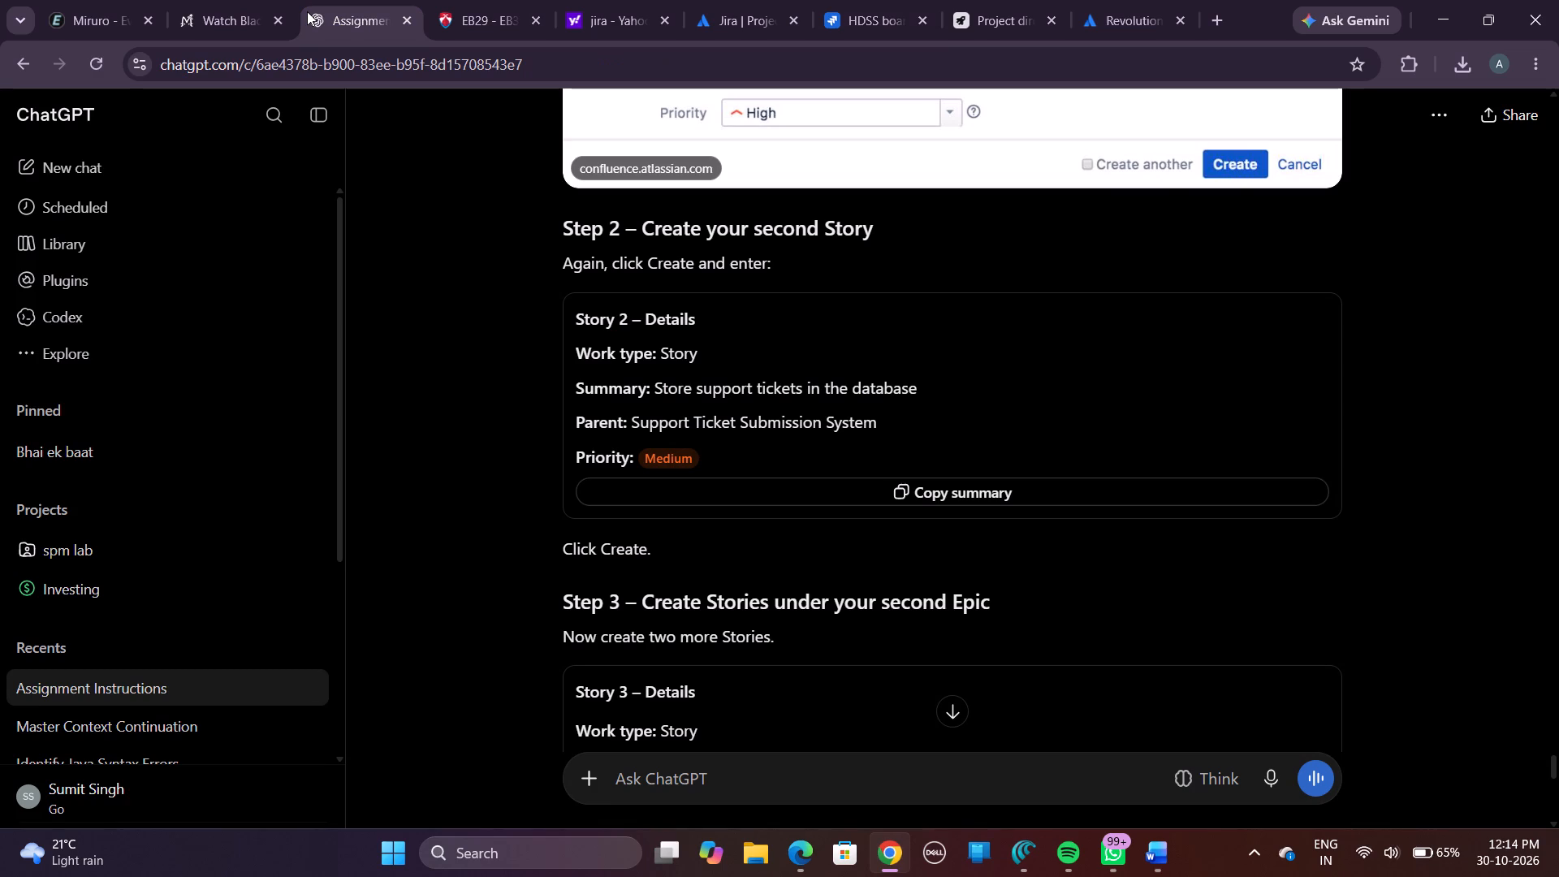
scroll(635, 448, down, 2)
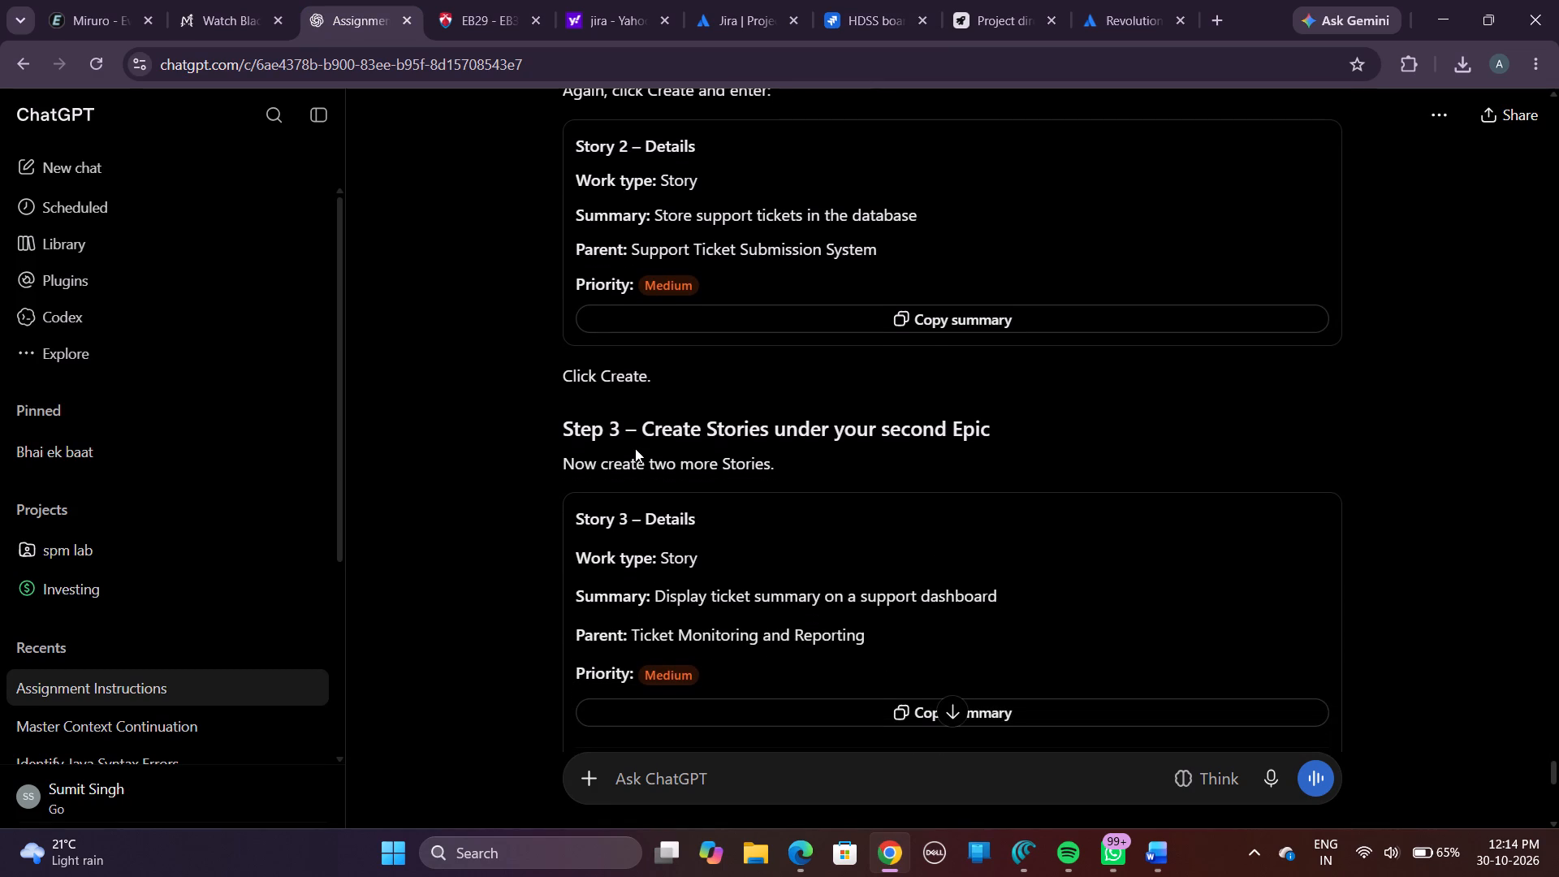
scroll(635, 448, up, 2)
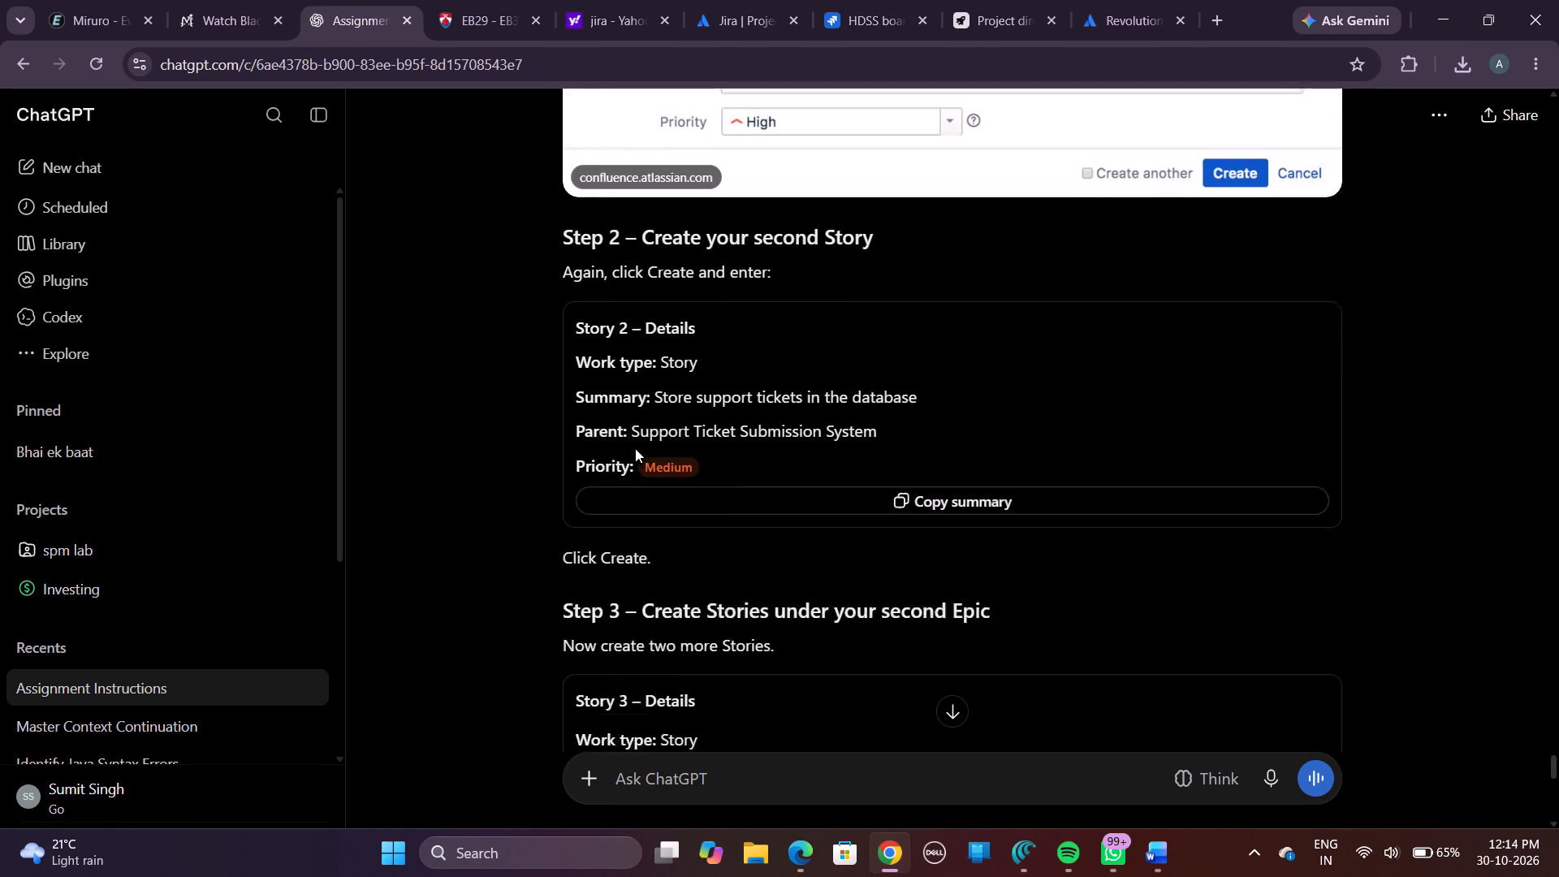
scroll(635, 448, up, 1)
scroll(635, 448, down, 4)
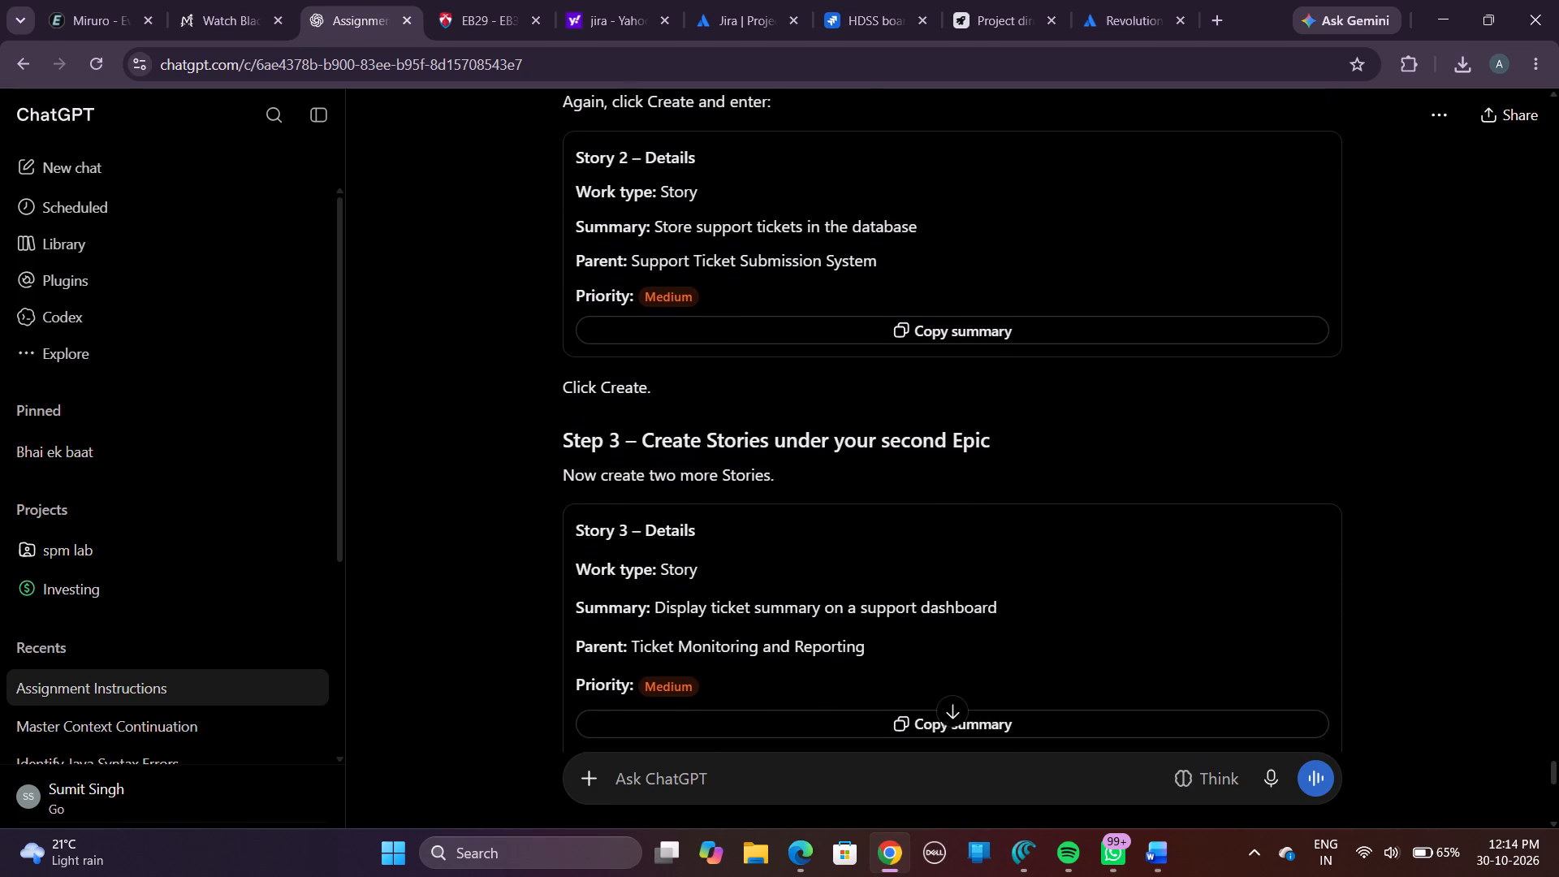
scroll(635, 448, down, 3)
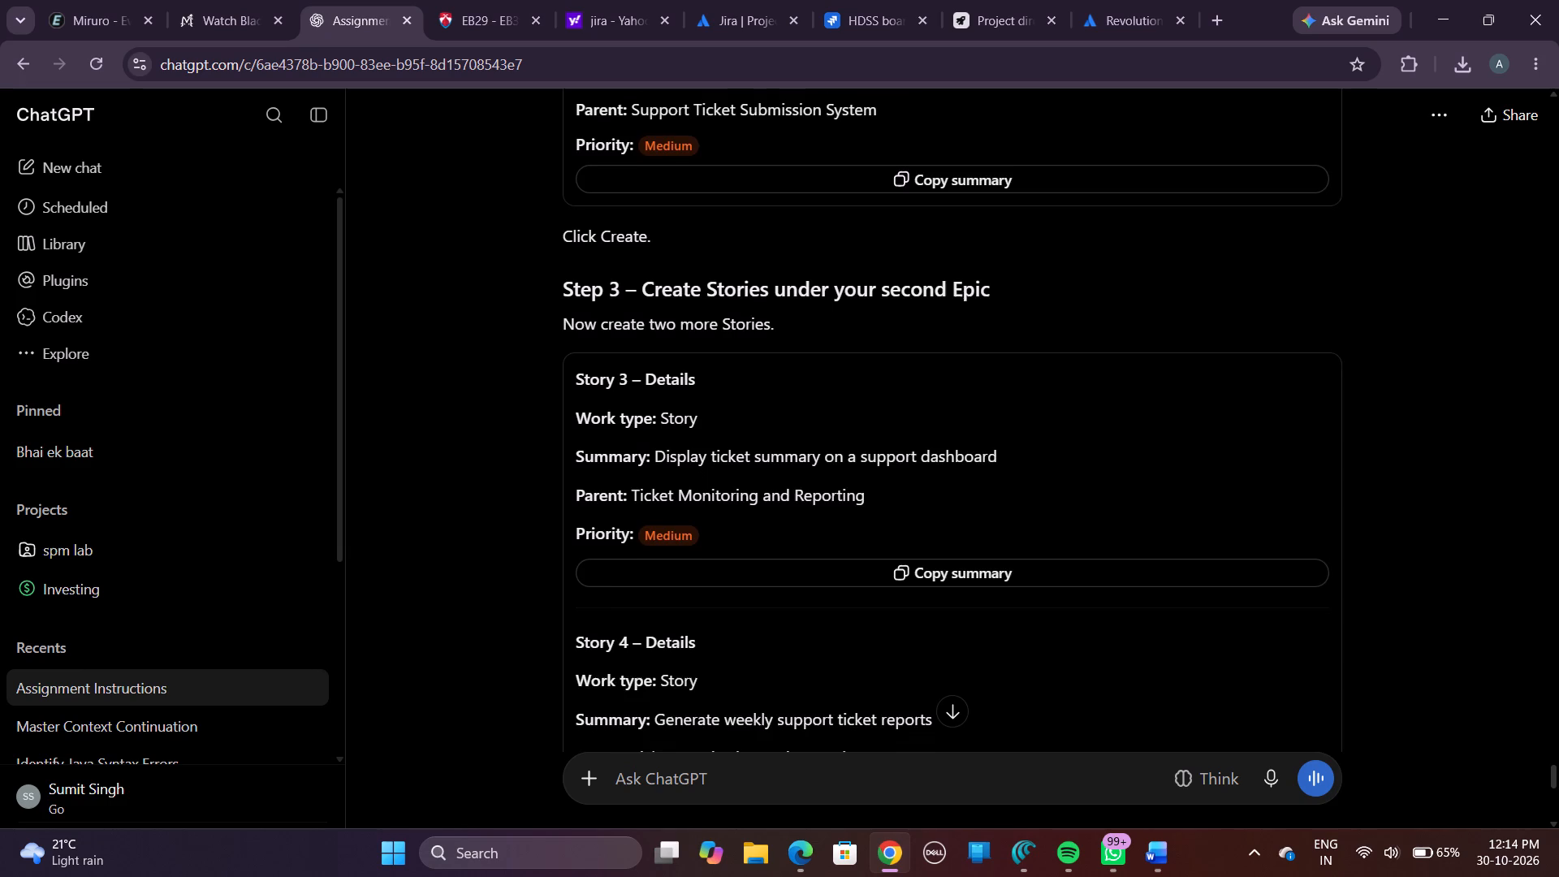
scroll(635, 448, down, 2)
scroll(635, 448, up, 1)
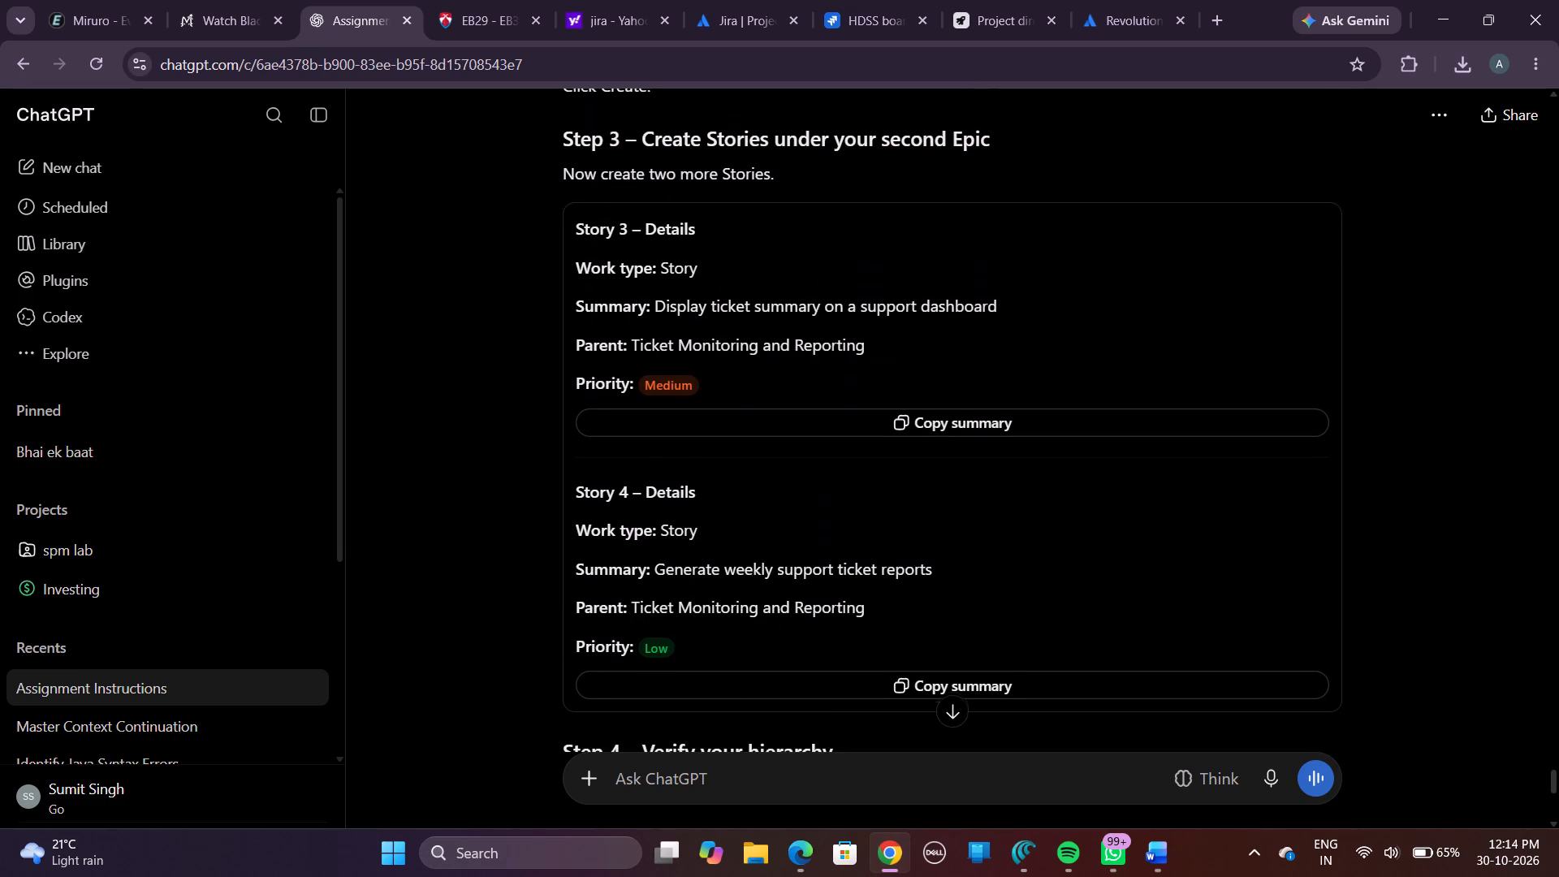
scroll(635, 448, up, 1)
click(938, 409)
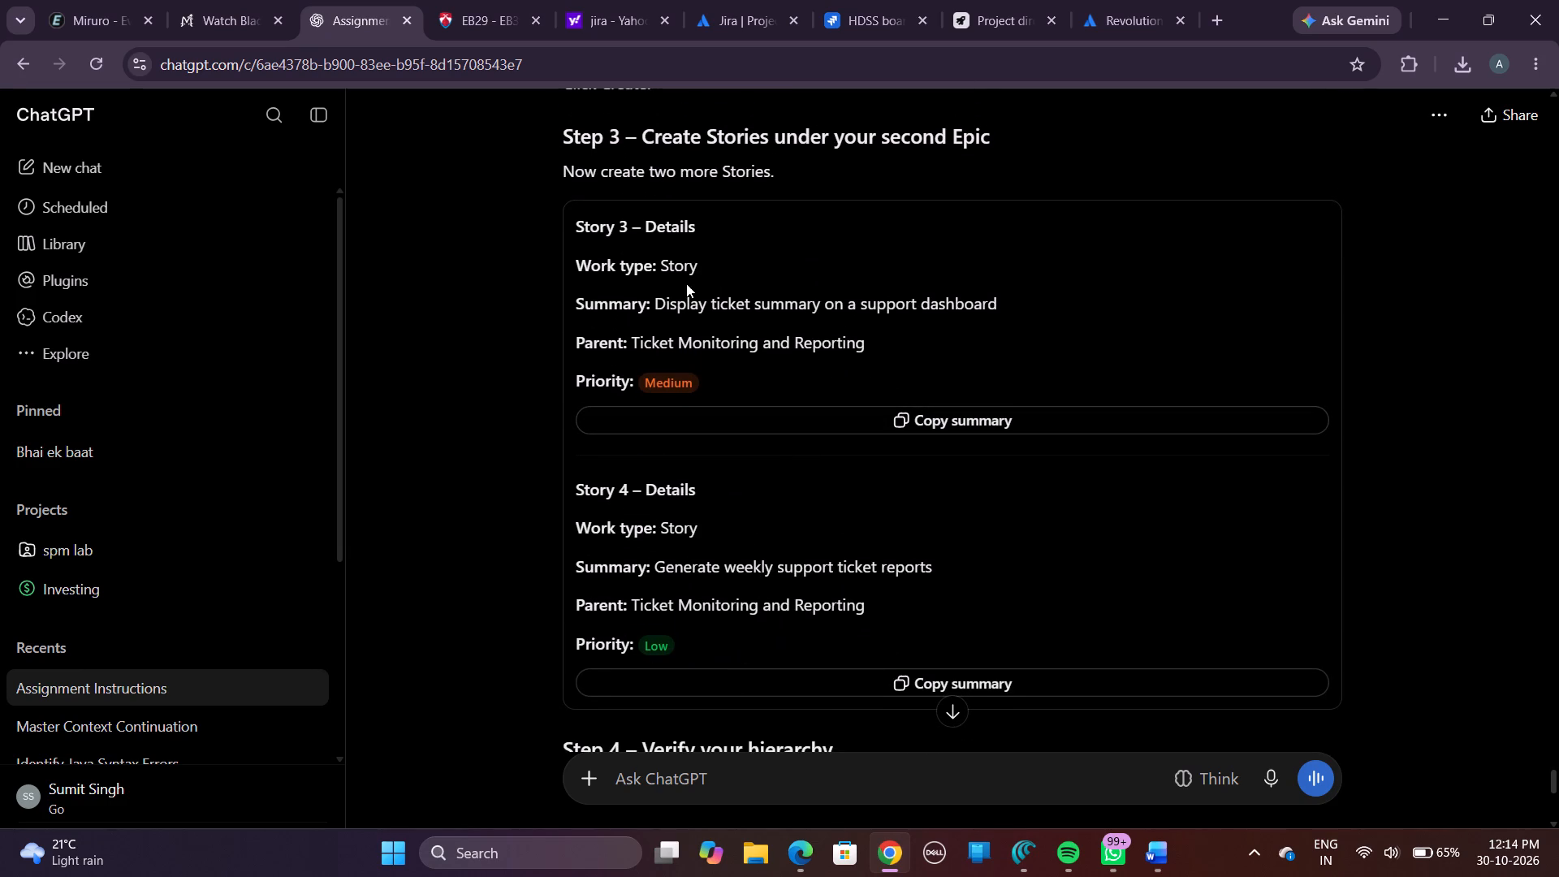
Create a Jira Story "Display ticket summary on a support dashboard" with parent HDSS-2 Ticket Monitoring and Reporting, keeping the Medium priority ChatGPT specifies.
click(862, 16)
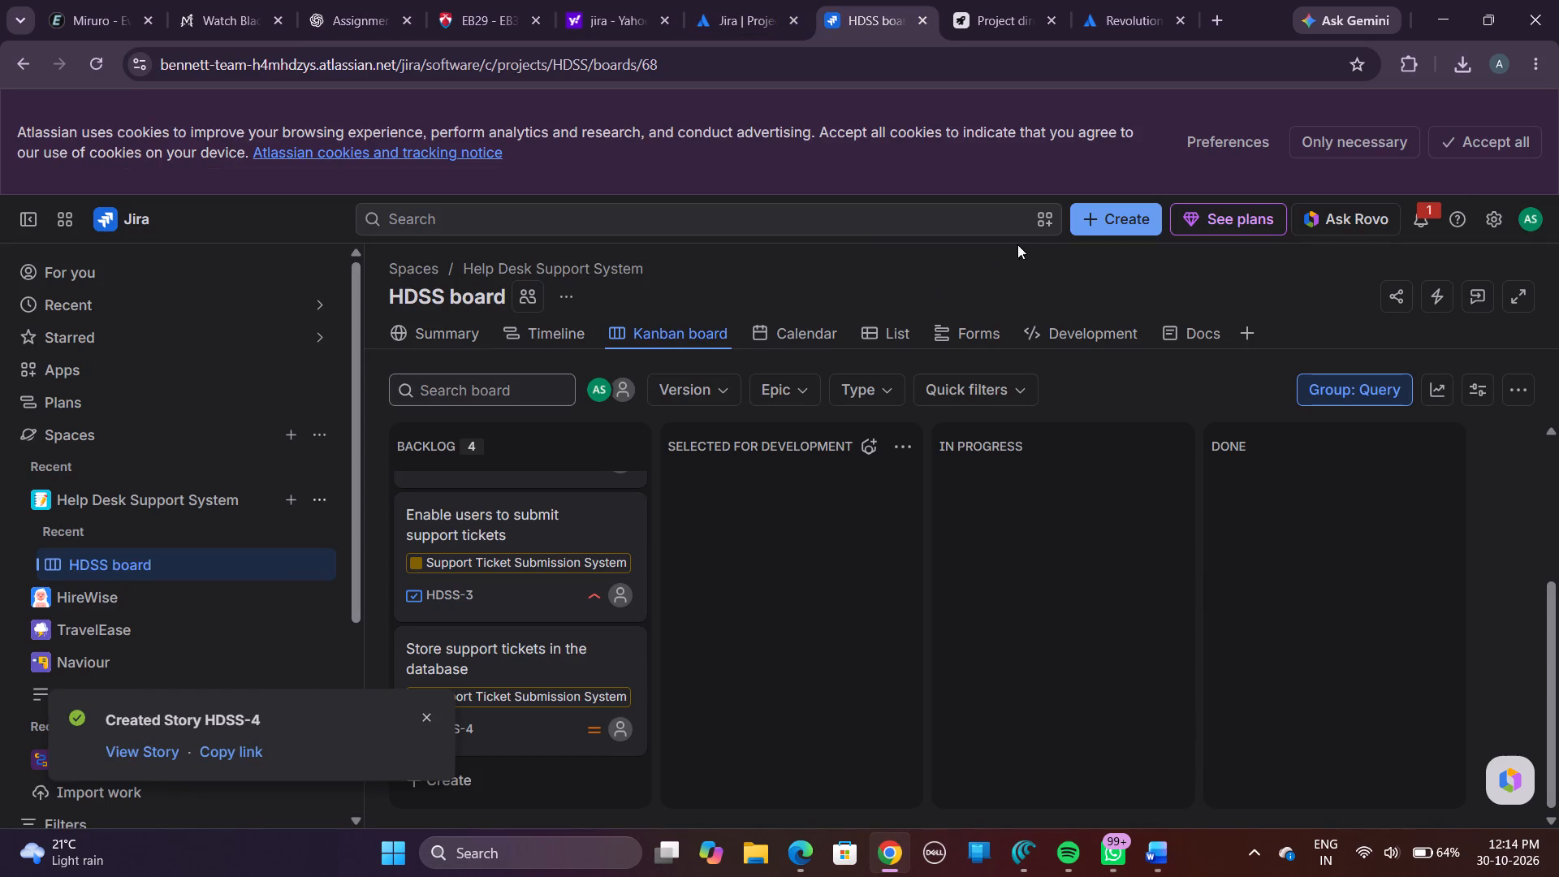
click(1095, 221)
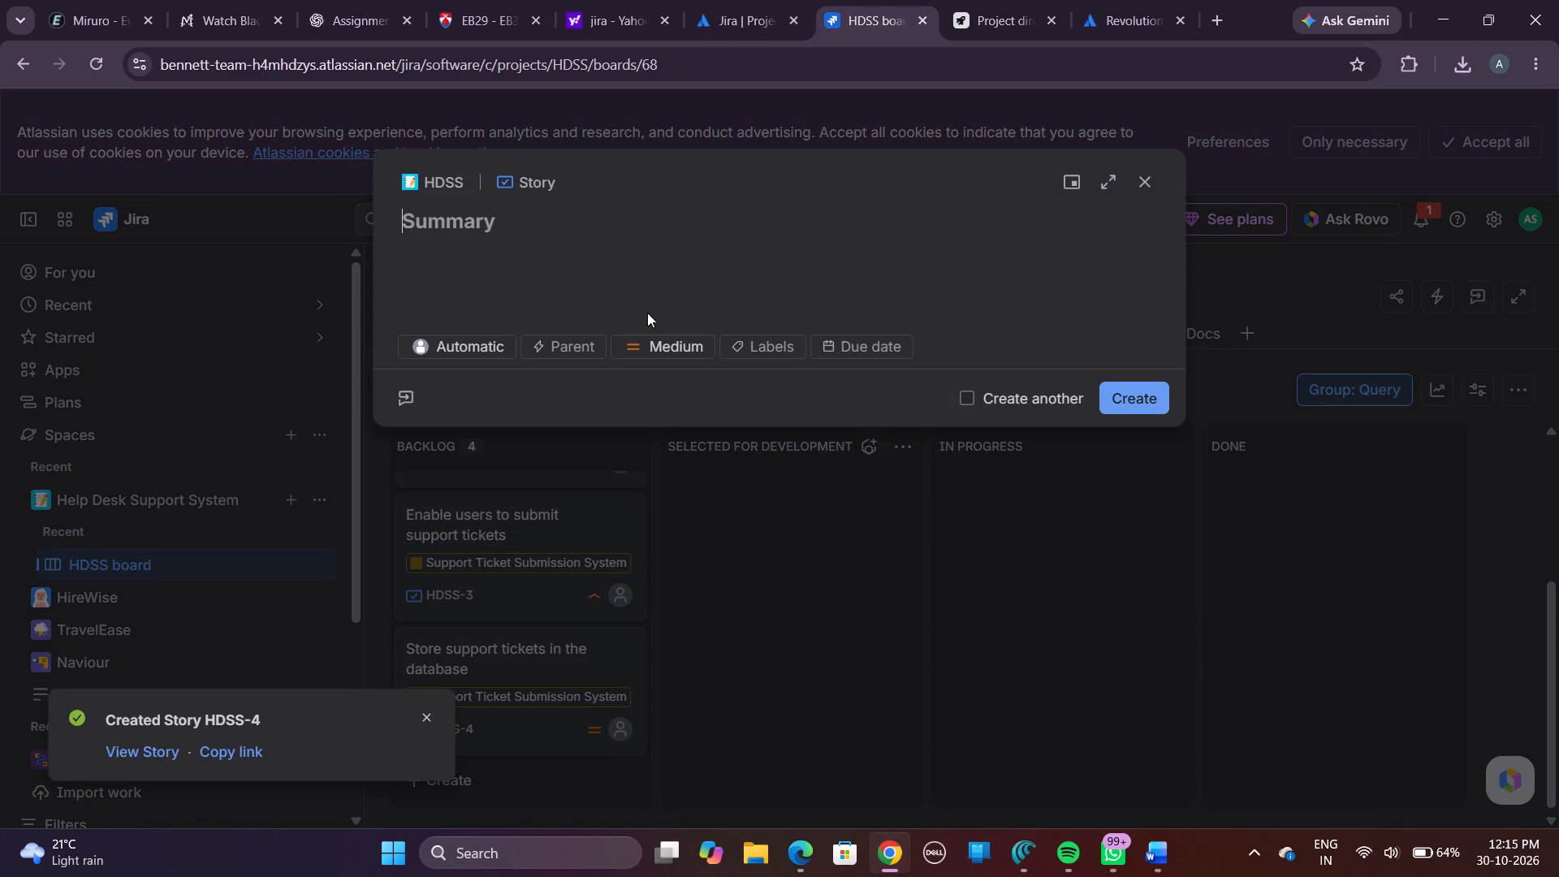
key(ctrl+v)
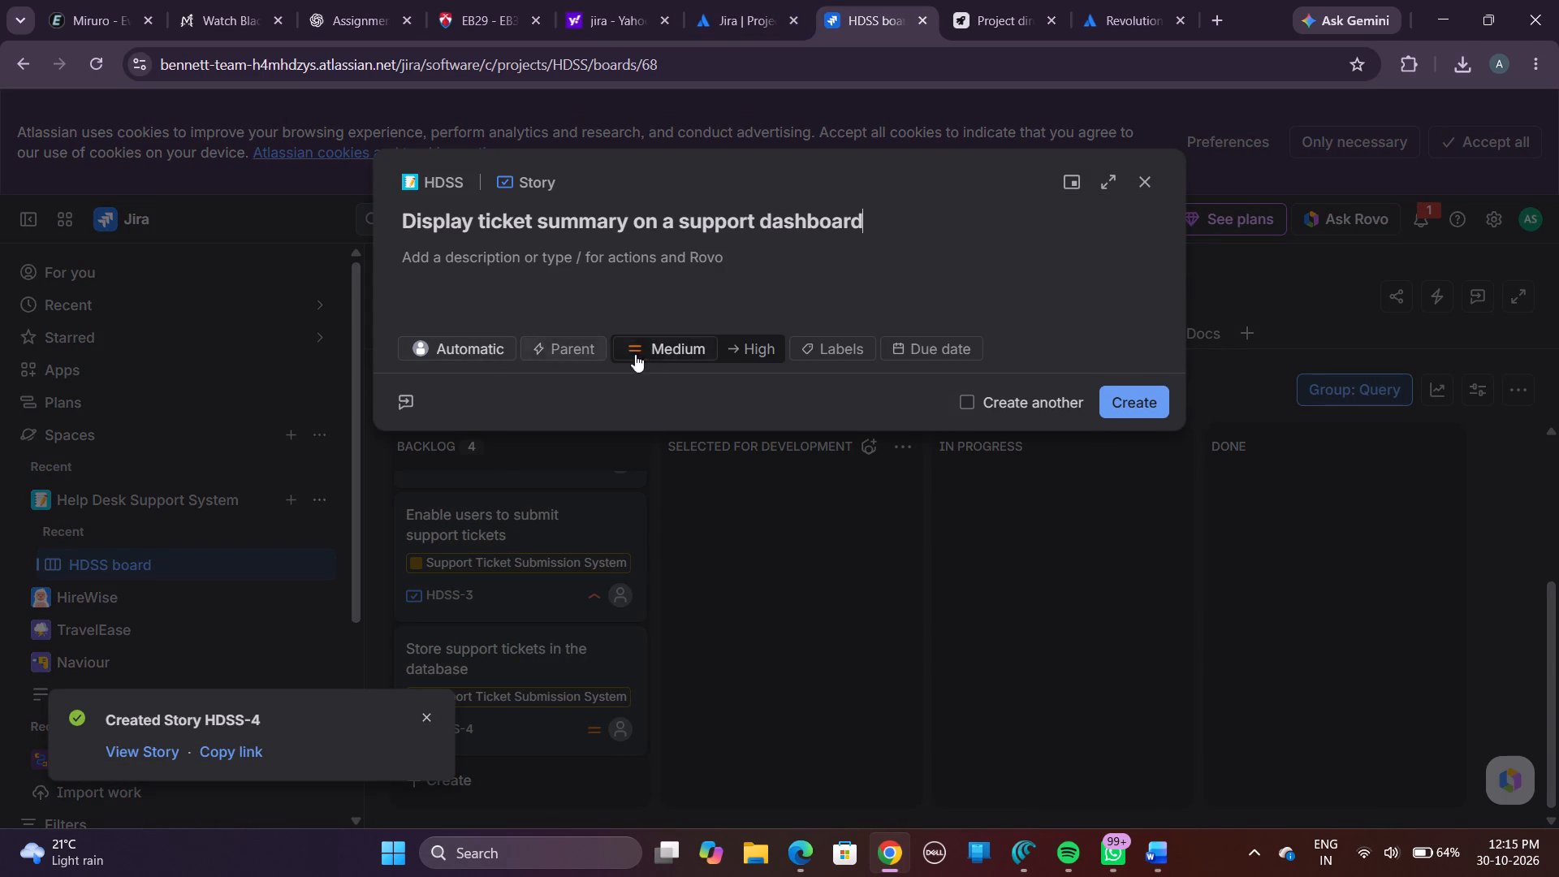
click(590, 348)
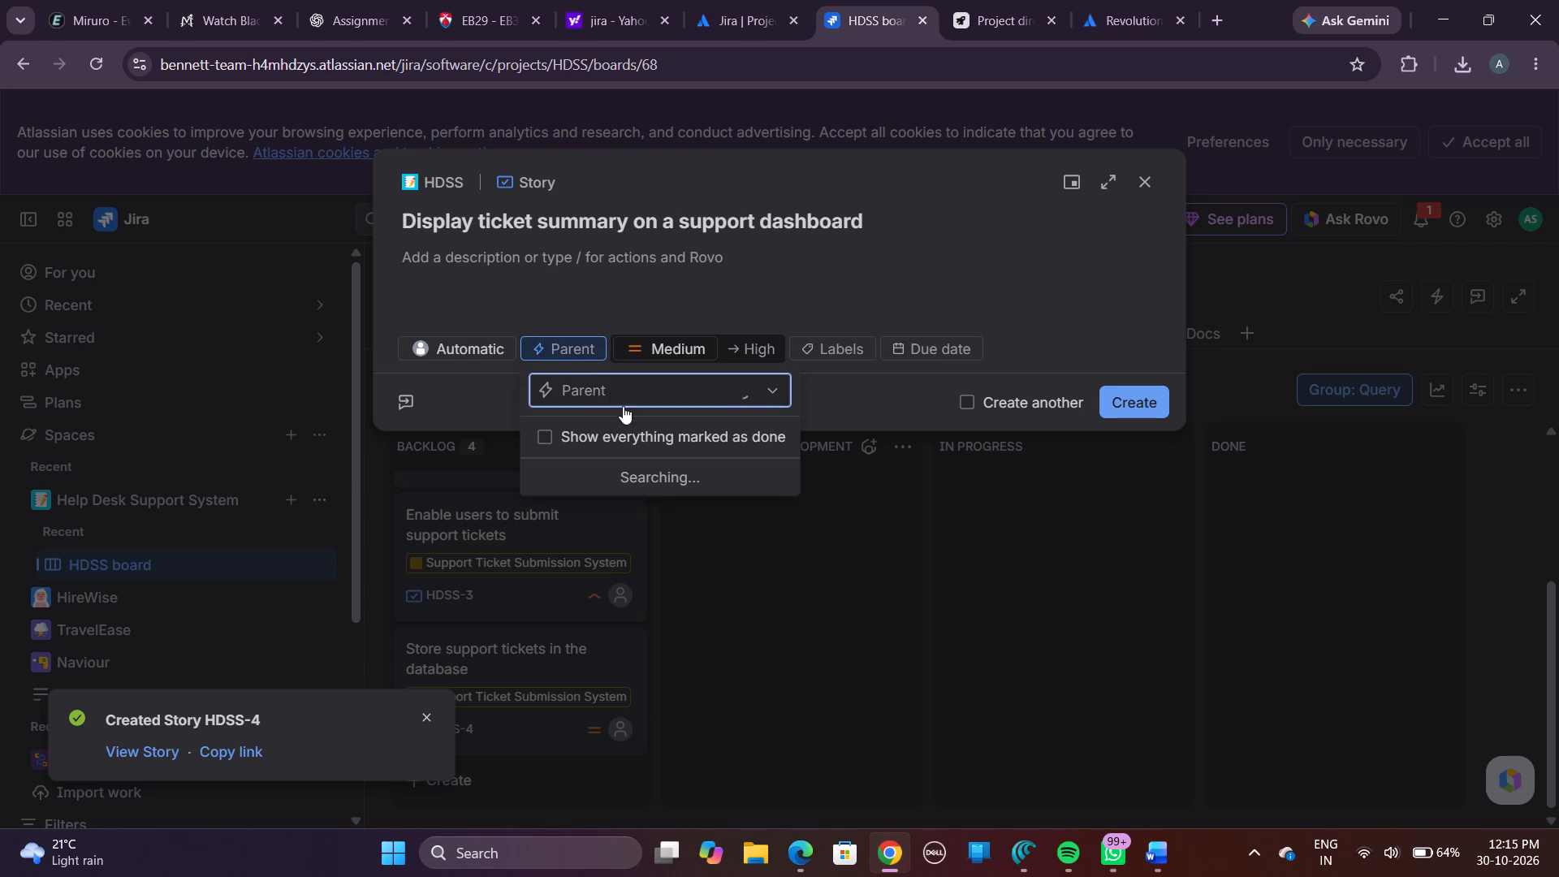
click(647, 496)
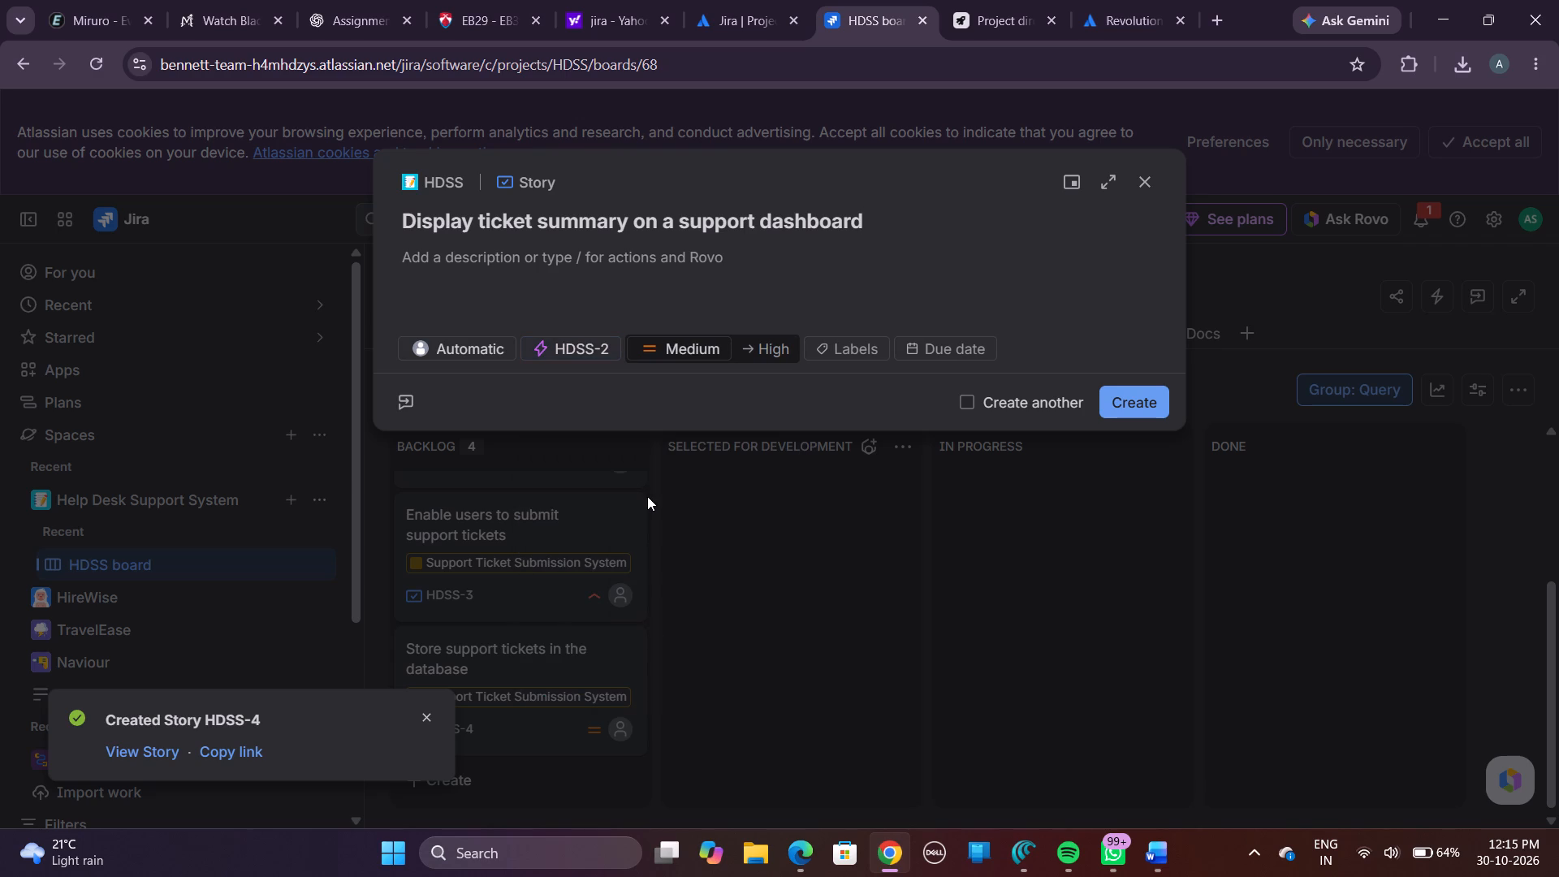
click(335, 0)
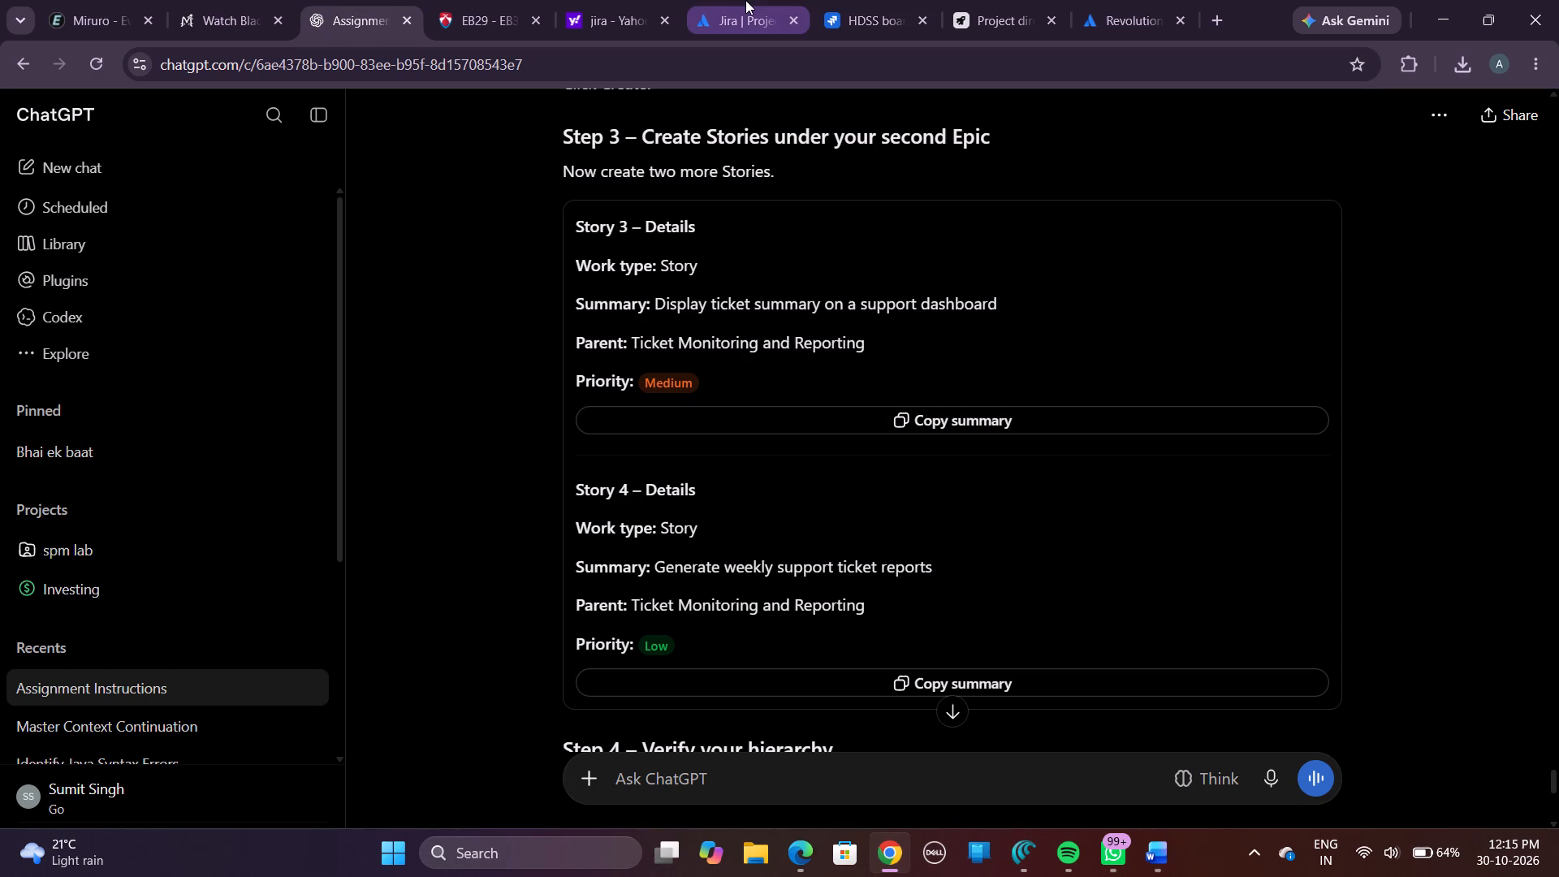
click(873, 35)
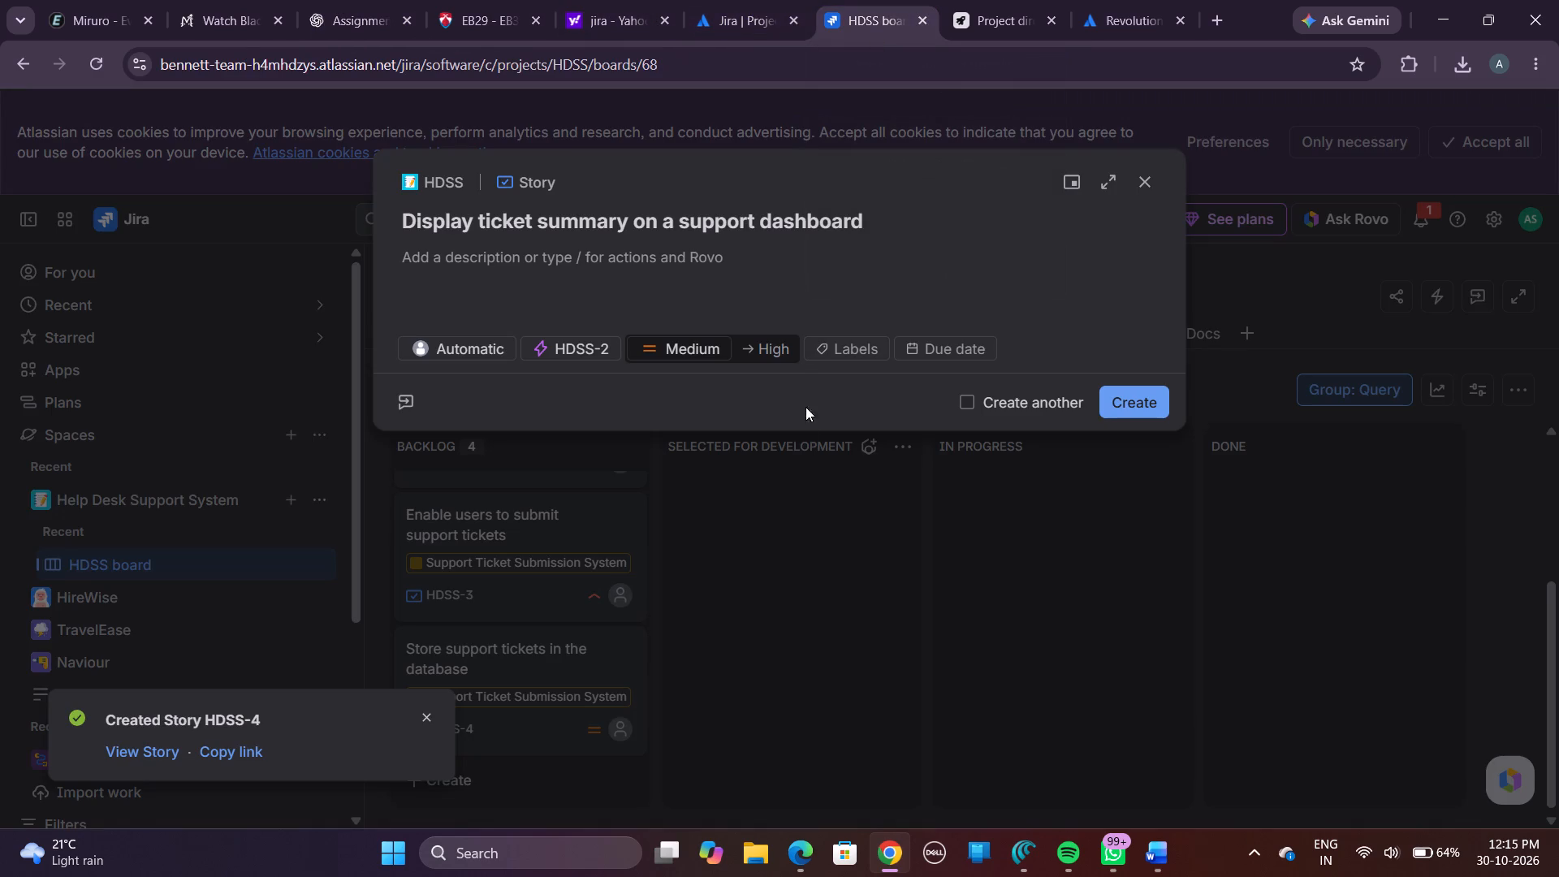
click(1122, 411)
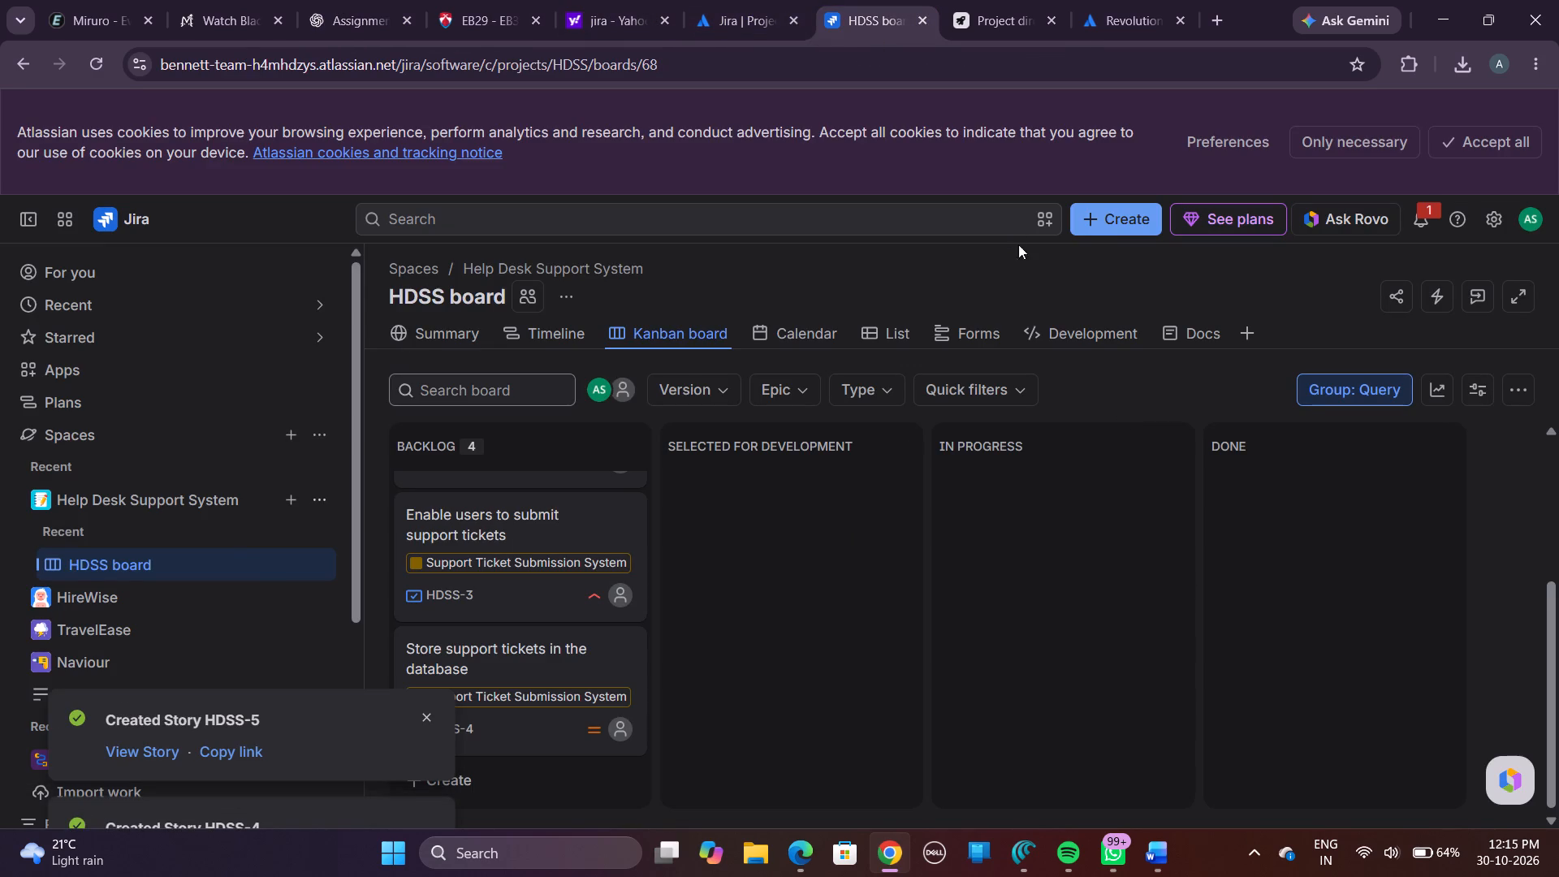
click(353, 1)
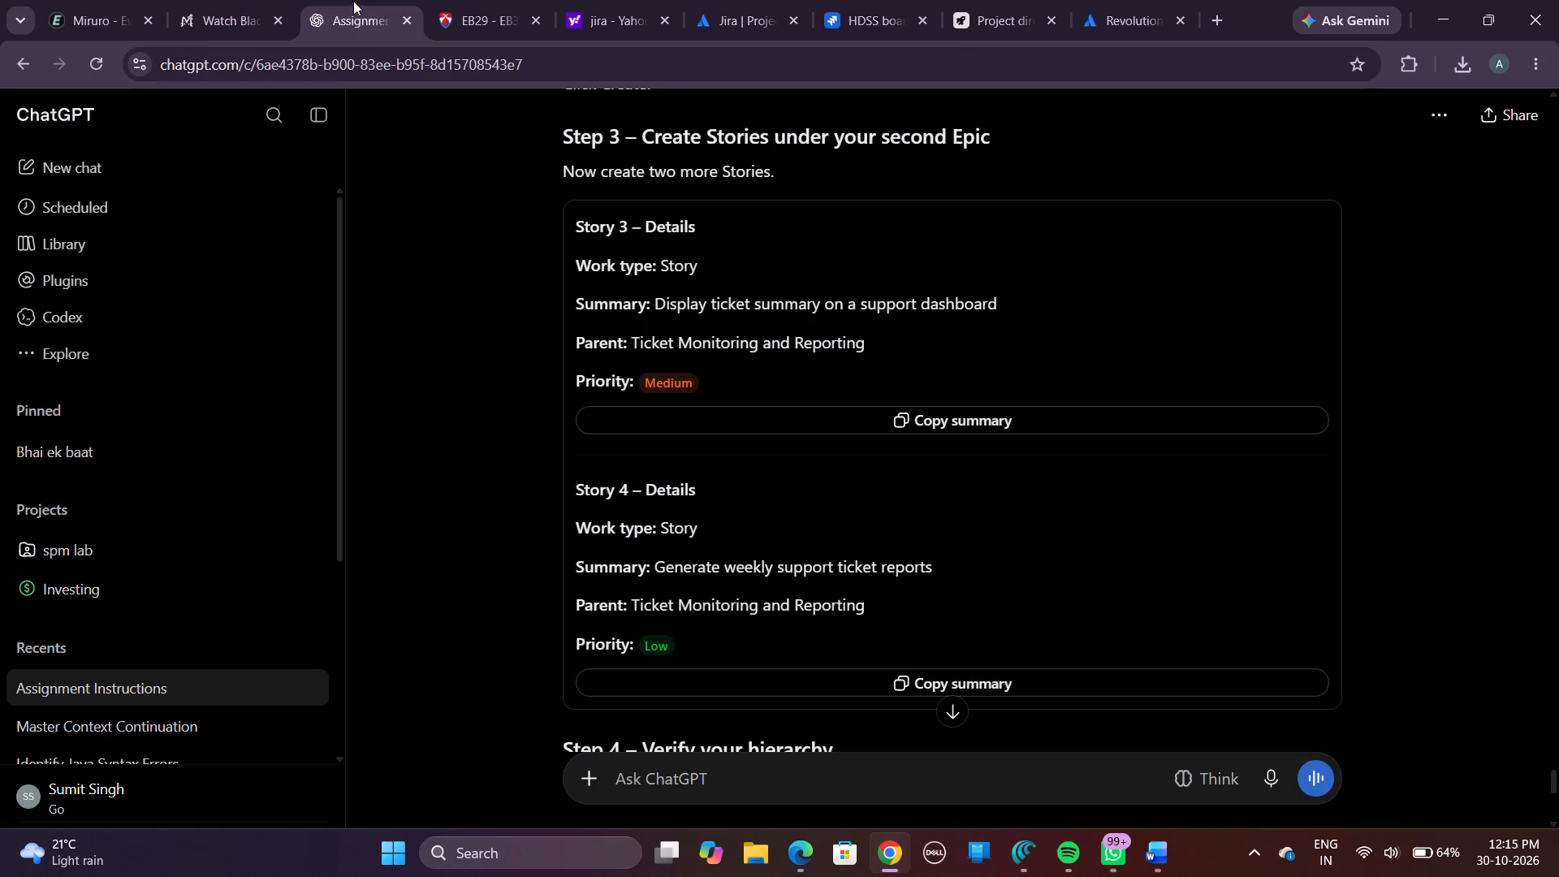
click(811, 685)
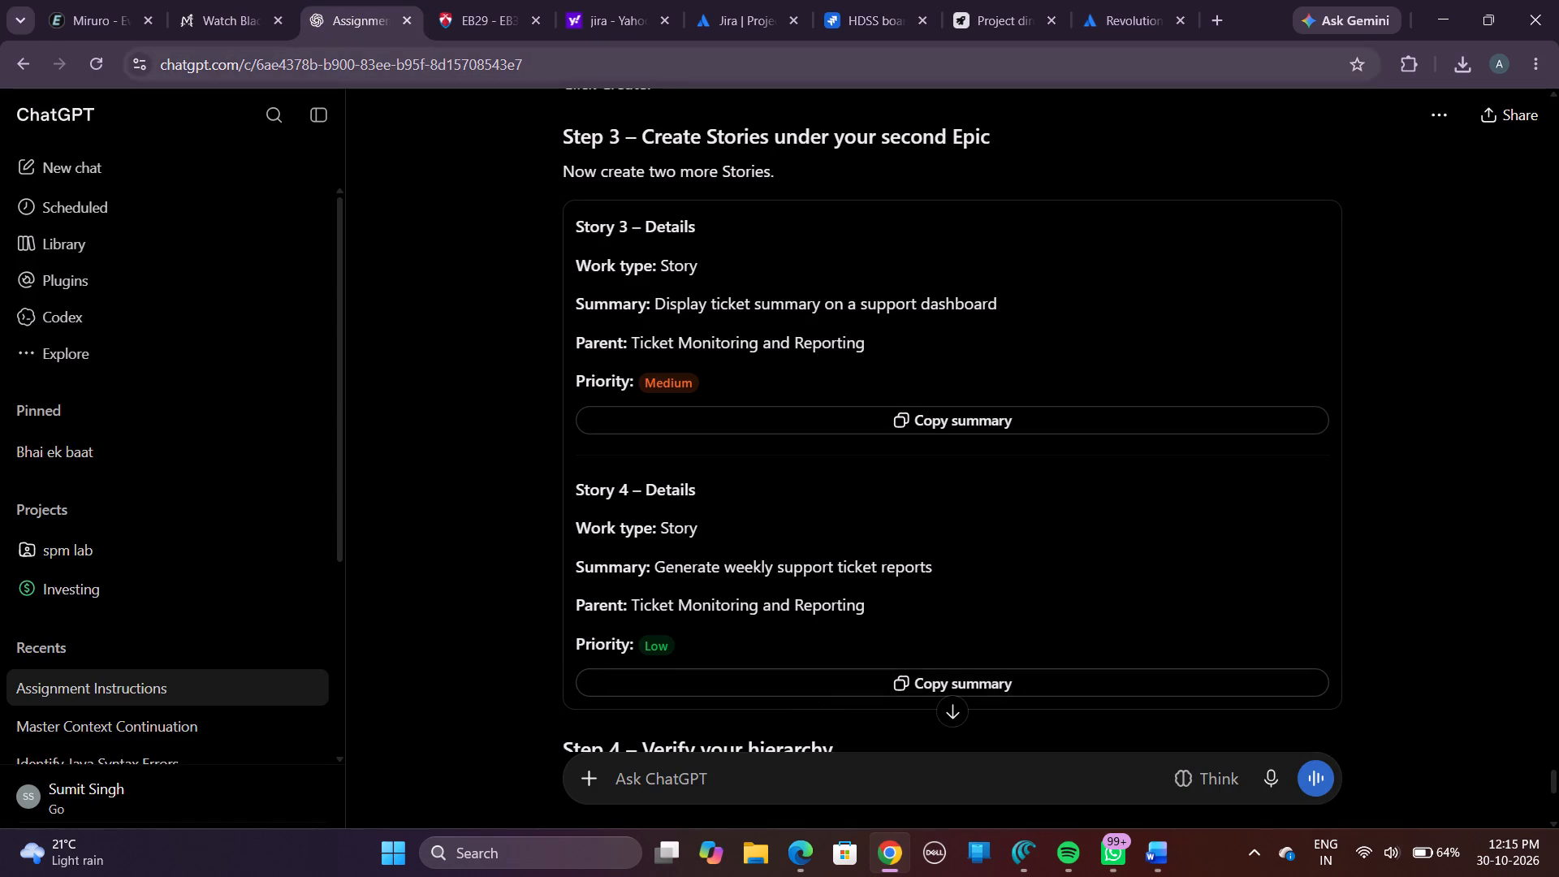
click(862, 3)
click(1108, 230)
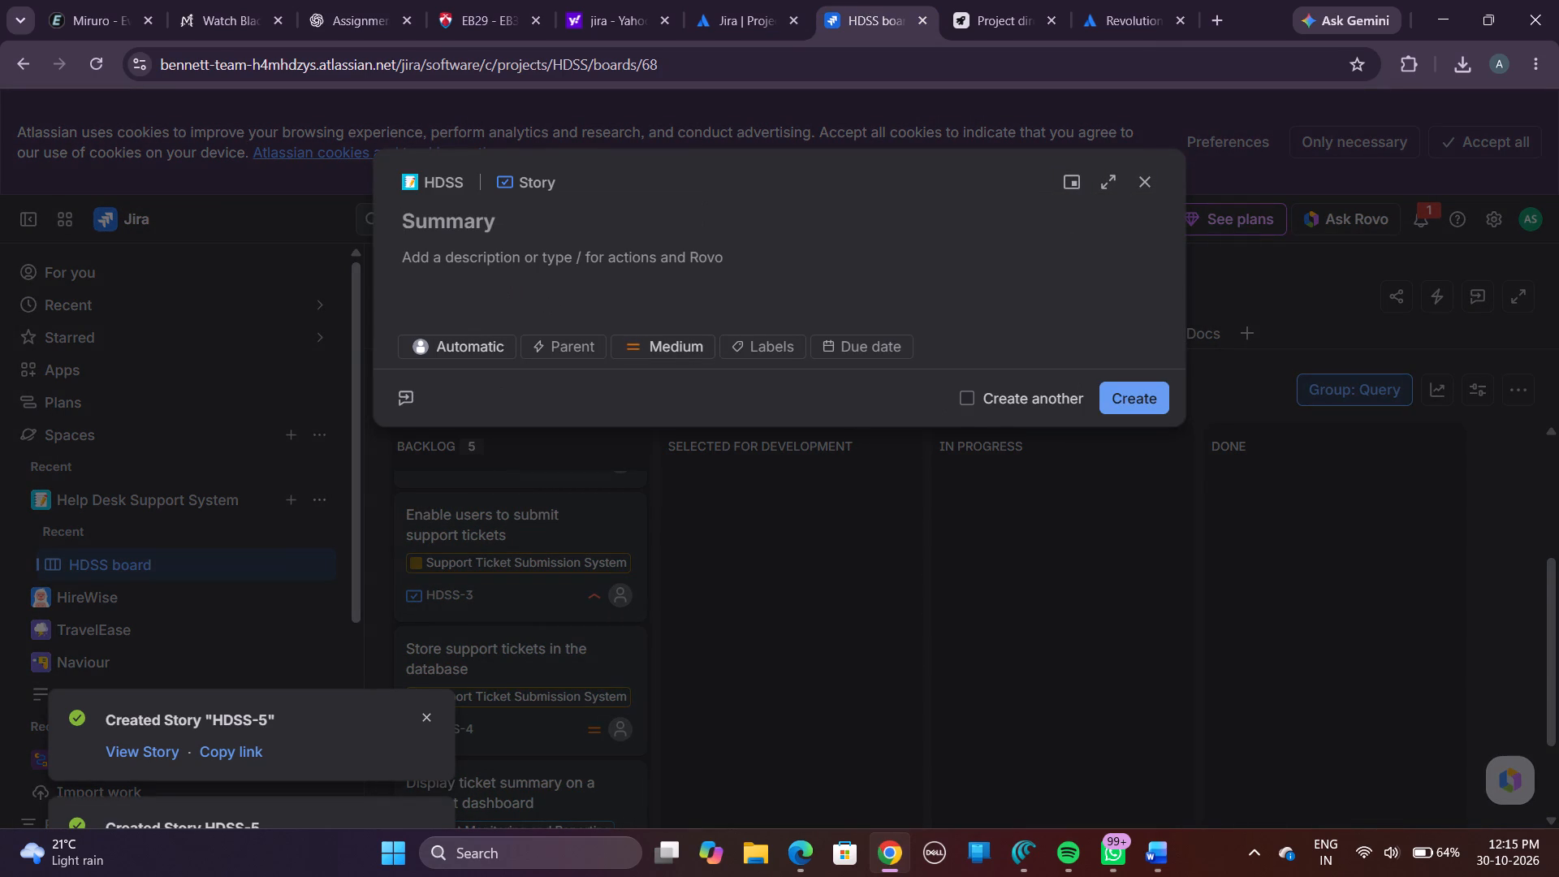
key(ctrl+v)
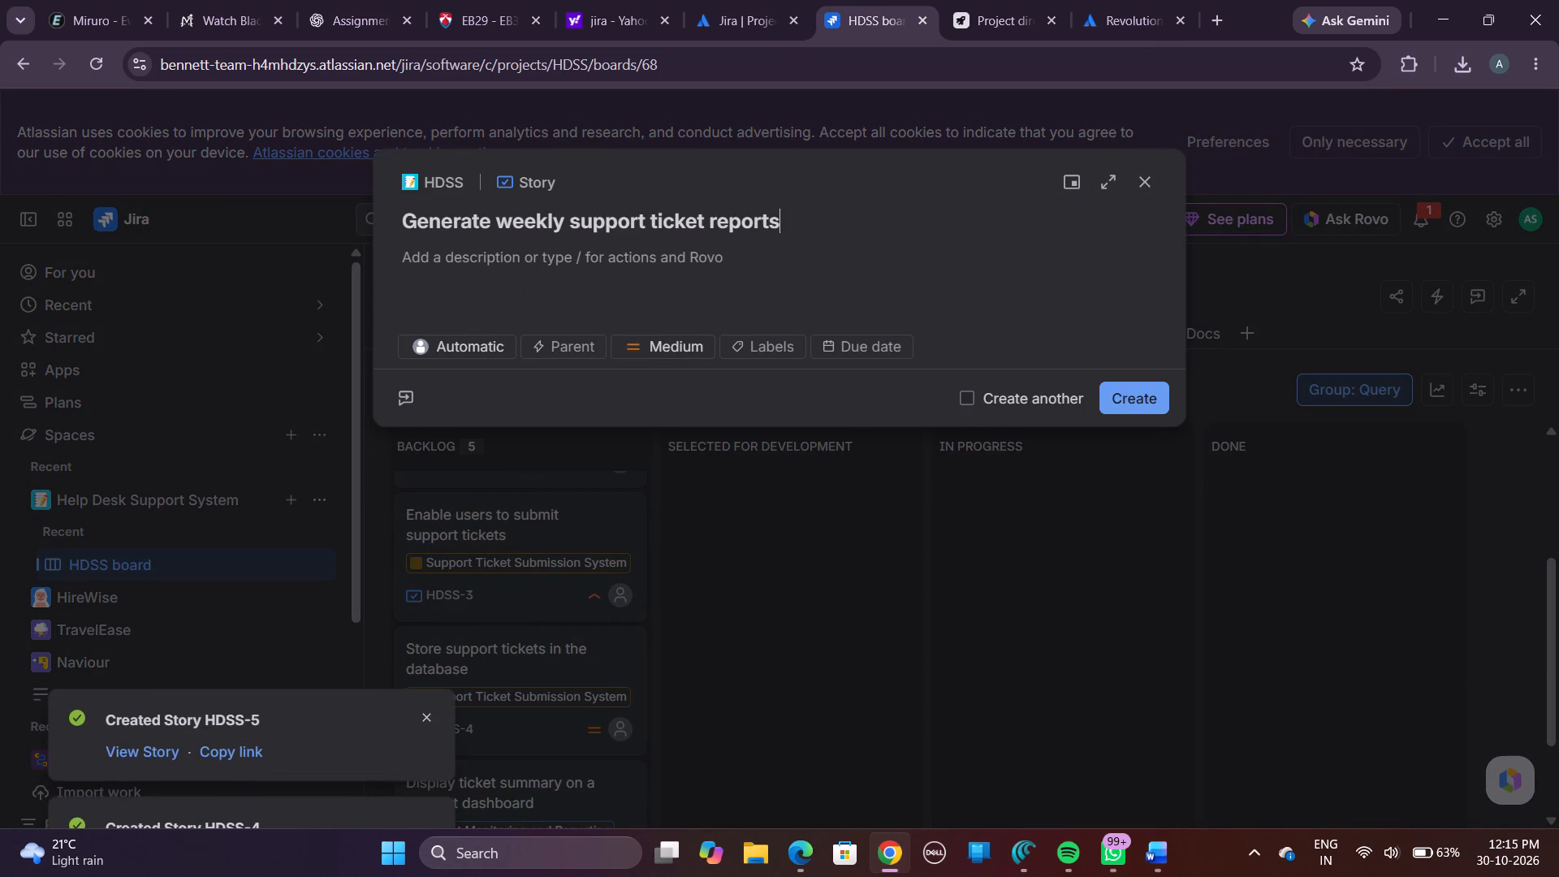
click(663, 343)
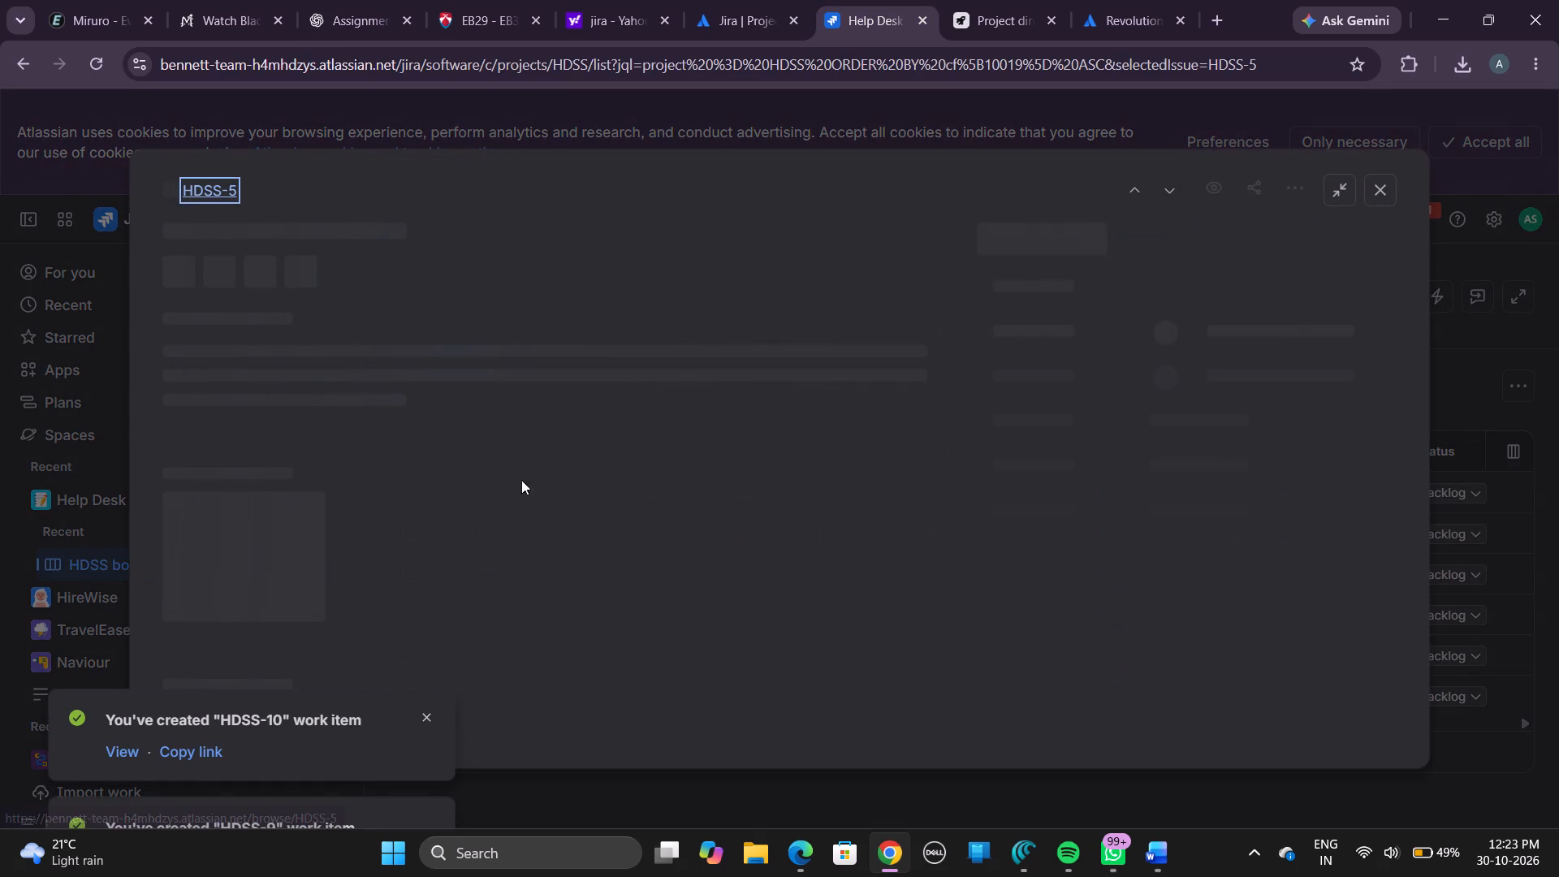
scroll(361, 550, down, 2)
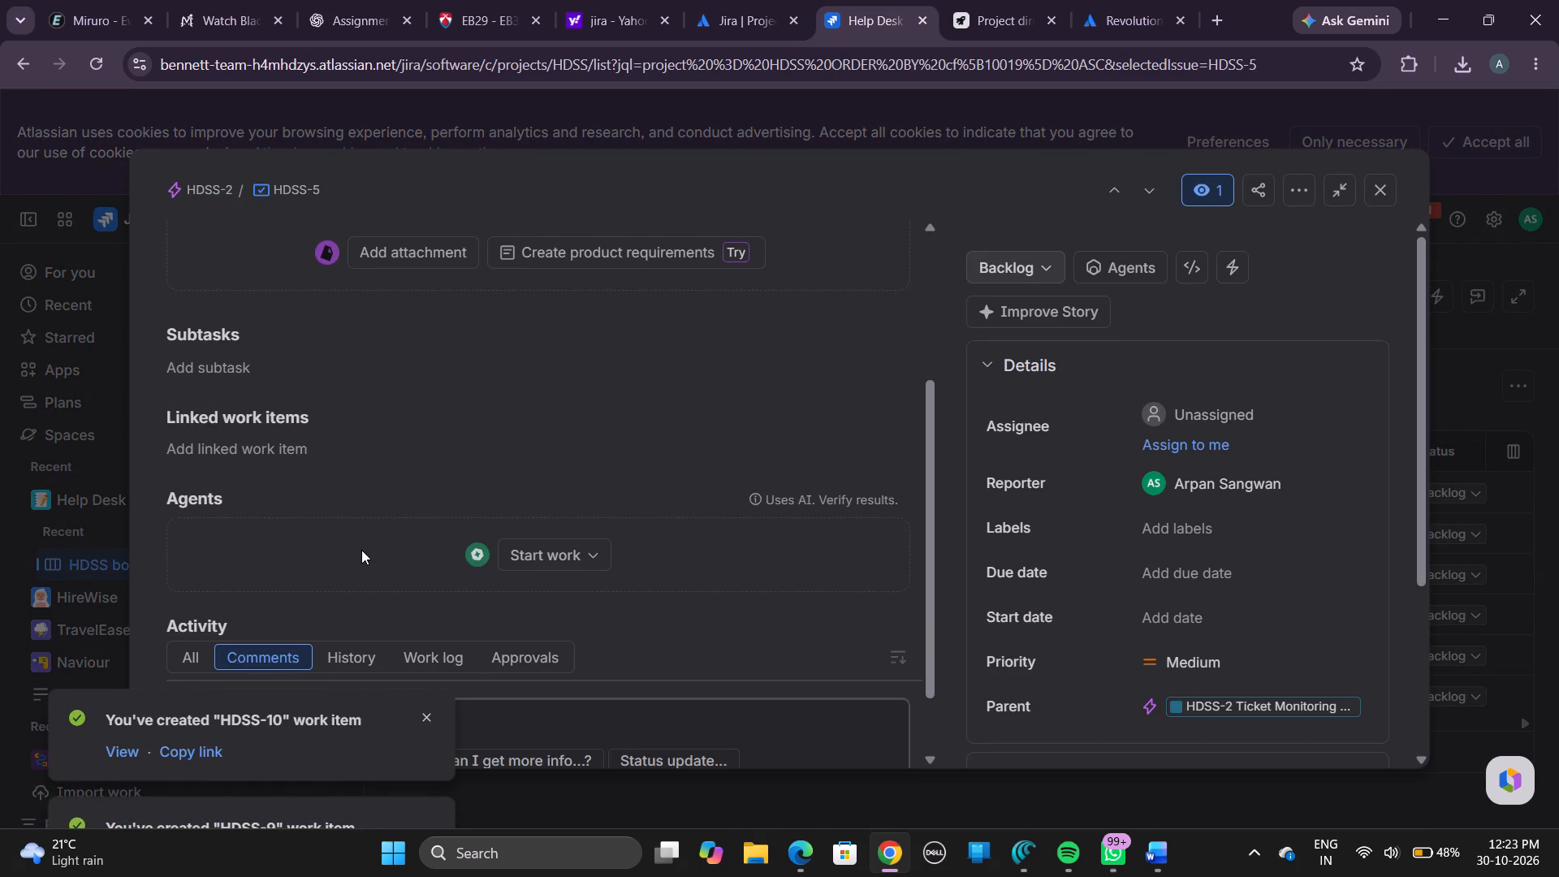
click(239, 356)
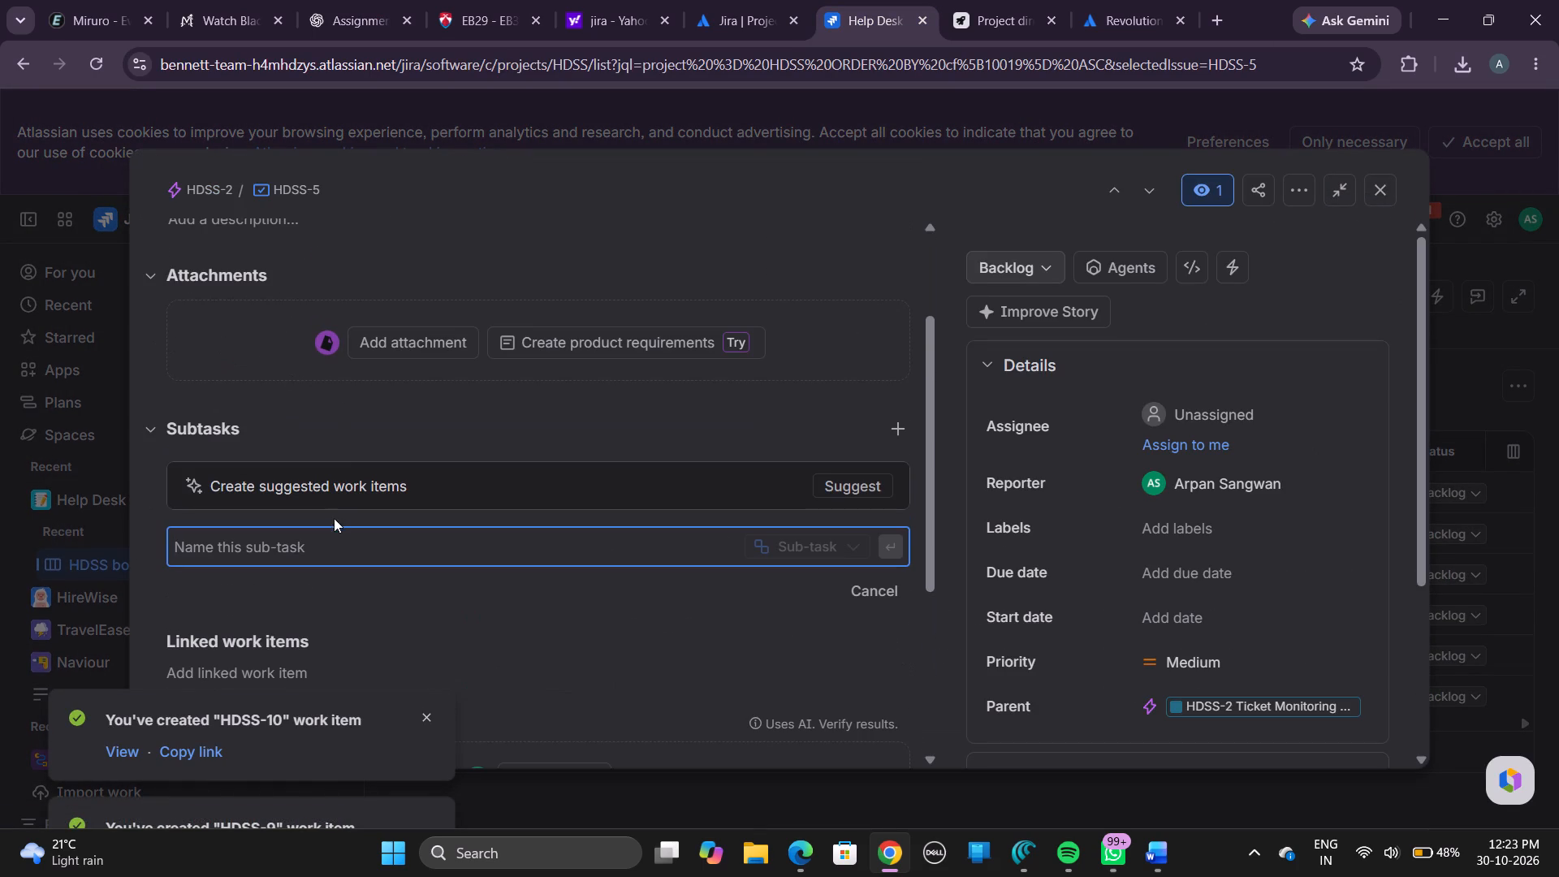
click(332, 539)
key(ctrl+v)
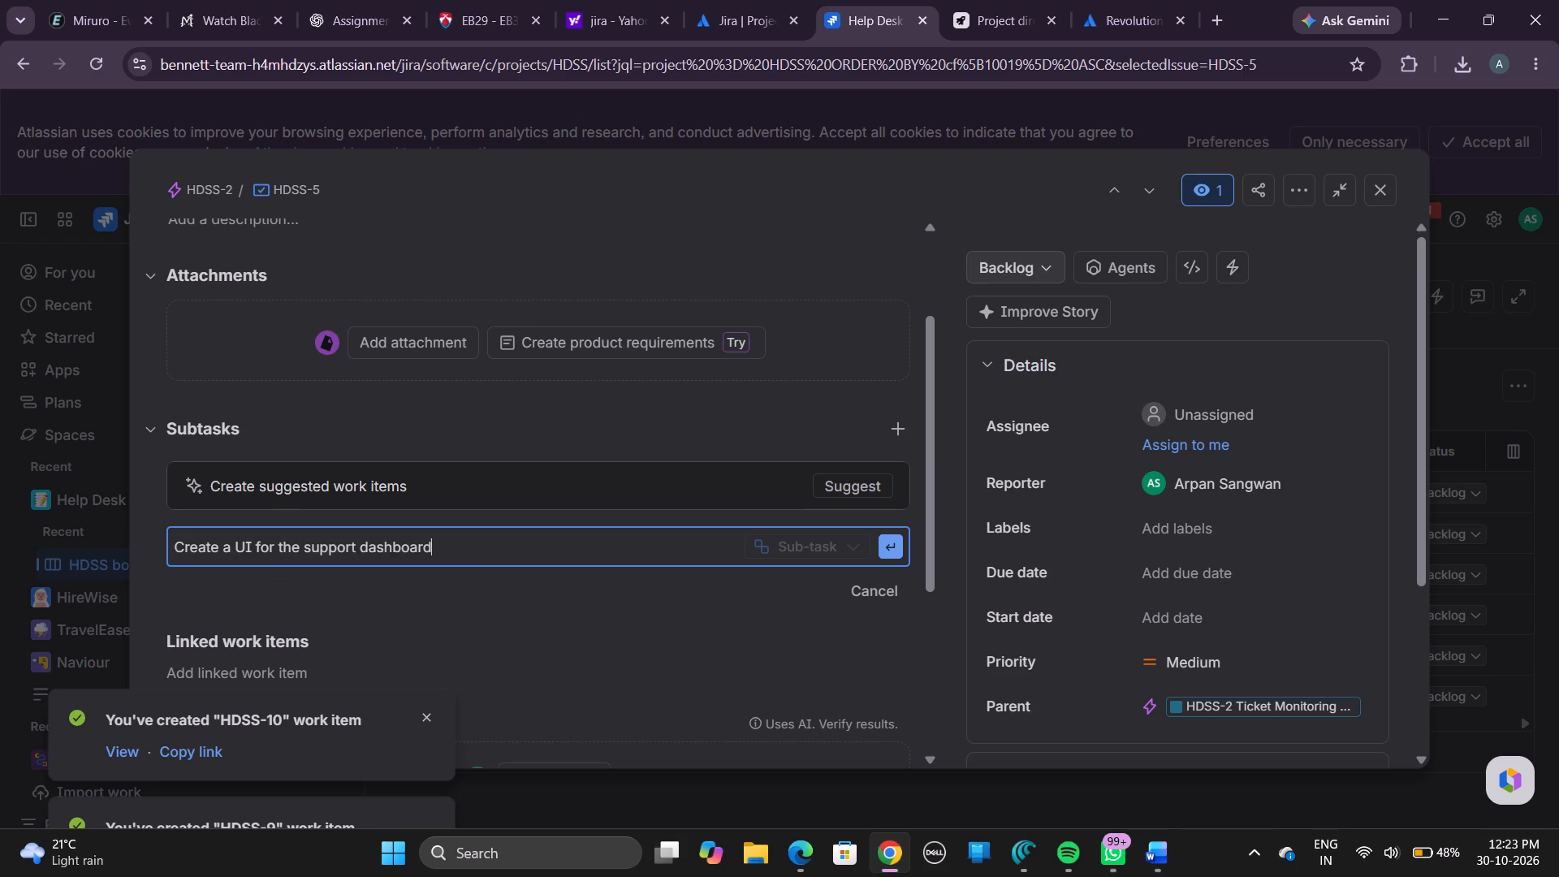
click(895, 547)
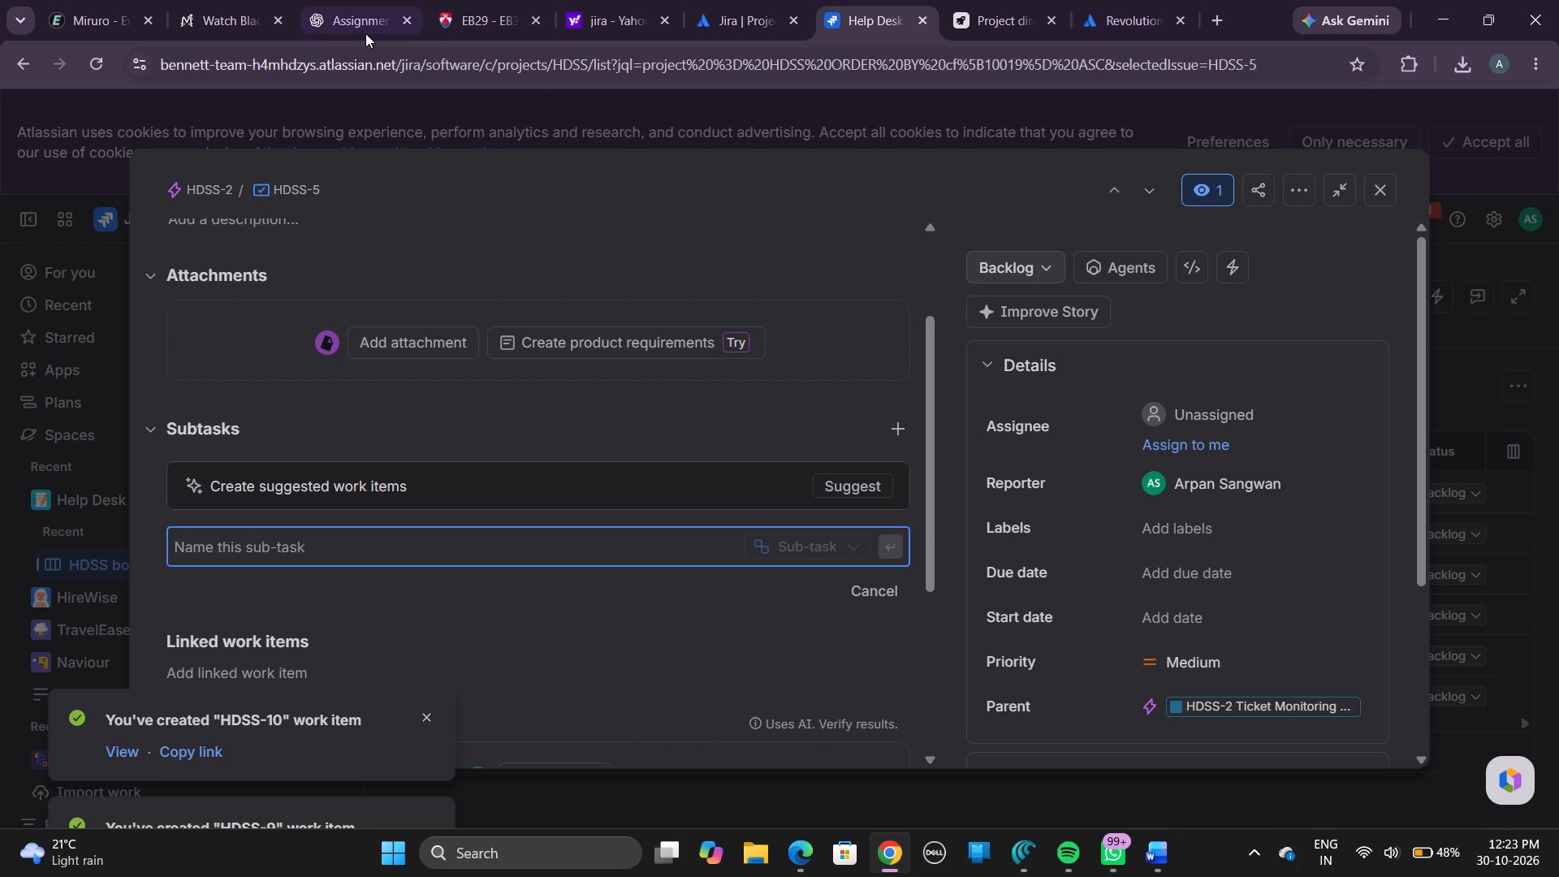
Copy ChatGPT's Sub-task 6 summary, create the sub-task "Integrate API to fetch ticket data" under HDSS-5, and close the story.
click(356, 28)
click(868, 28)
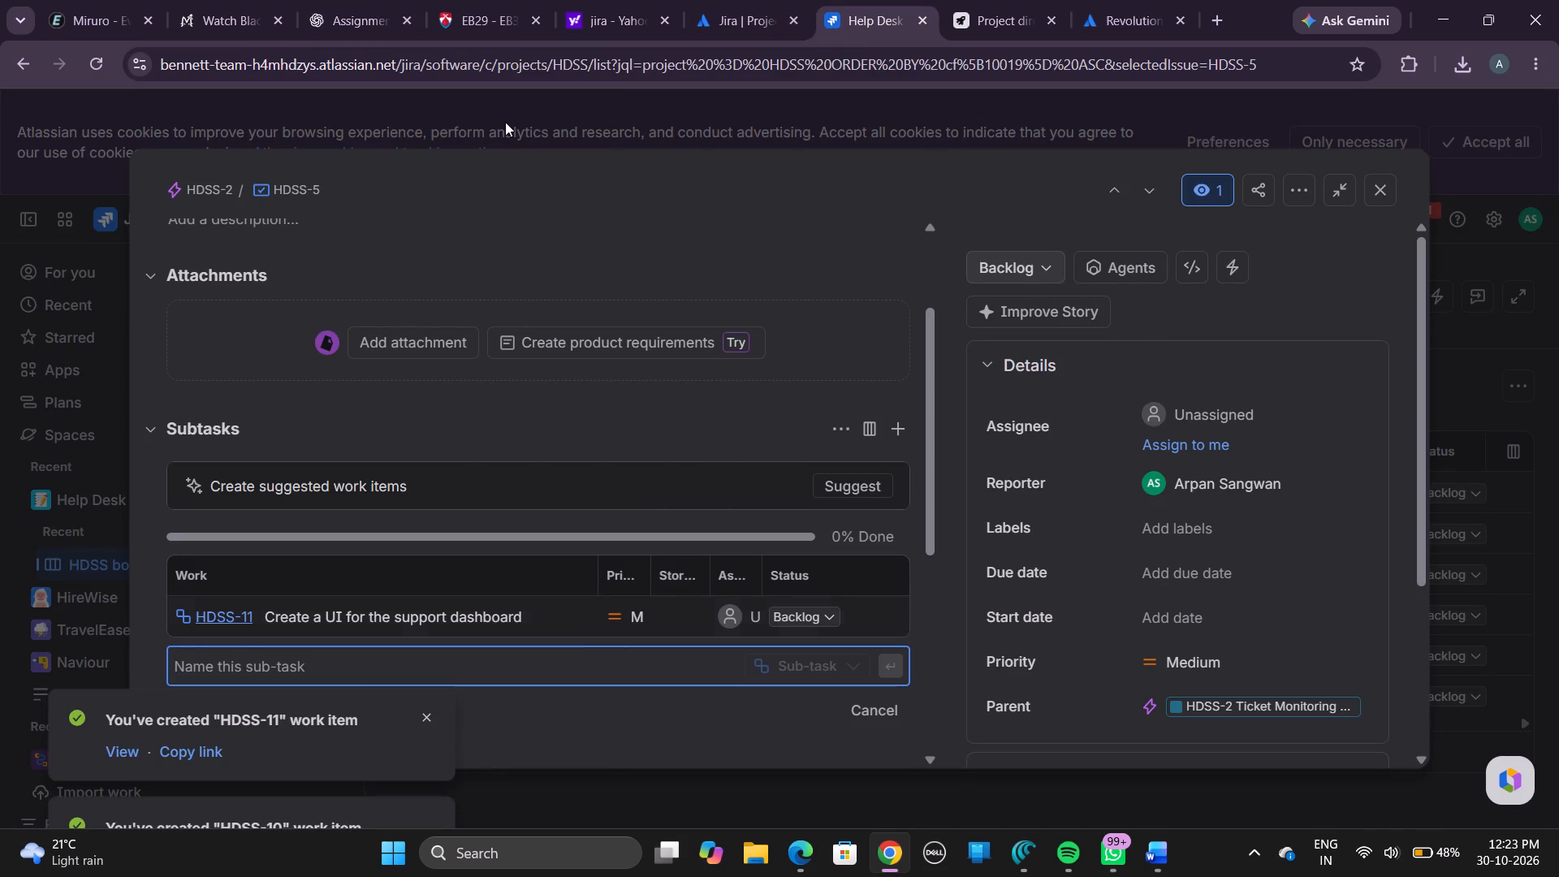
click(321, 17)
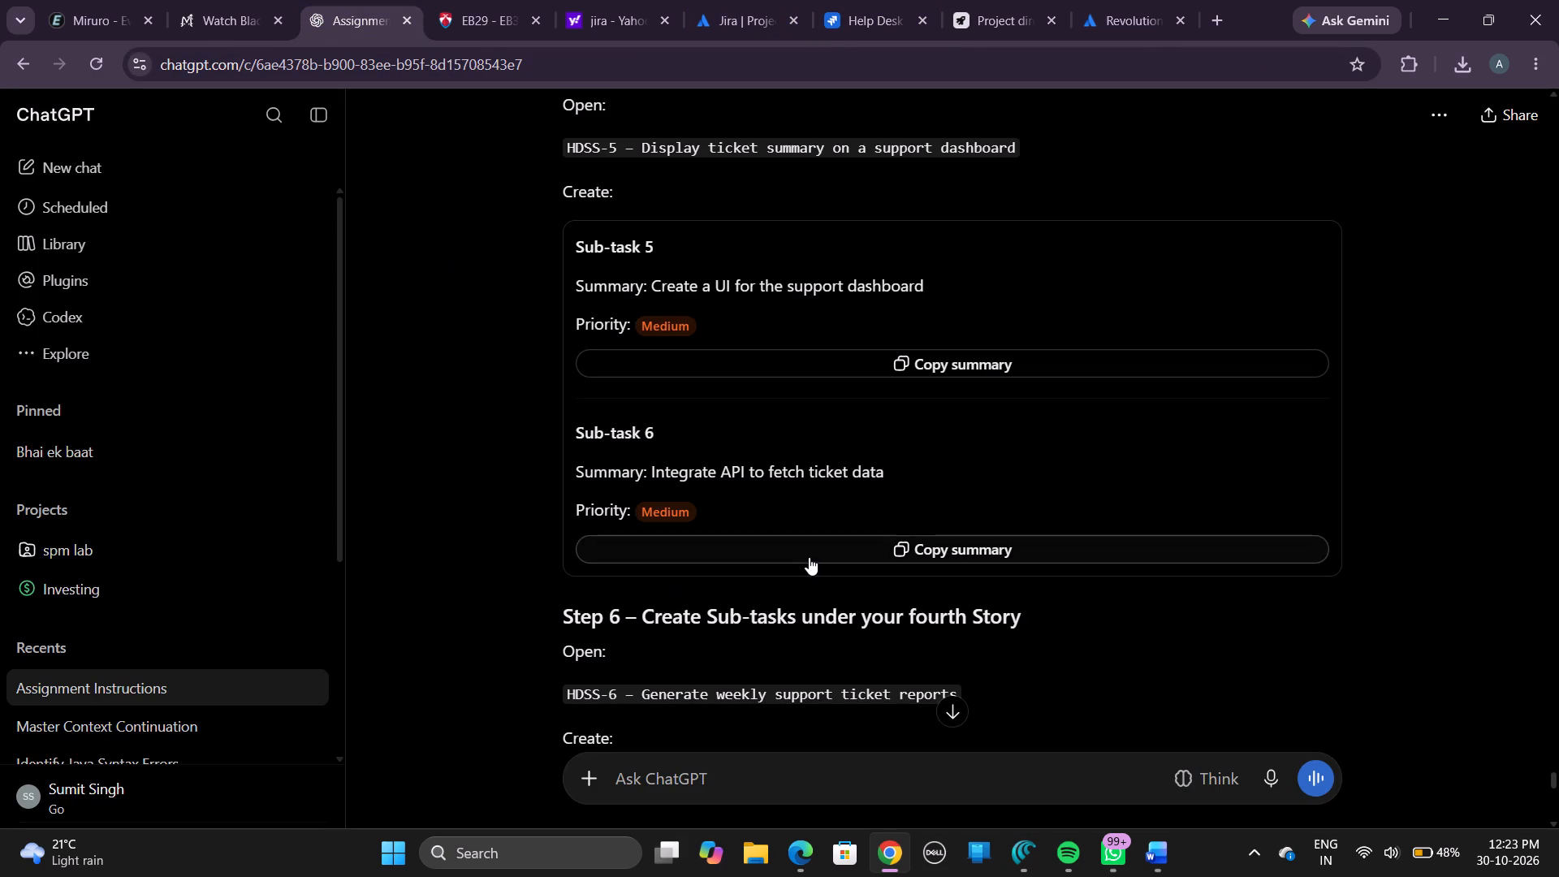
click(810, 555)
click(844, 6)
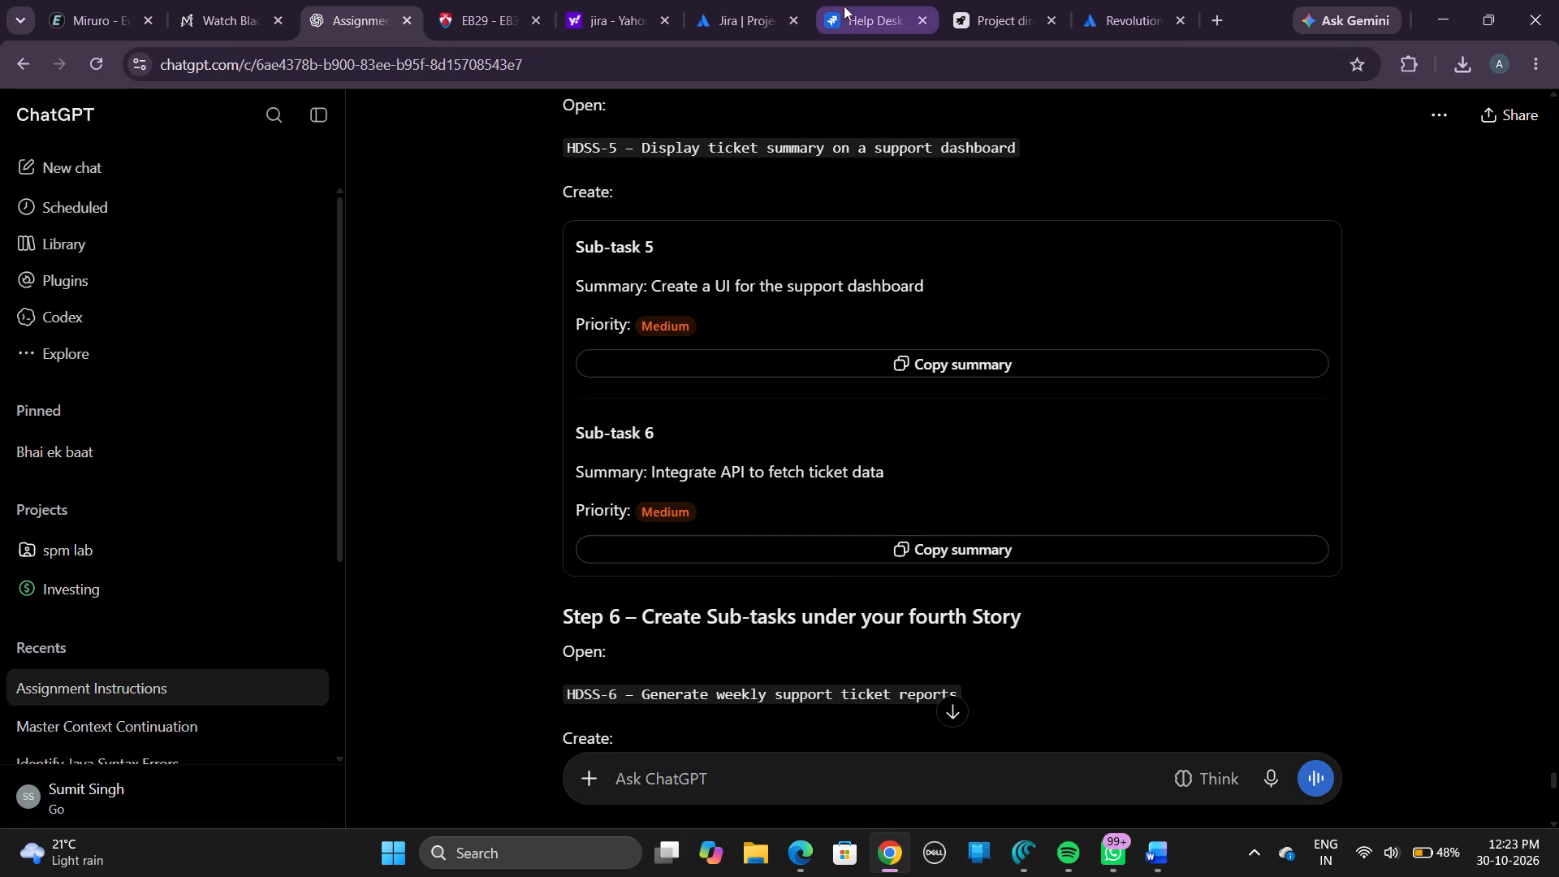
click(501, 675)
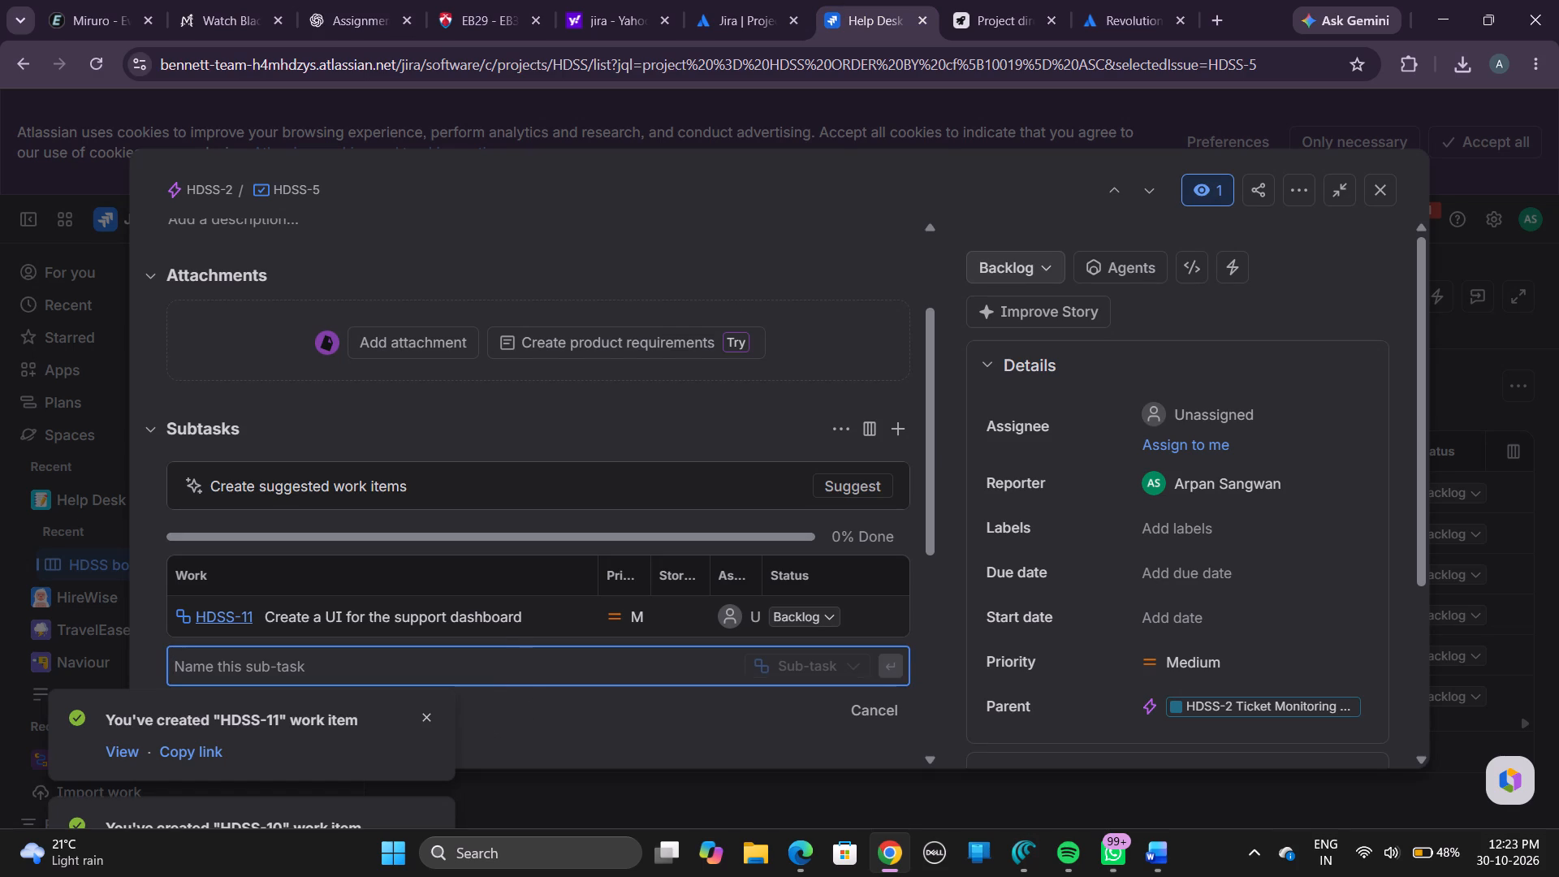
key(ctrl+v)
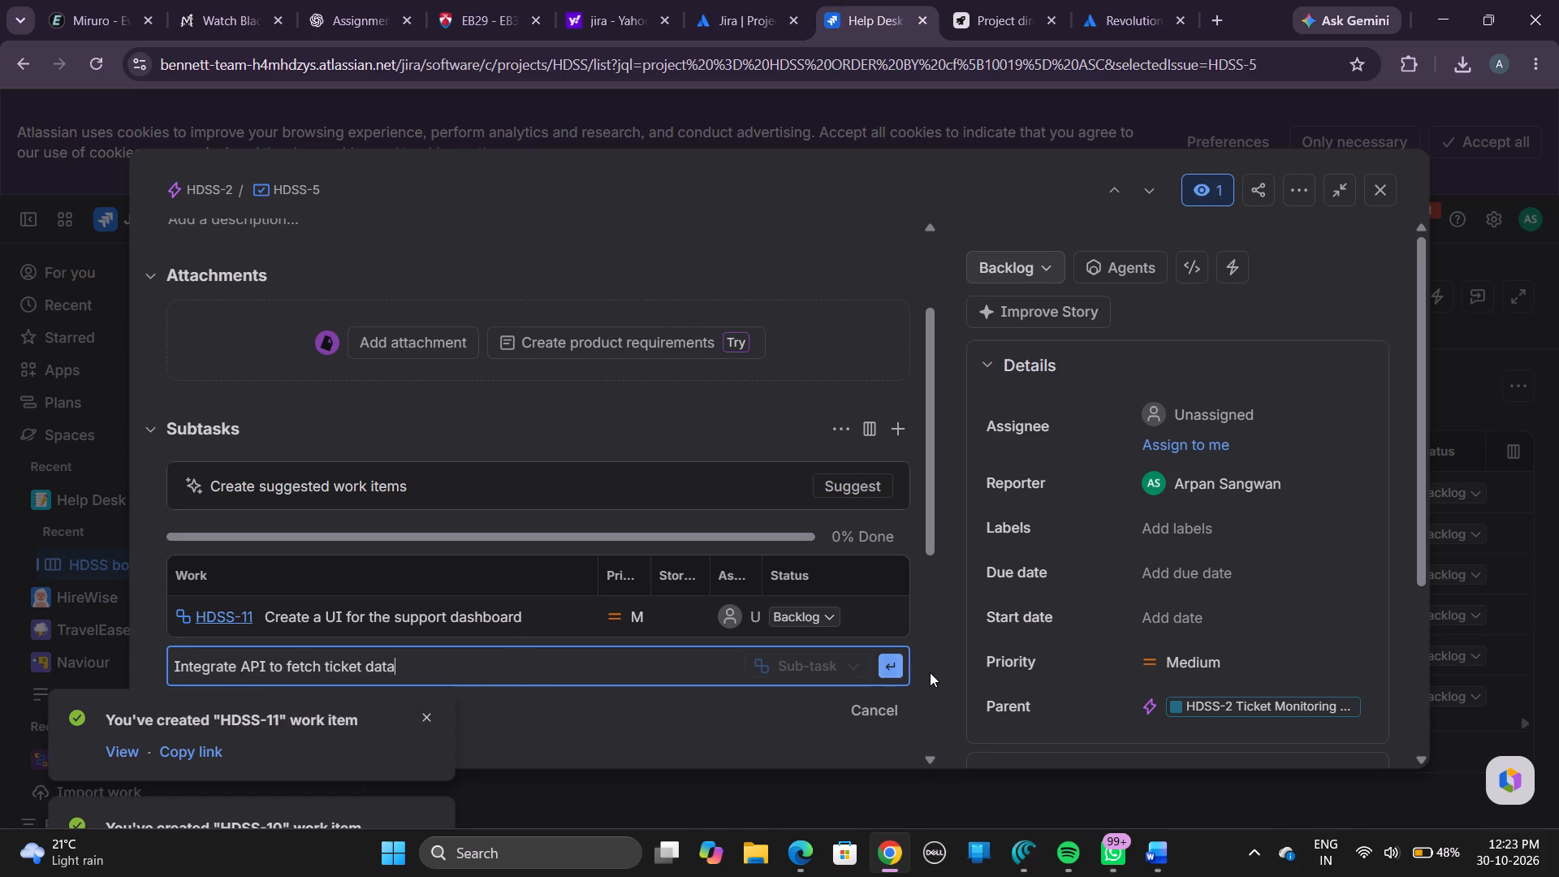
click(888, 673)
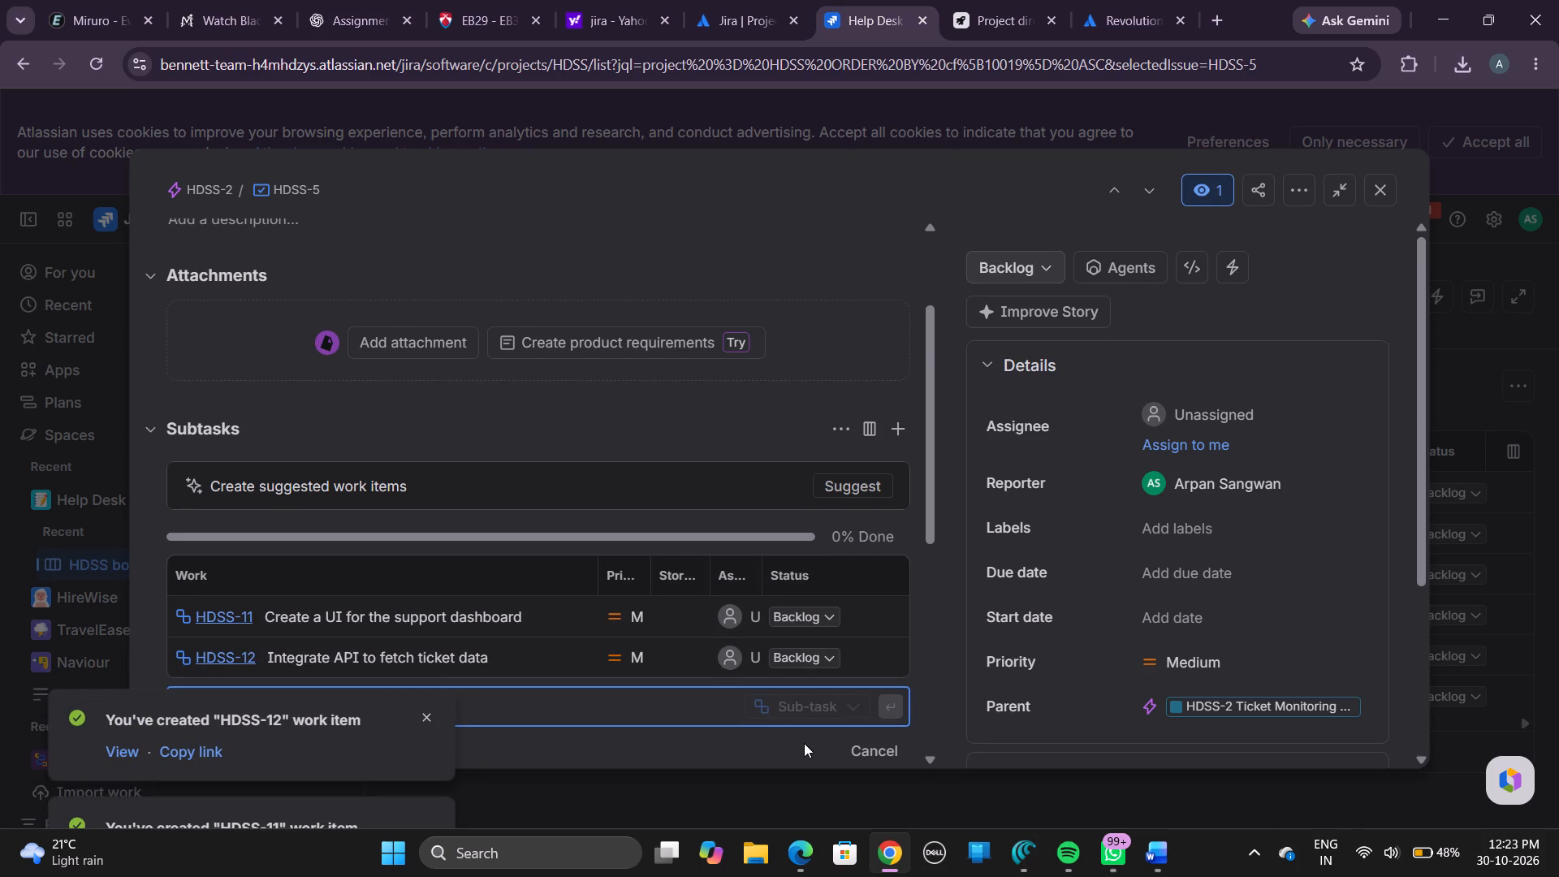
scroll(804, 743, down, 1)
click(1388, 189)
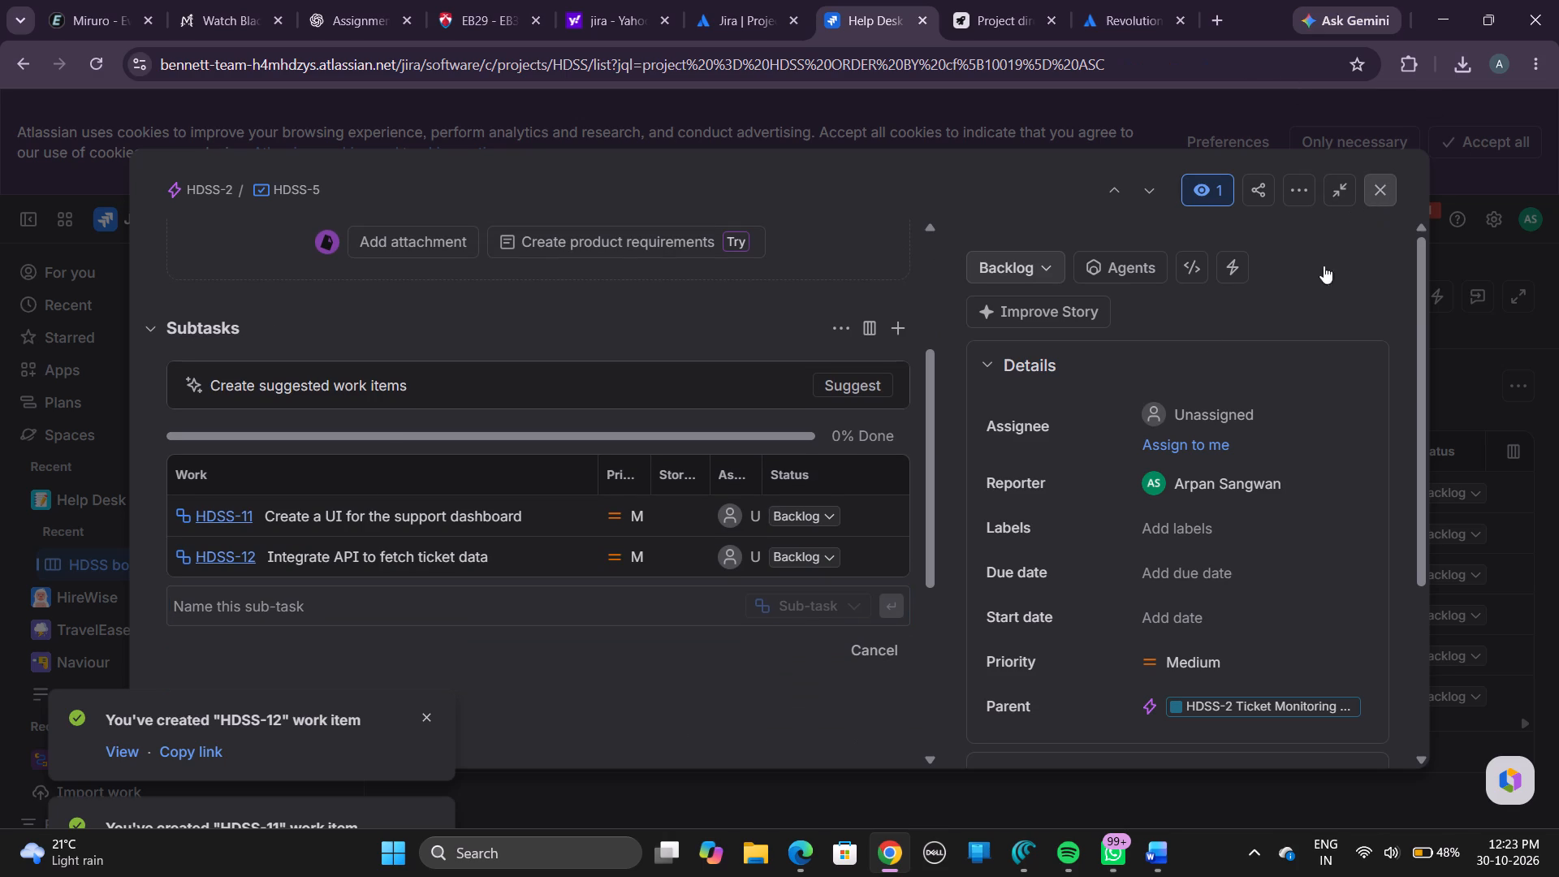
Under story HDSS-6, create the sub-task "Implement logic to filter weekly ticket data" using ChatGPT's Sub-task 7 summary and set its priority to Low.
scroll(818, 538, down, 1)
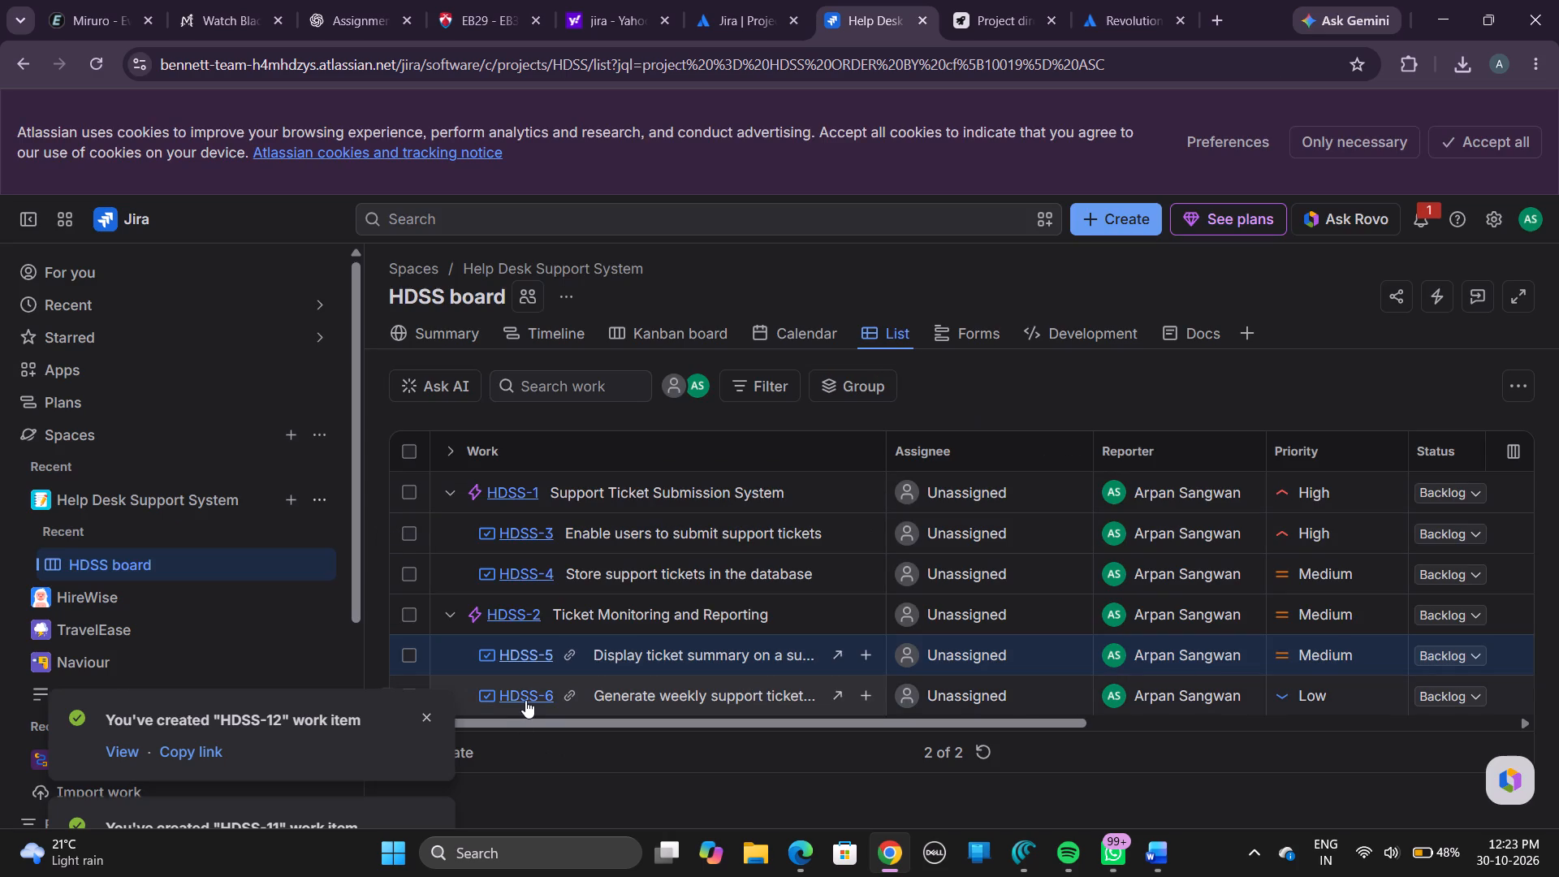
click(525, 700)
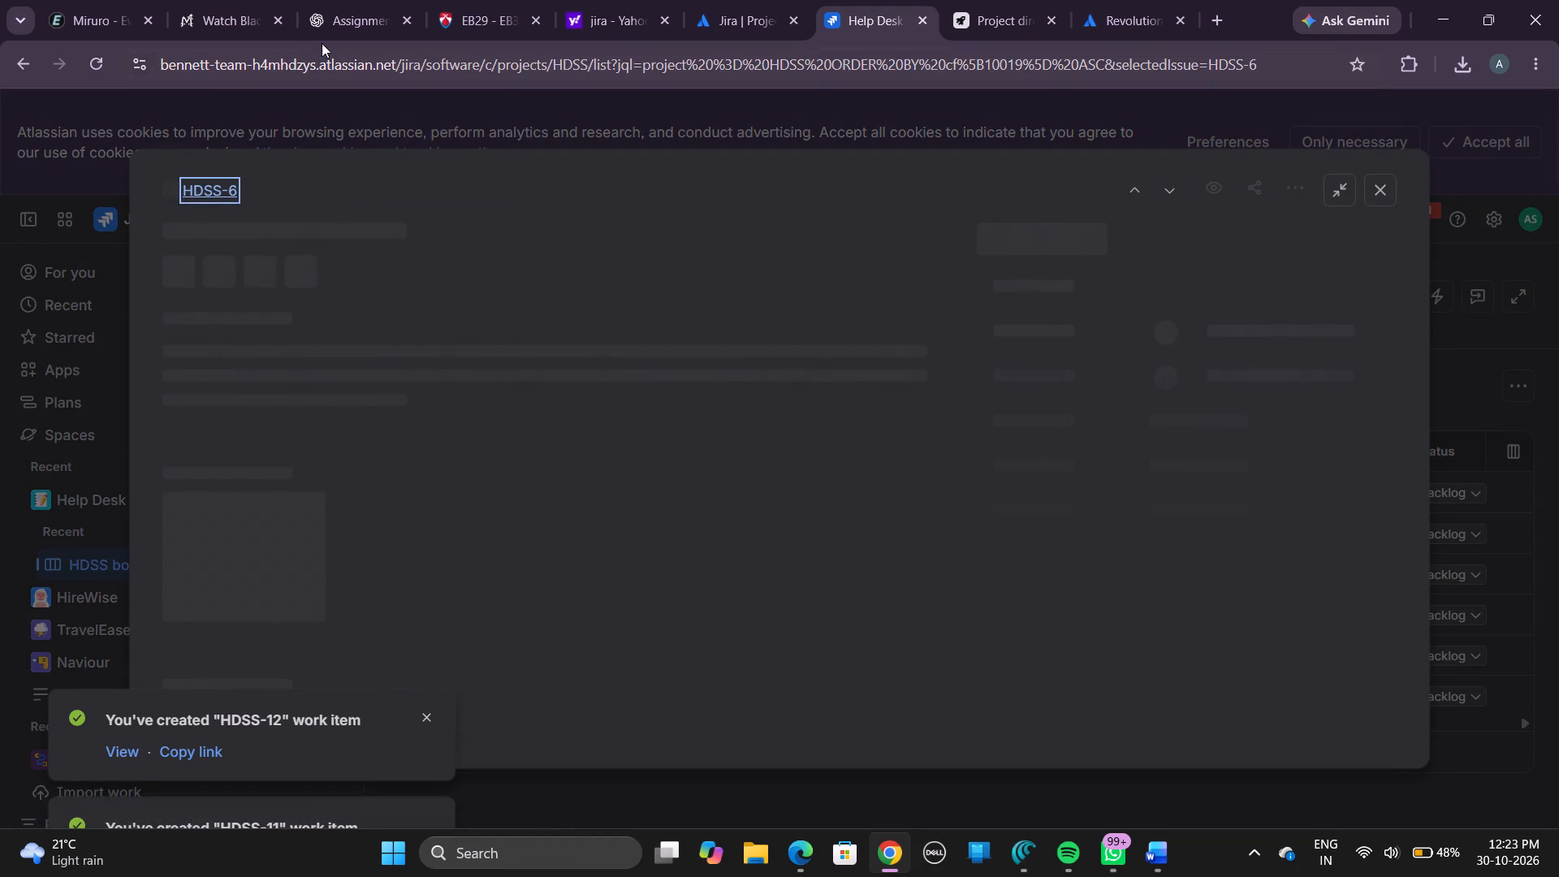
click(340, 15)
scroll(617, 331, down, 2)
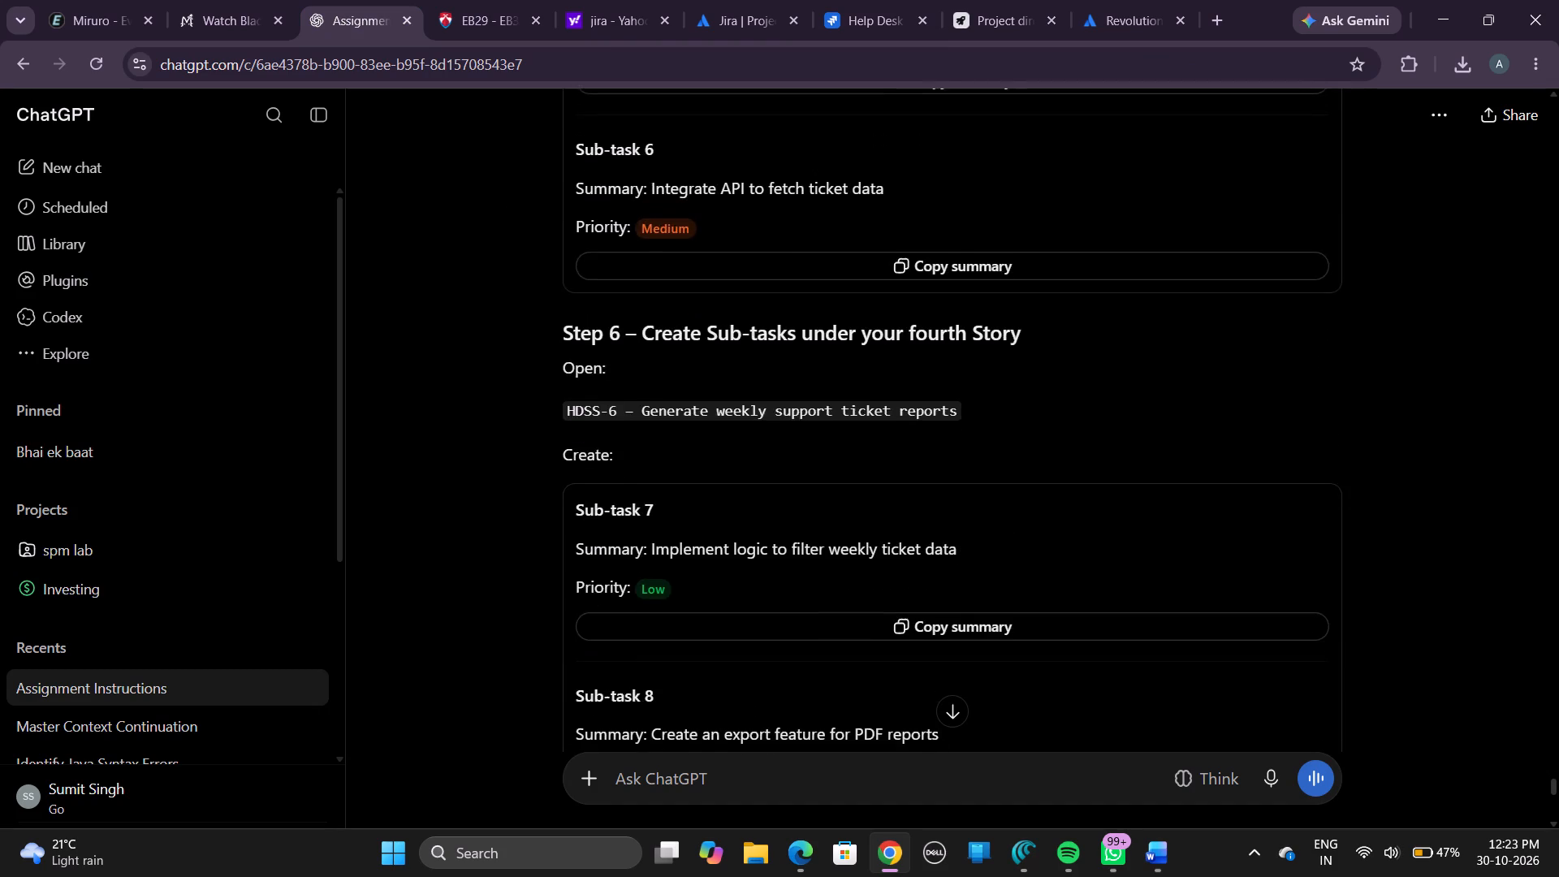
scroll(617, 331, down, 2)
click(827, 266)
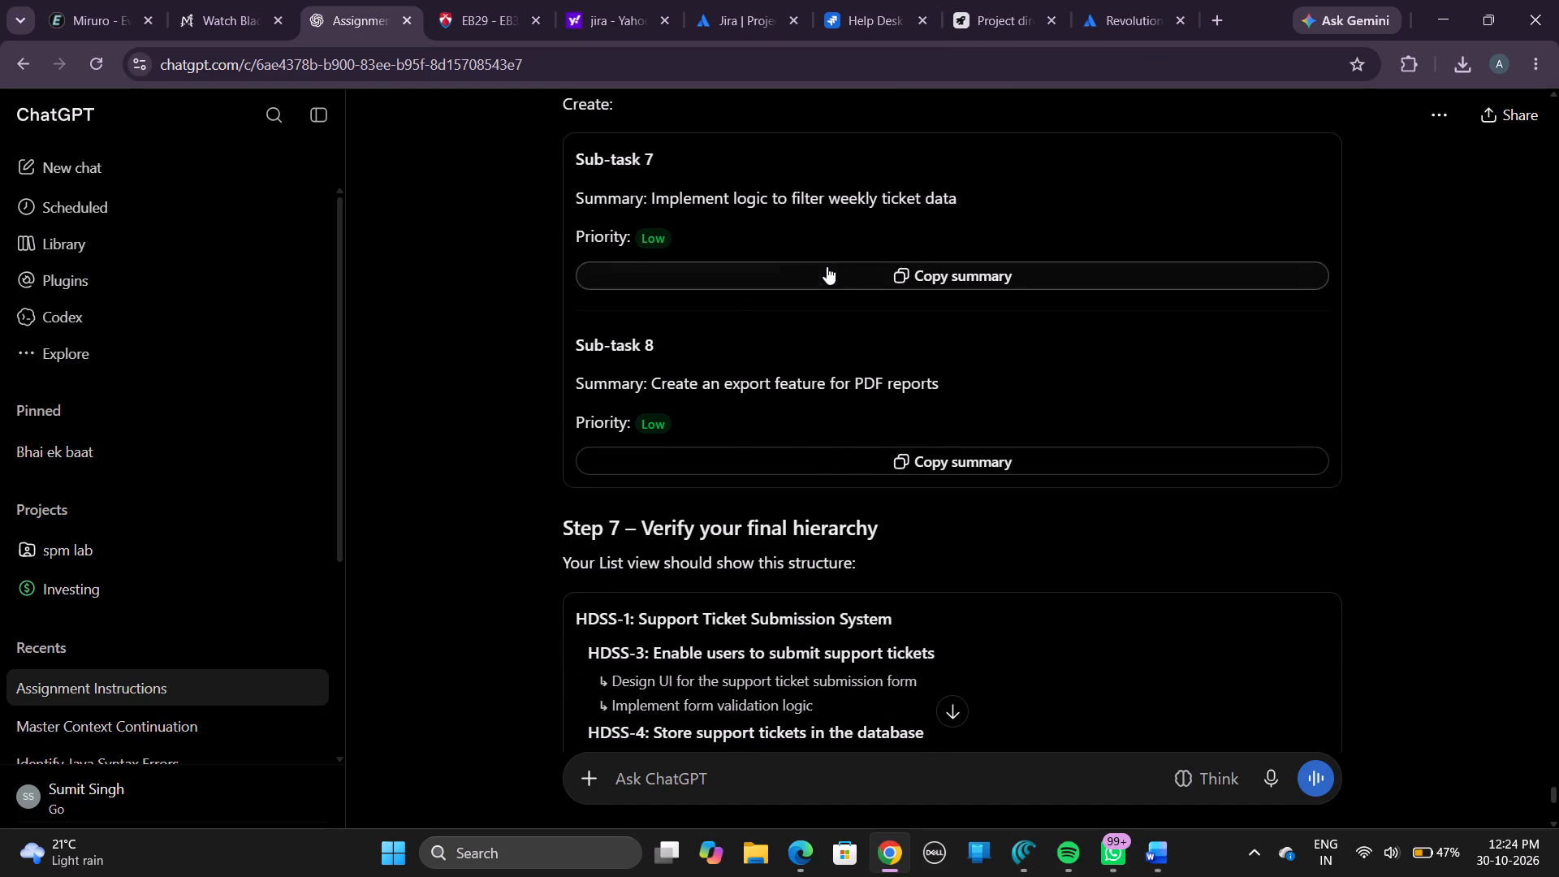
click(849, 38)
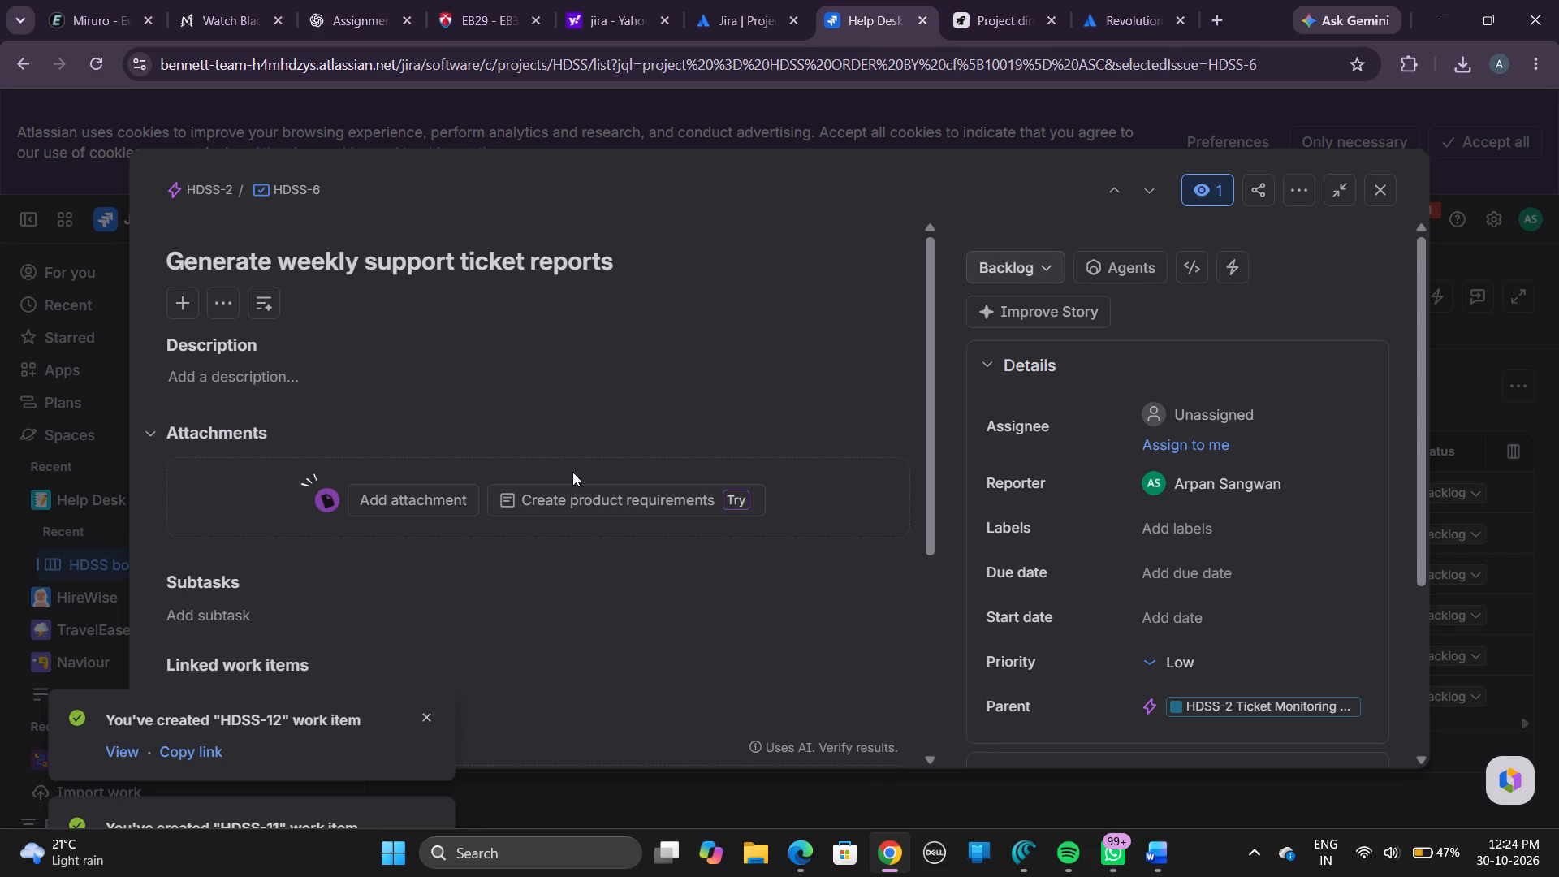
click(222, 607)
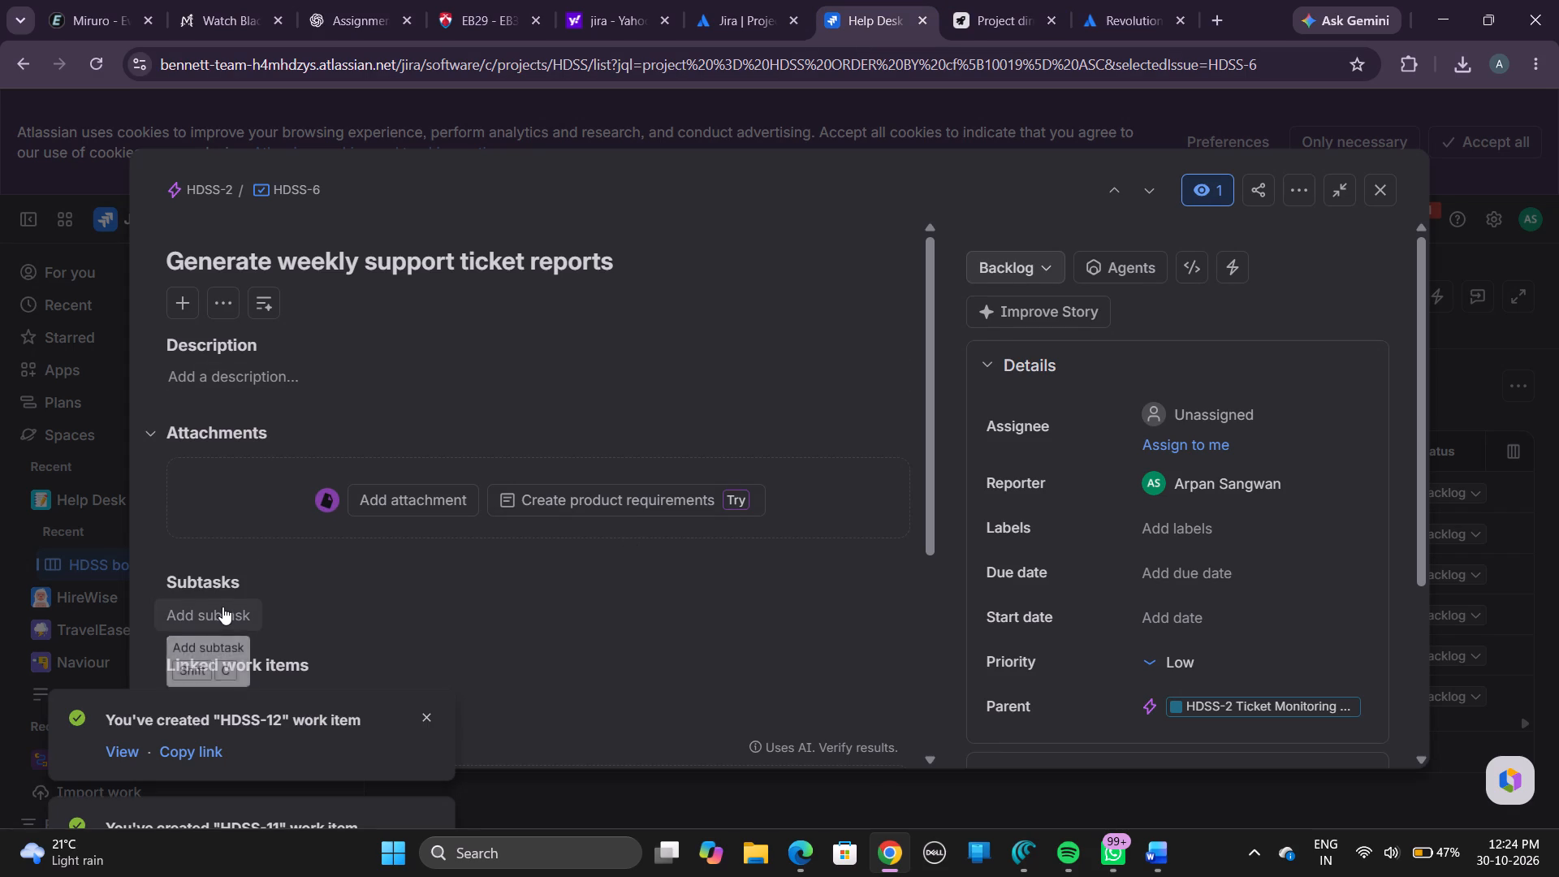
click(310, 553)
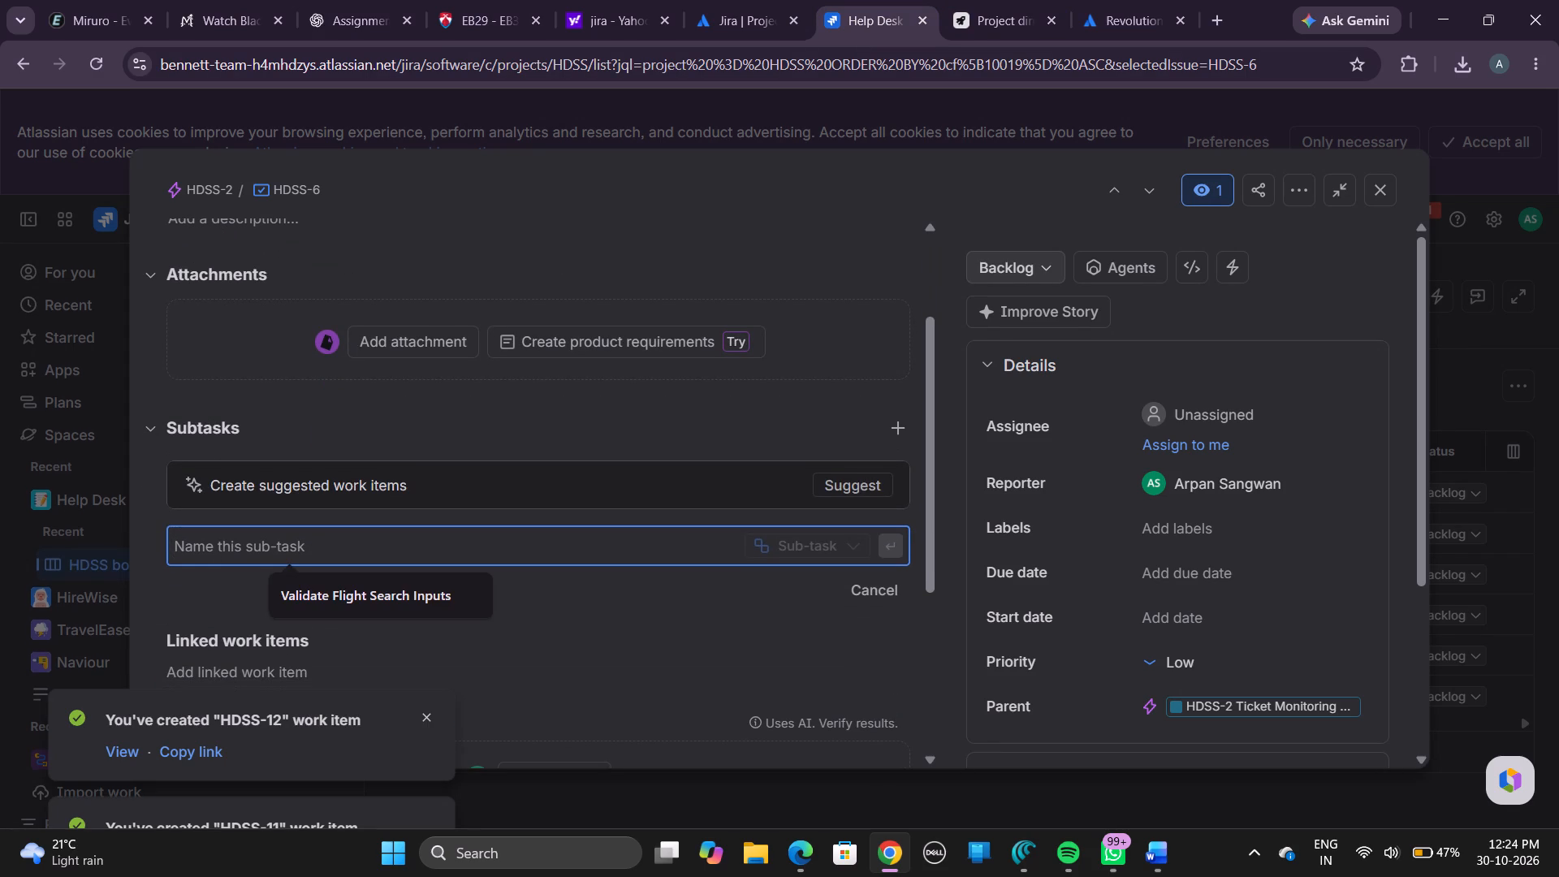
key(ctrl+v)
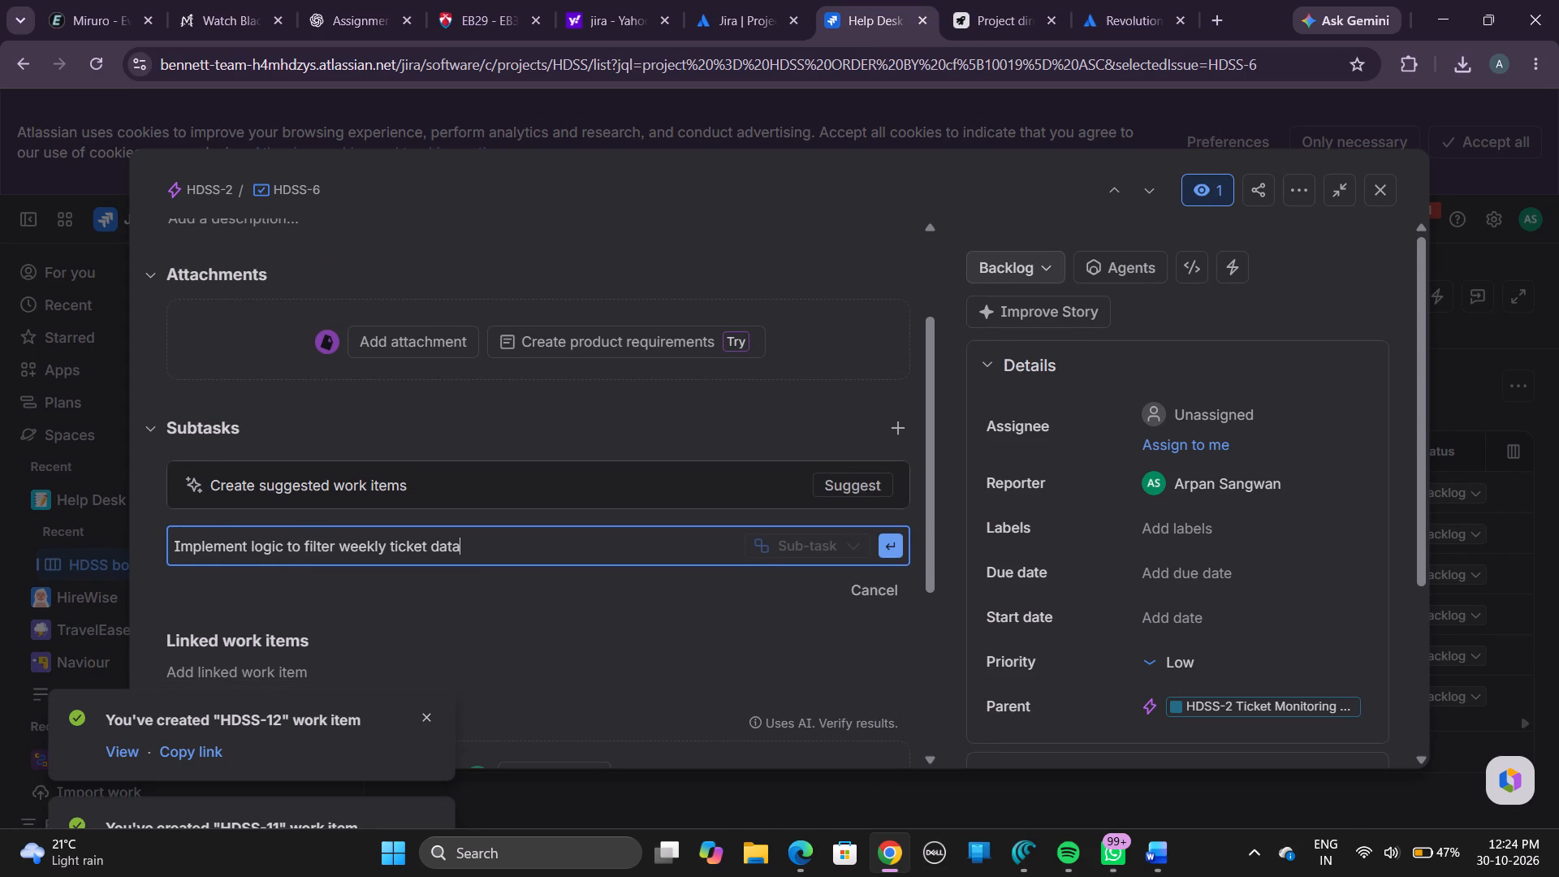
click(893, 543)
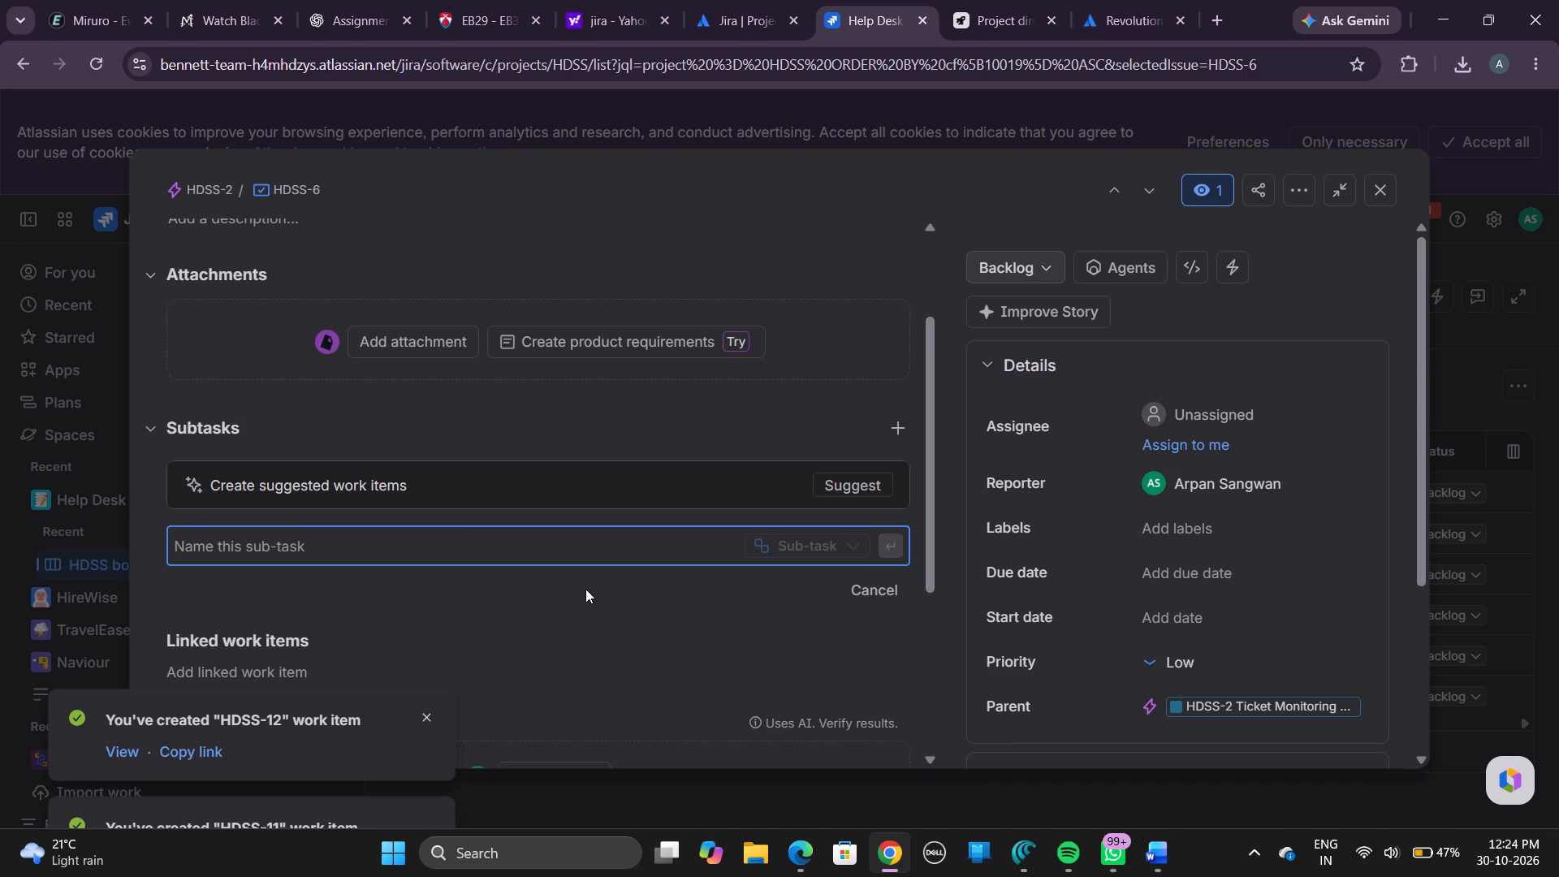
click(641, 619)
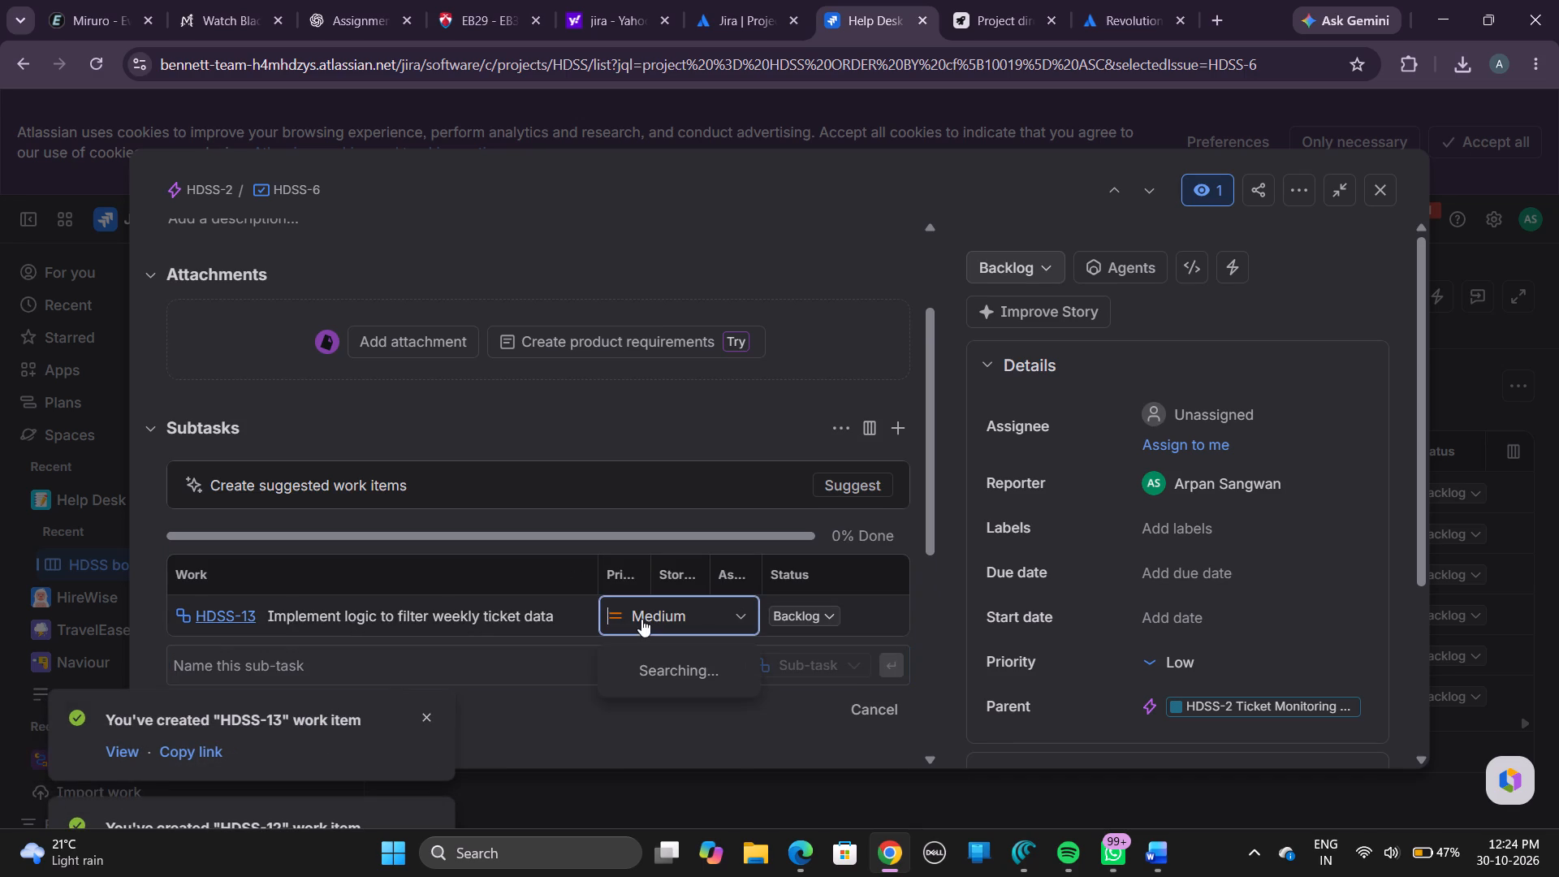
click(648, 740)
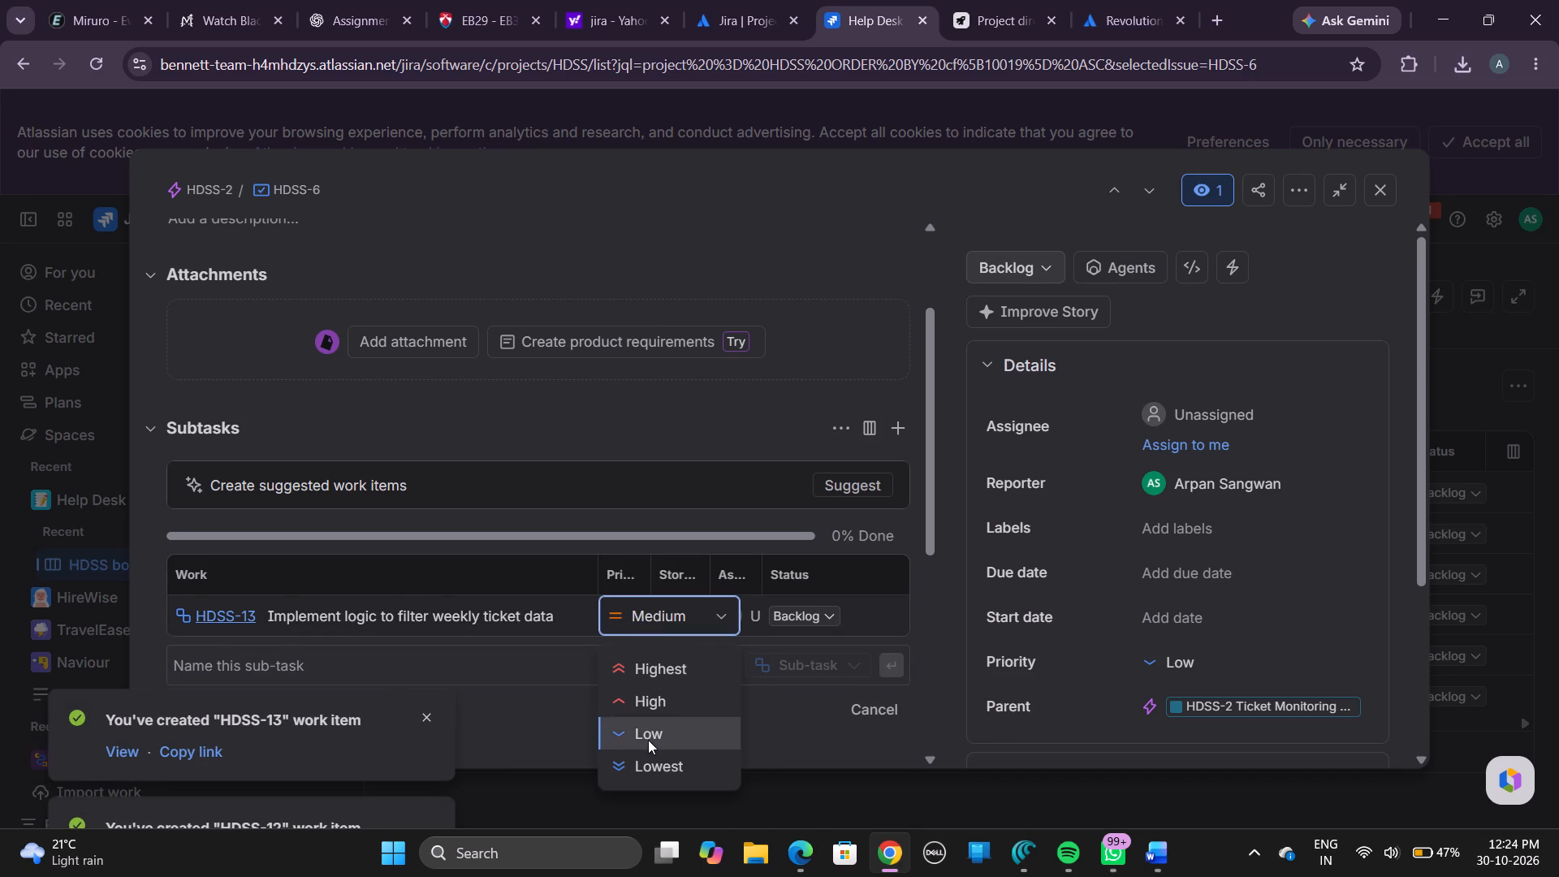
click(540, 666)
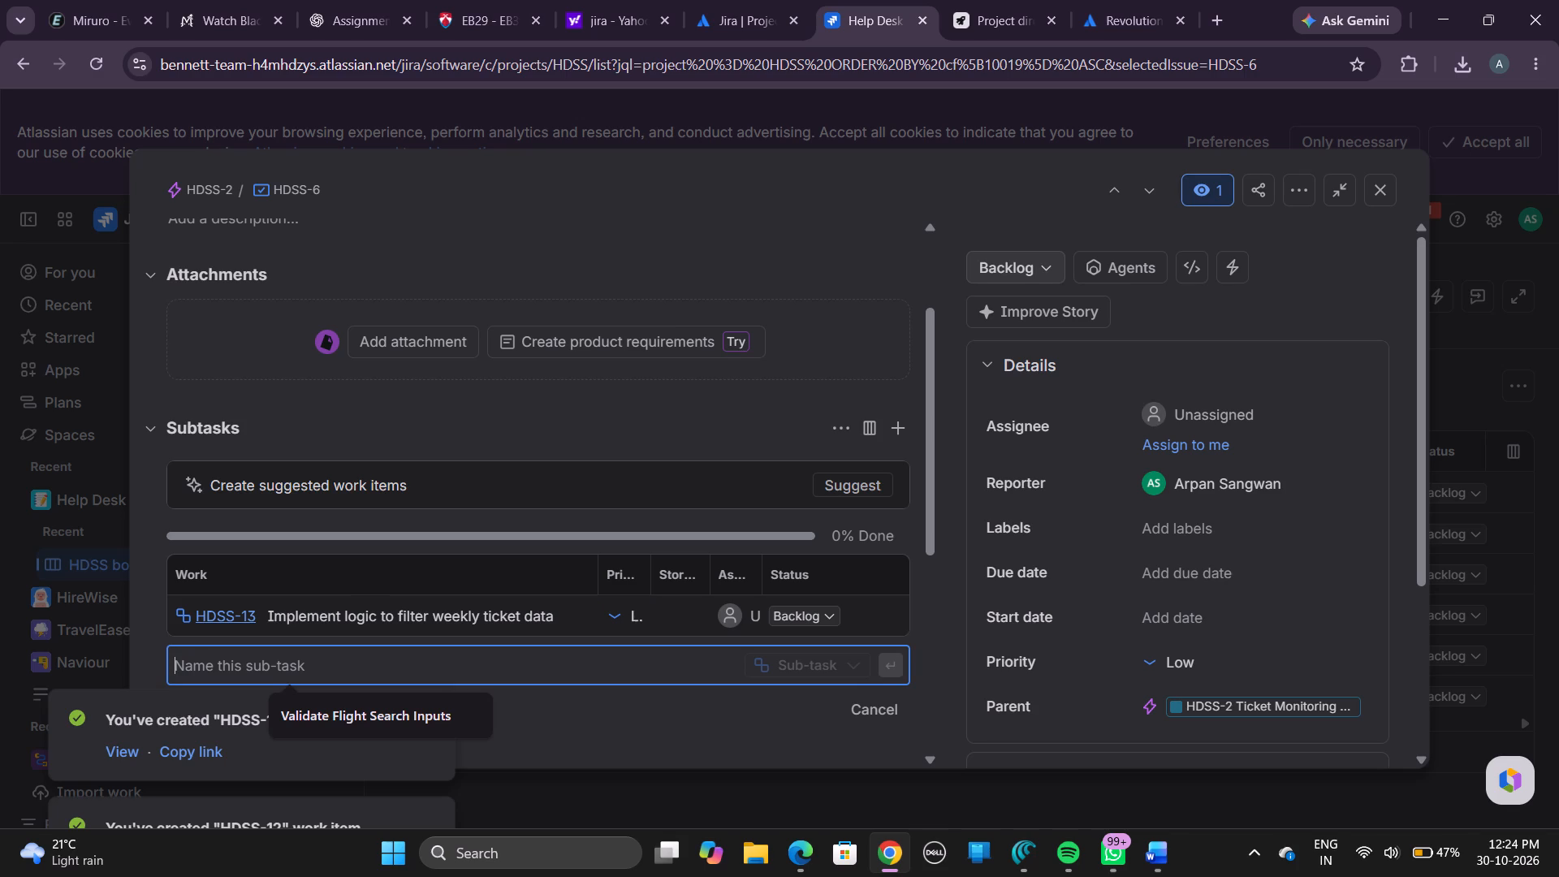
click(341, 25)
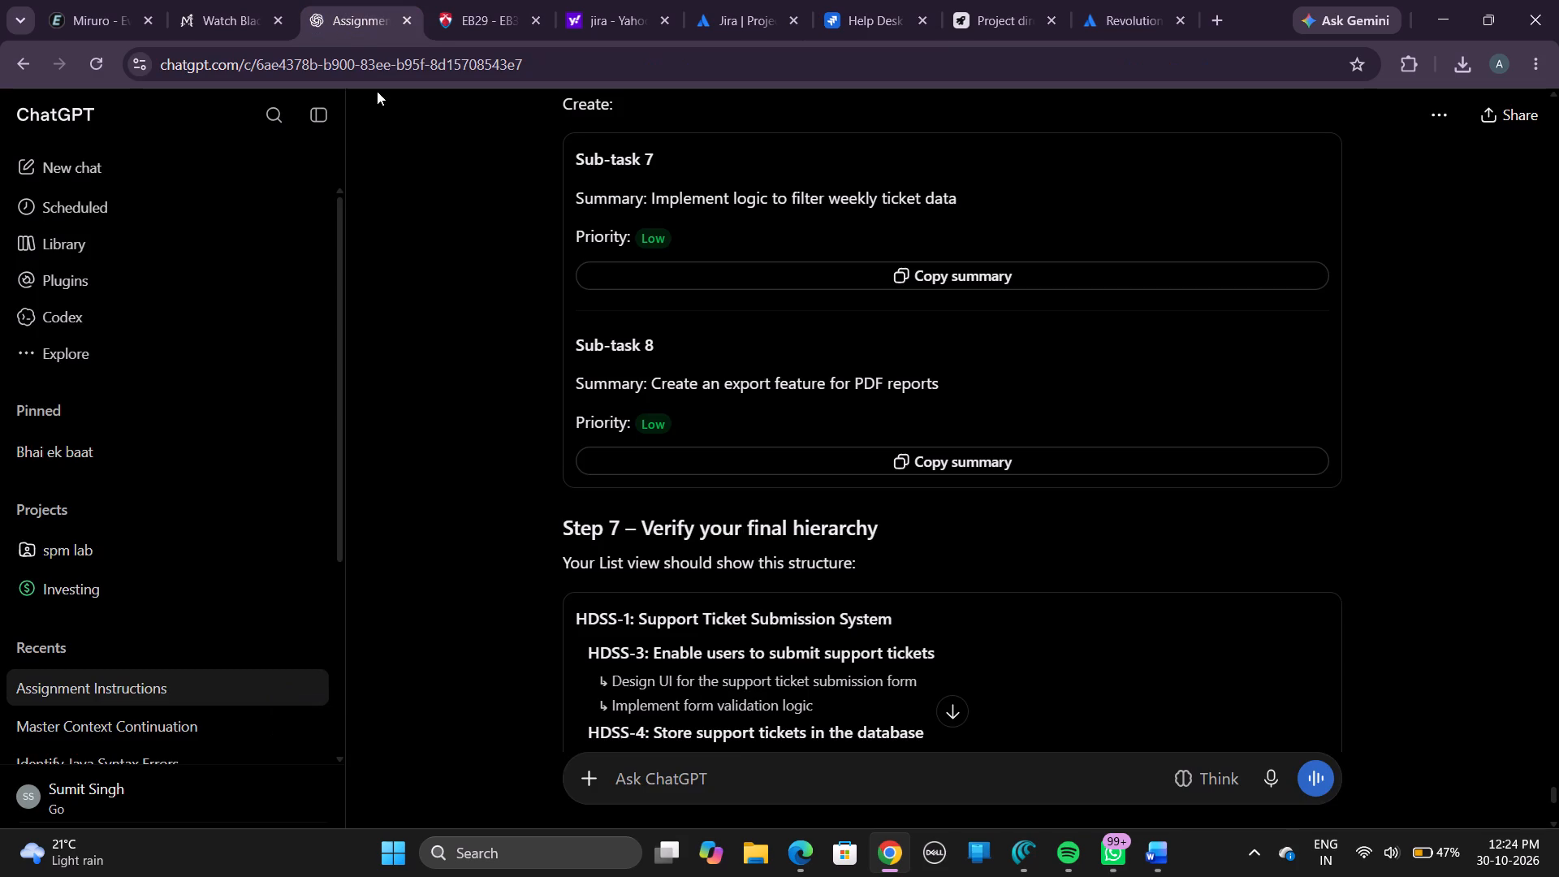
click(646, 452)
click(866, 12)
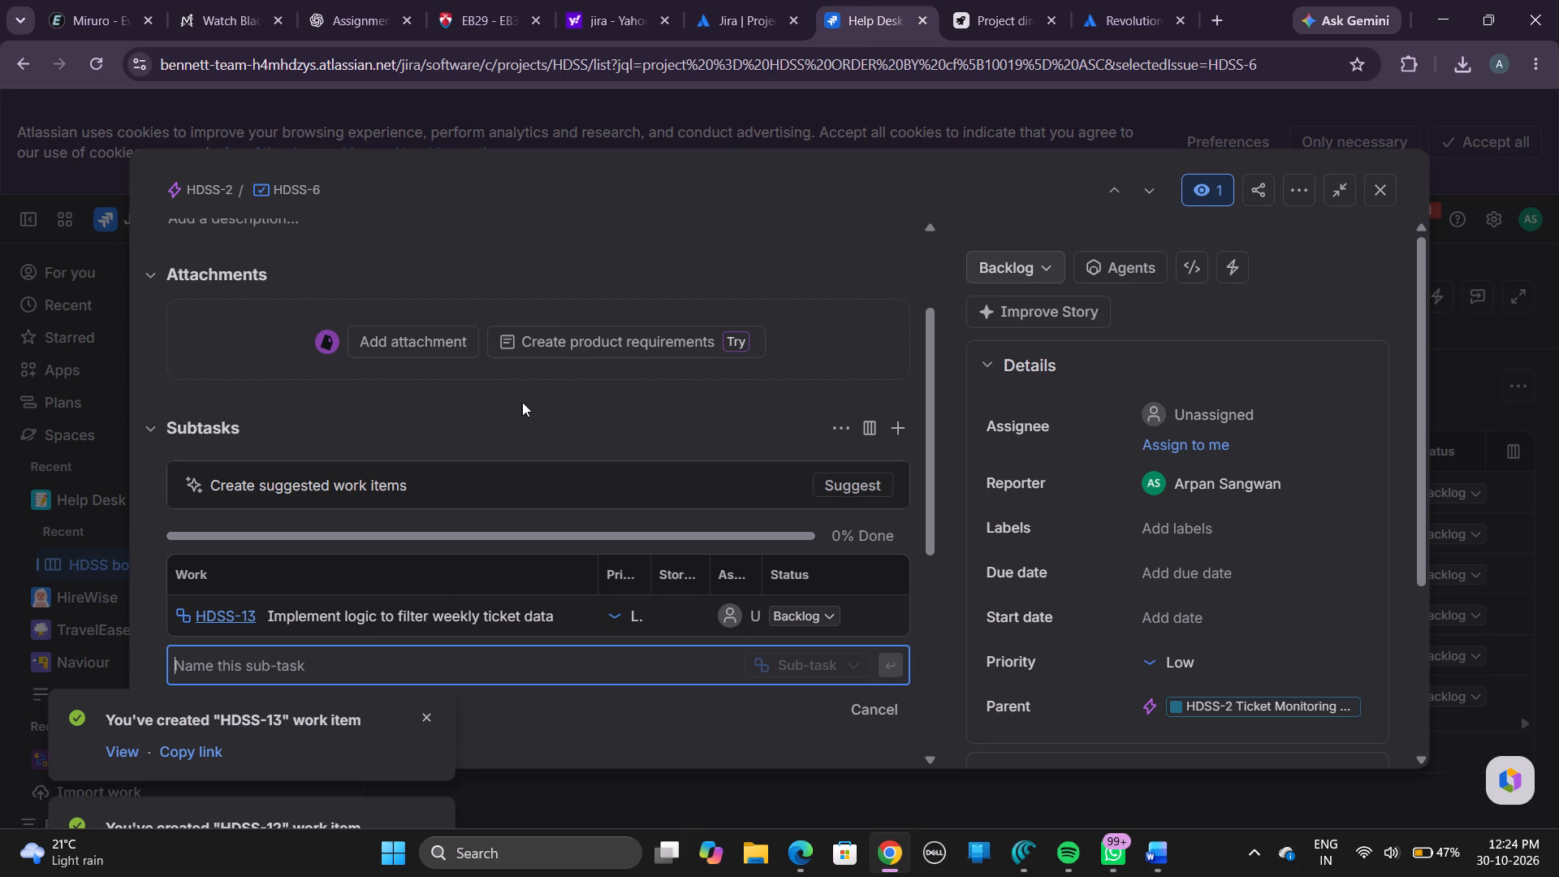
click(398, 665)
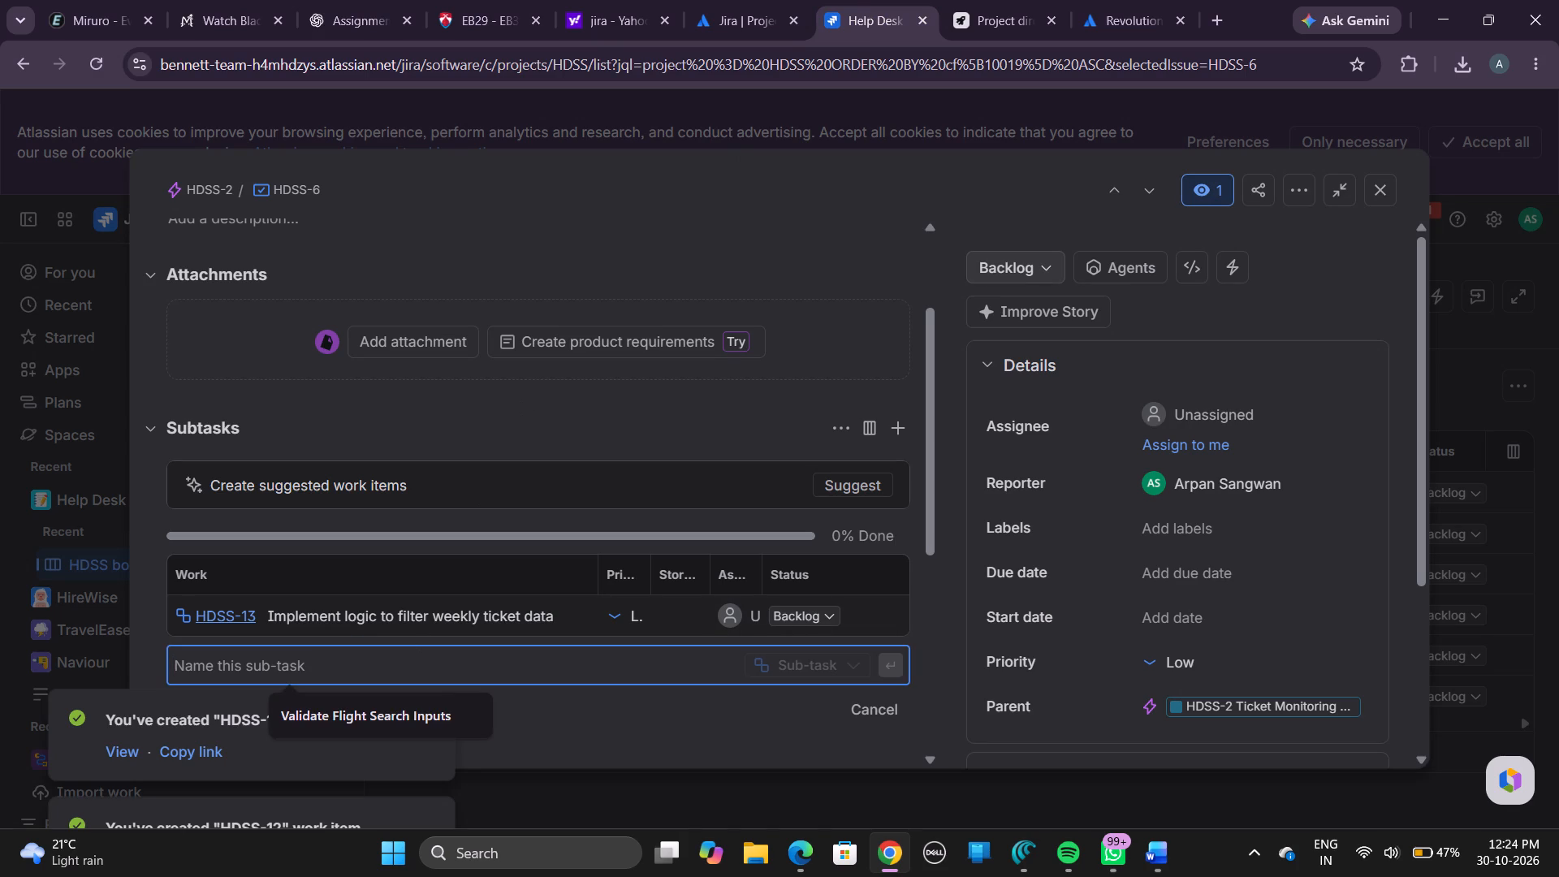
key(ctrl+v)
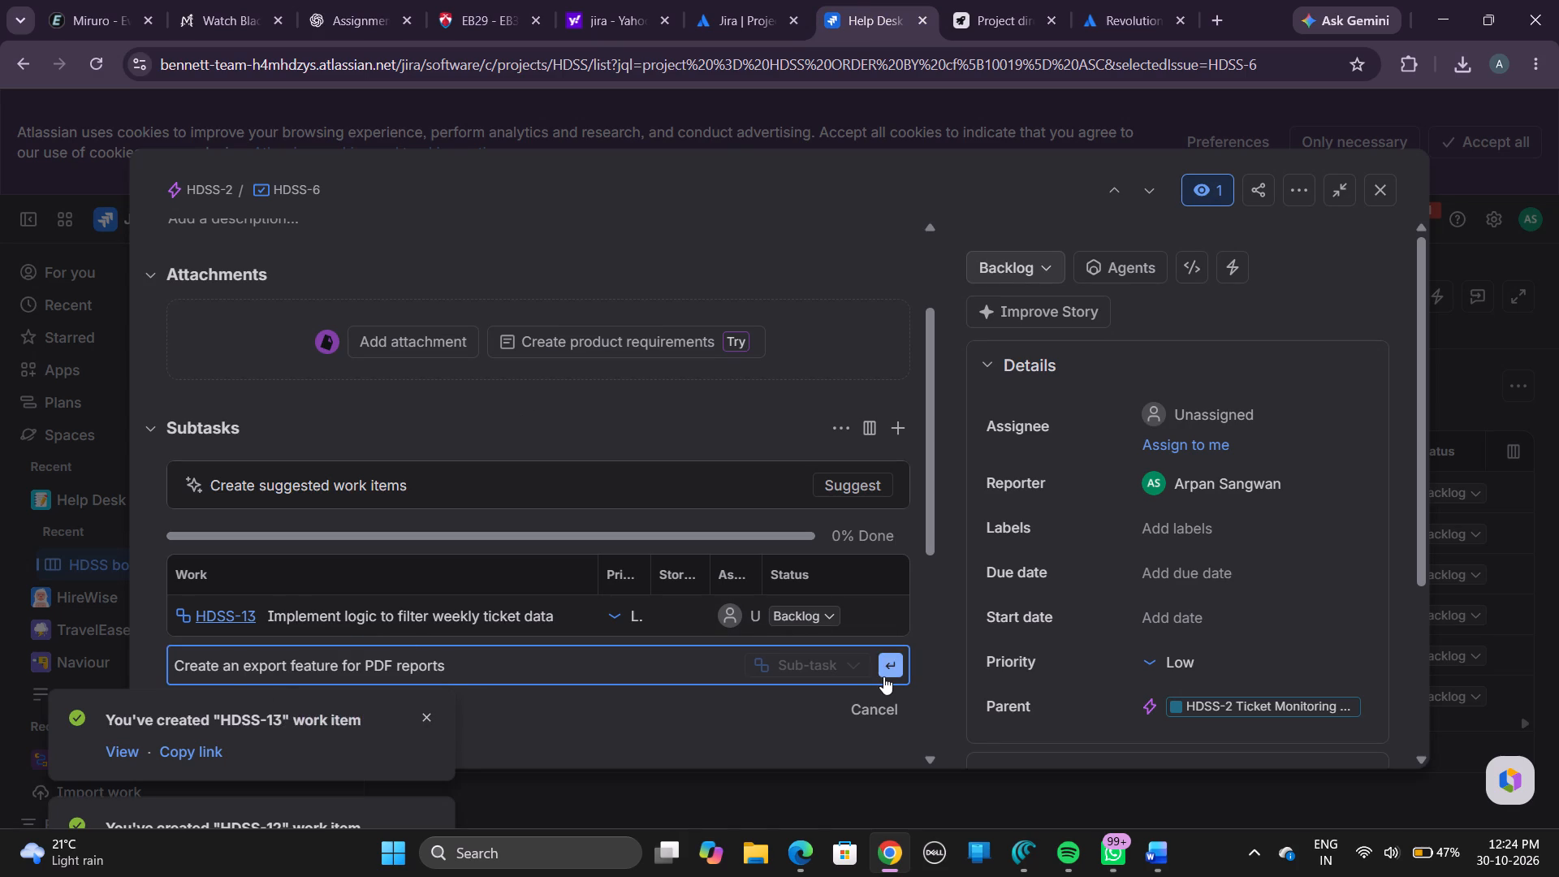
click(883, 676)
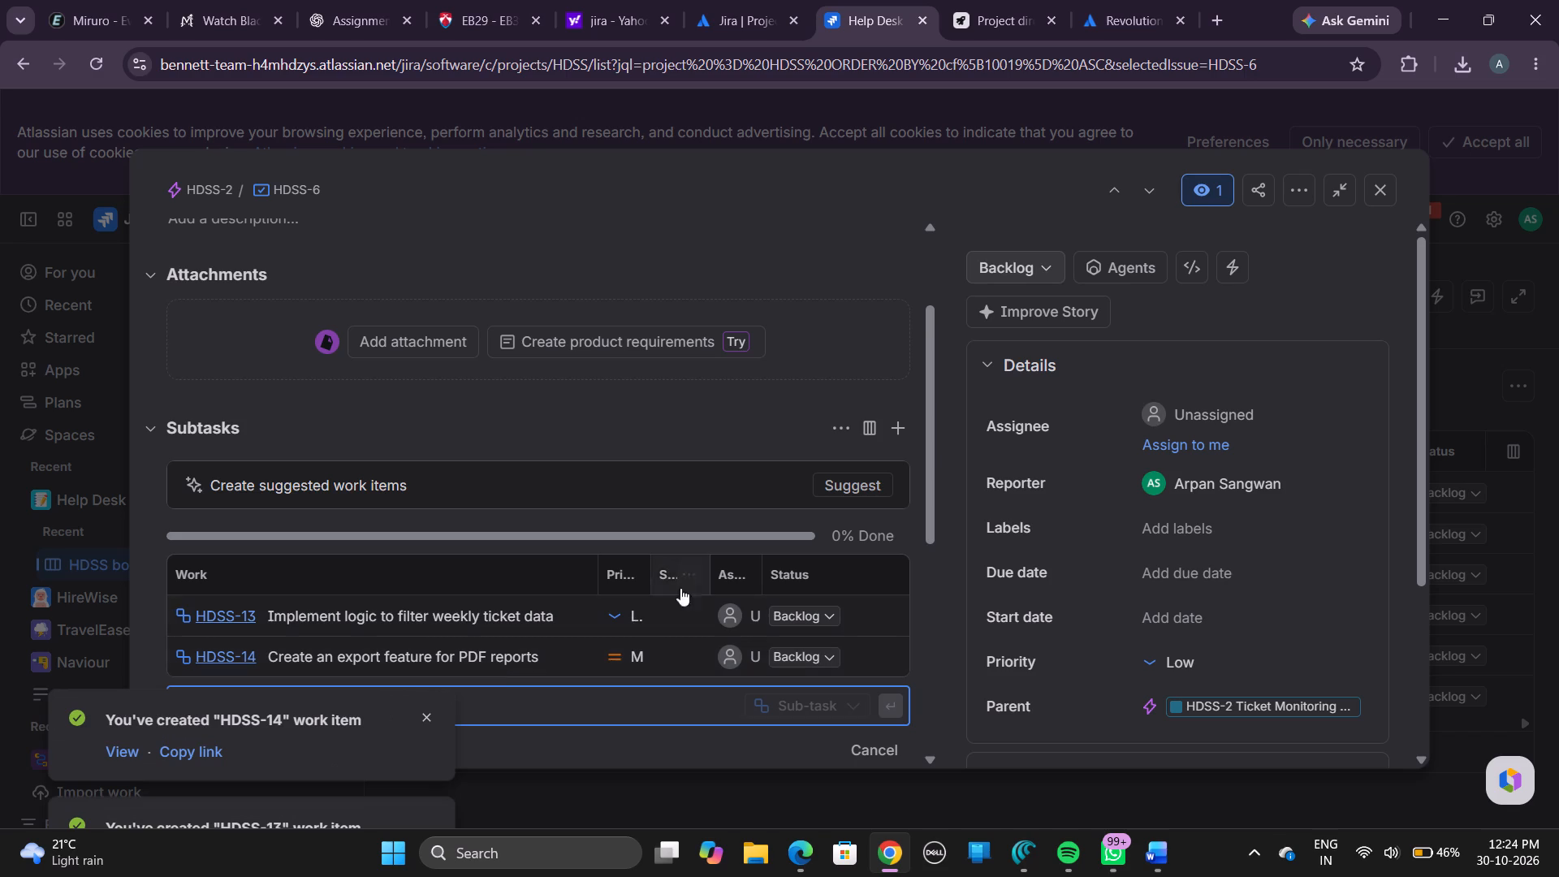
click(631, 651)
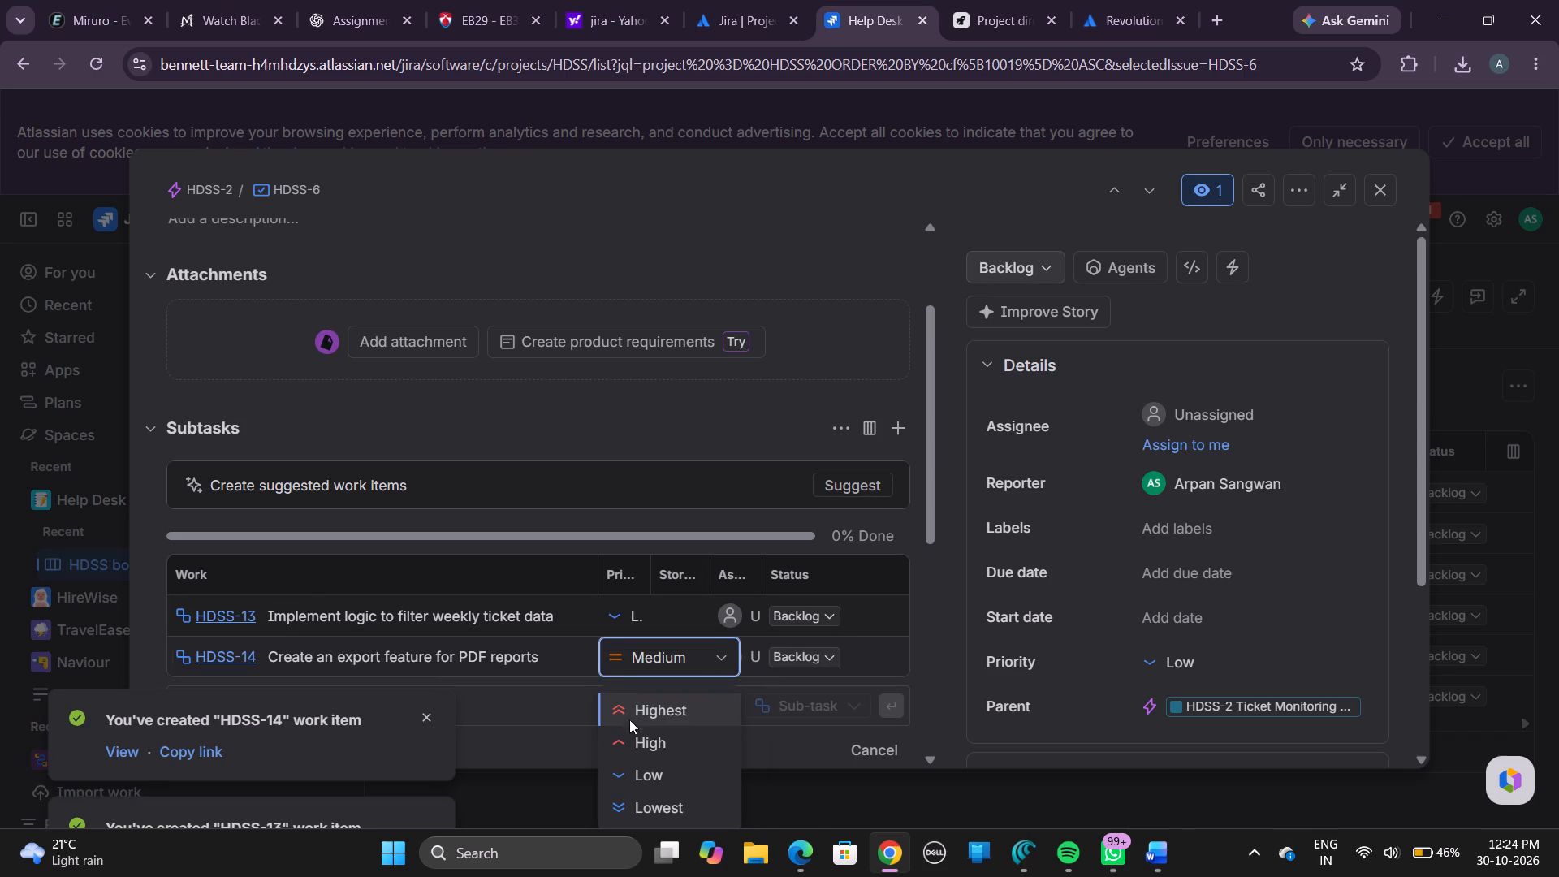
click(632, 777)
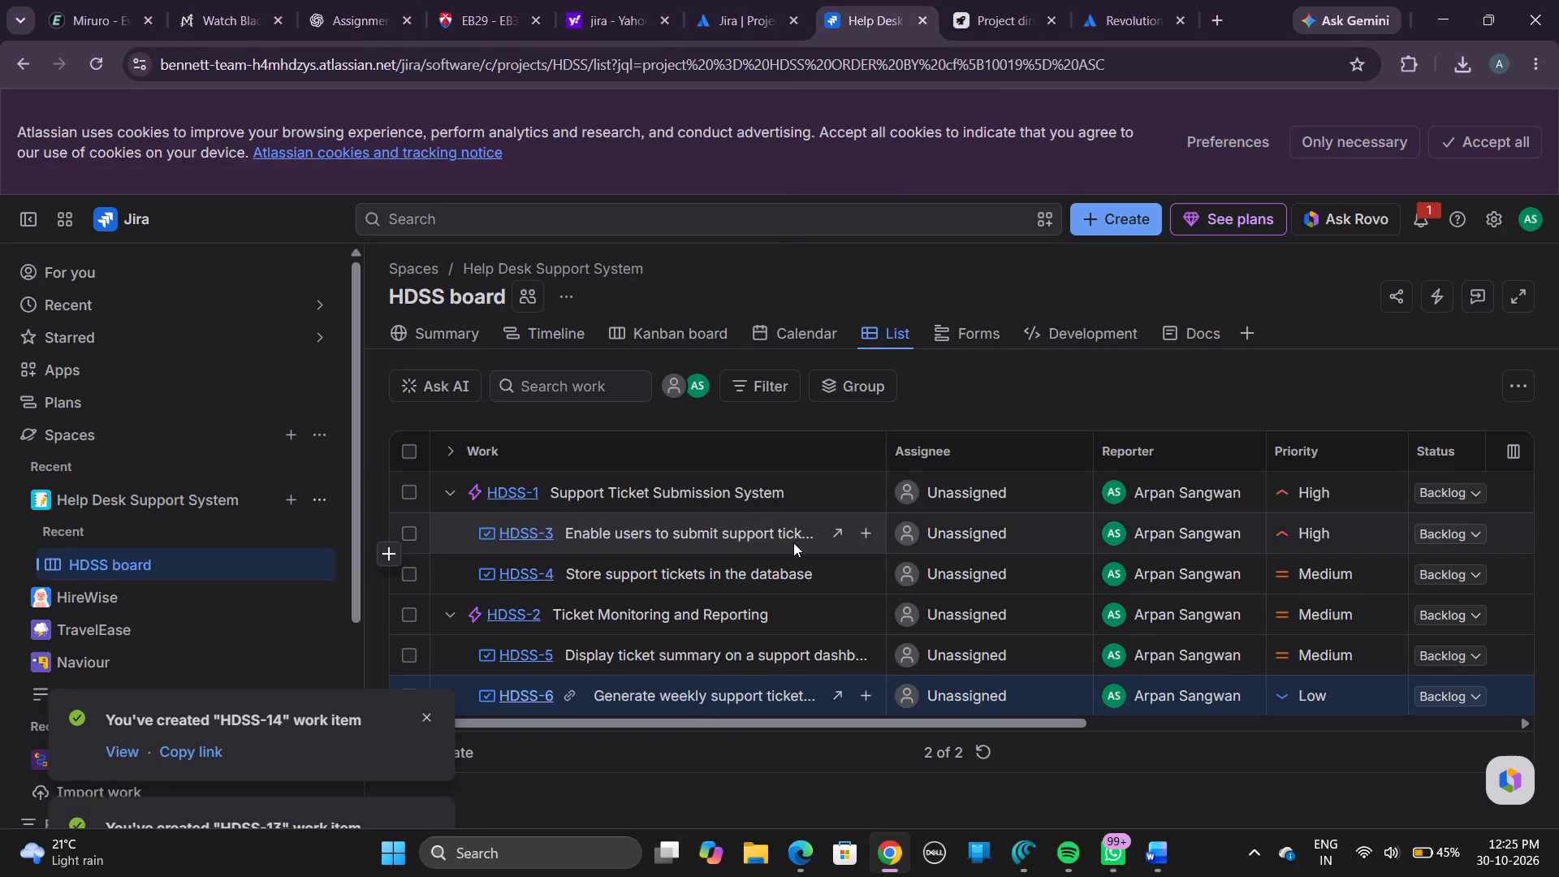
click(458, 540)
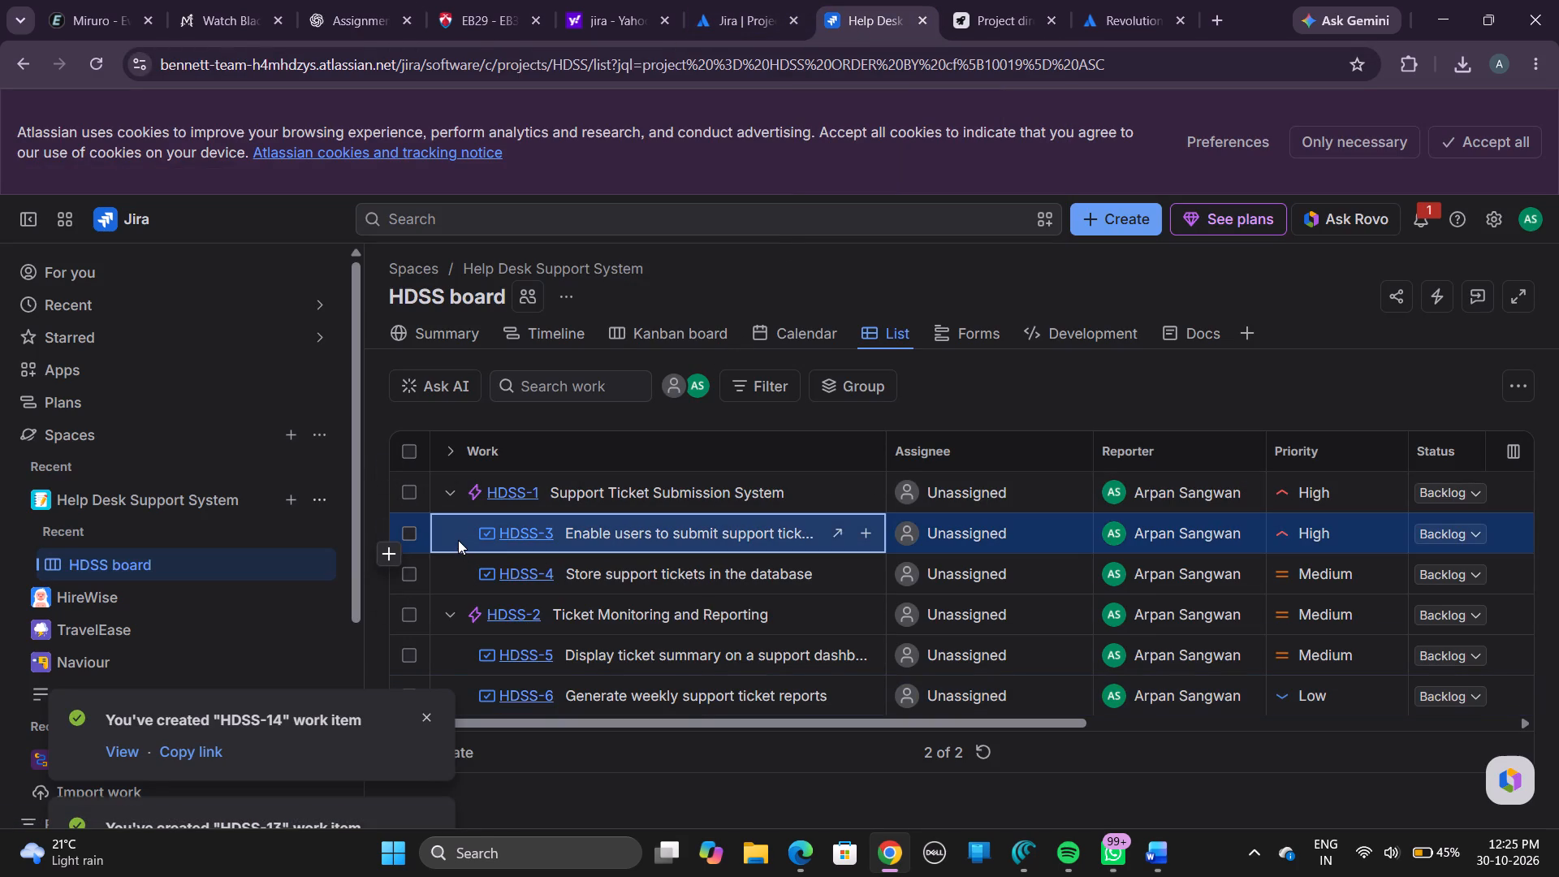
click(458, 540)
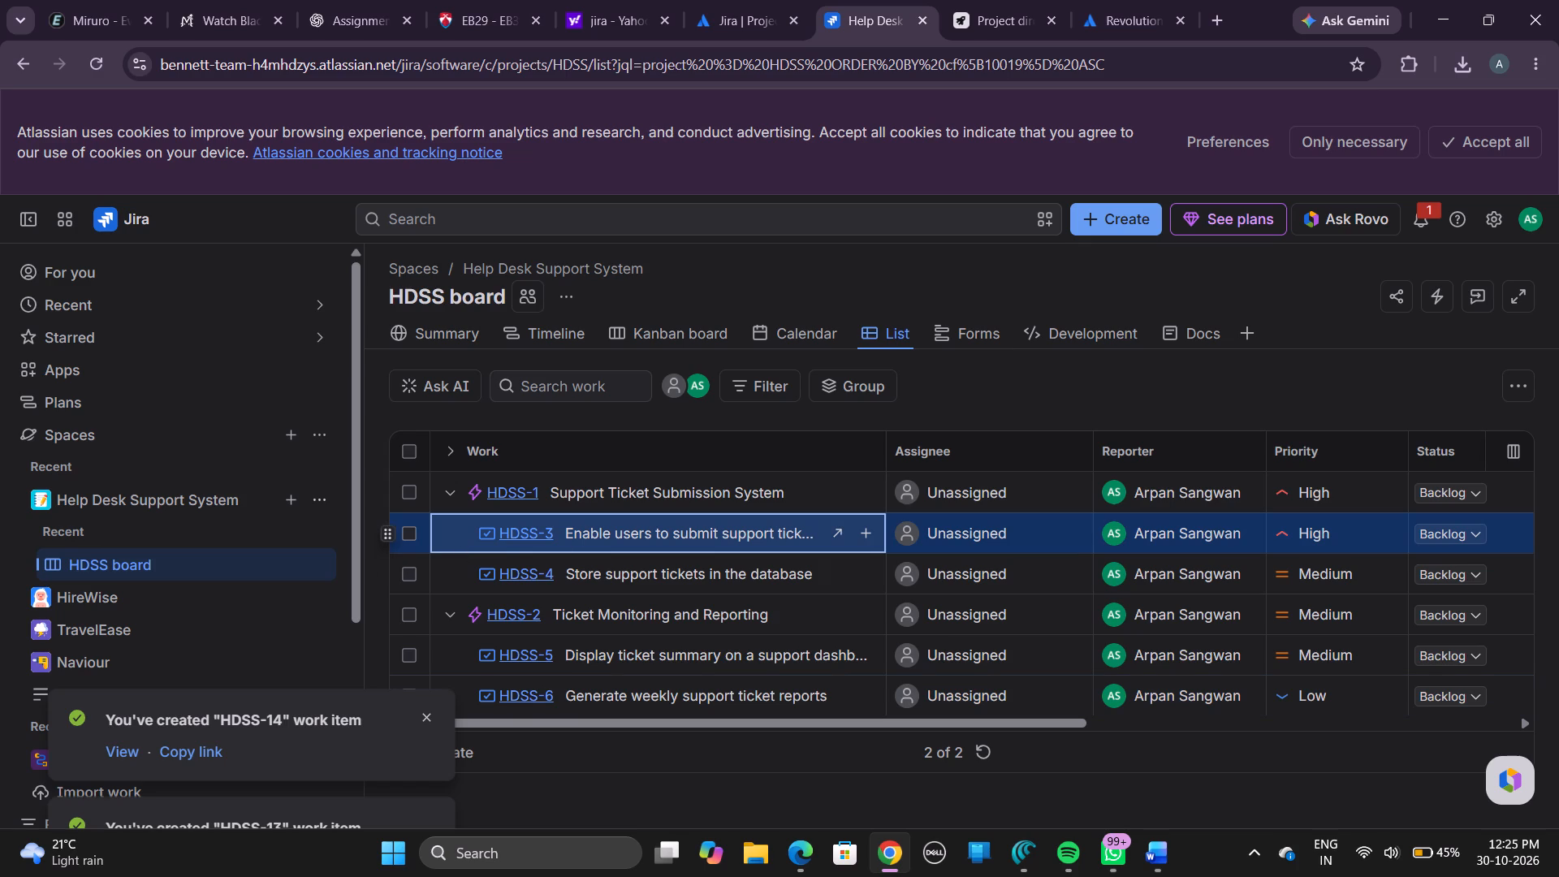
click(500, 538)
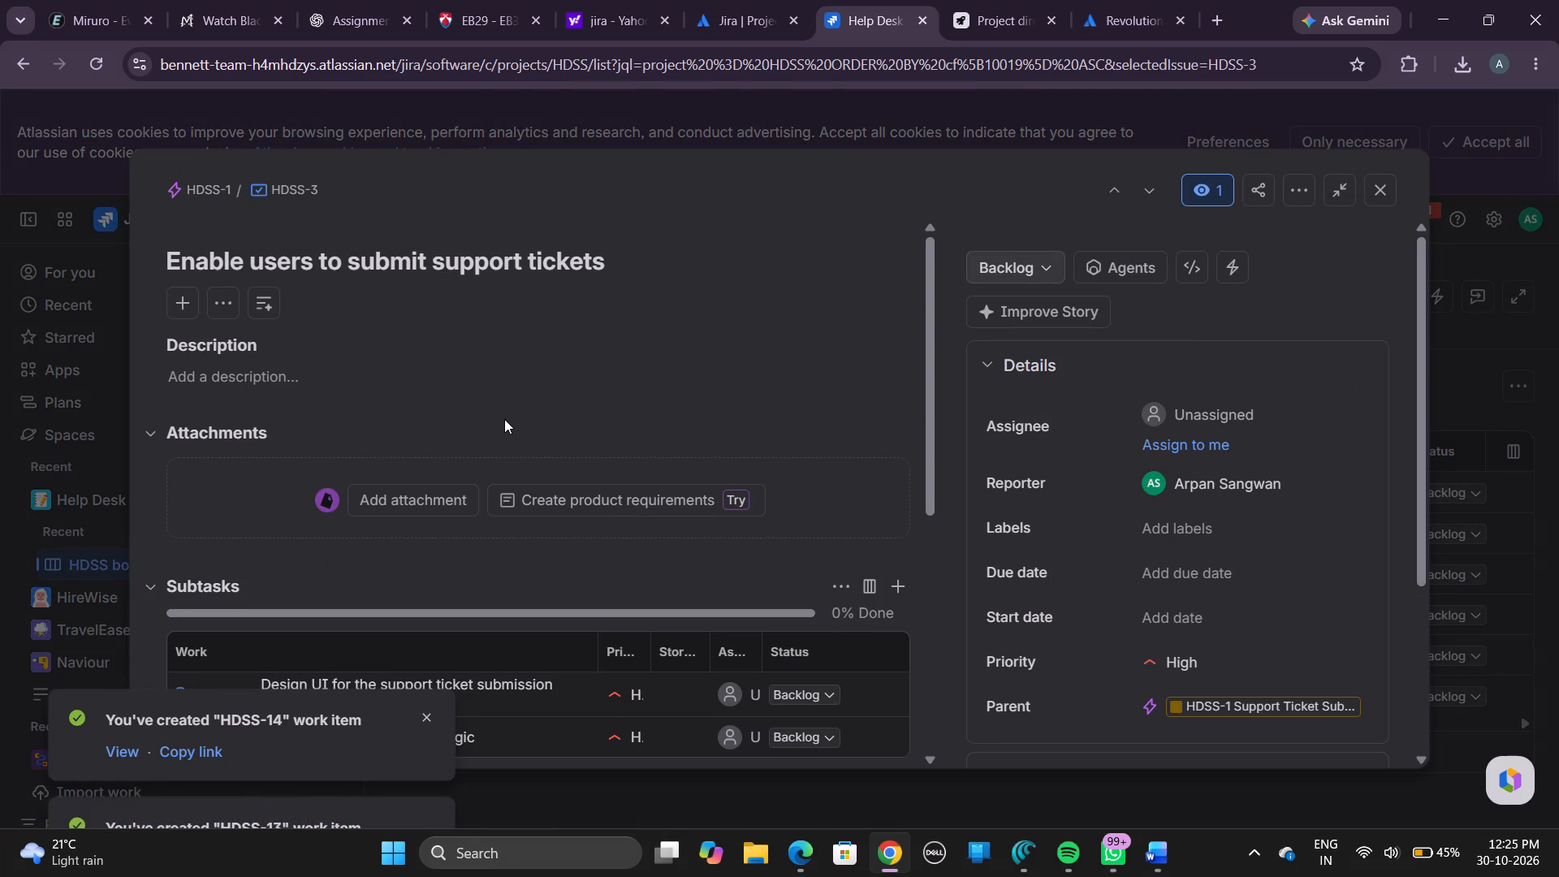
scroll(504, 419, down, 2)
scroll(538, 492, down, 1)
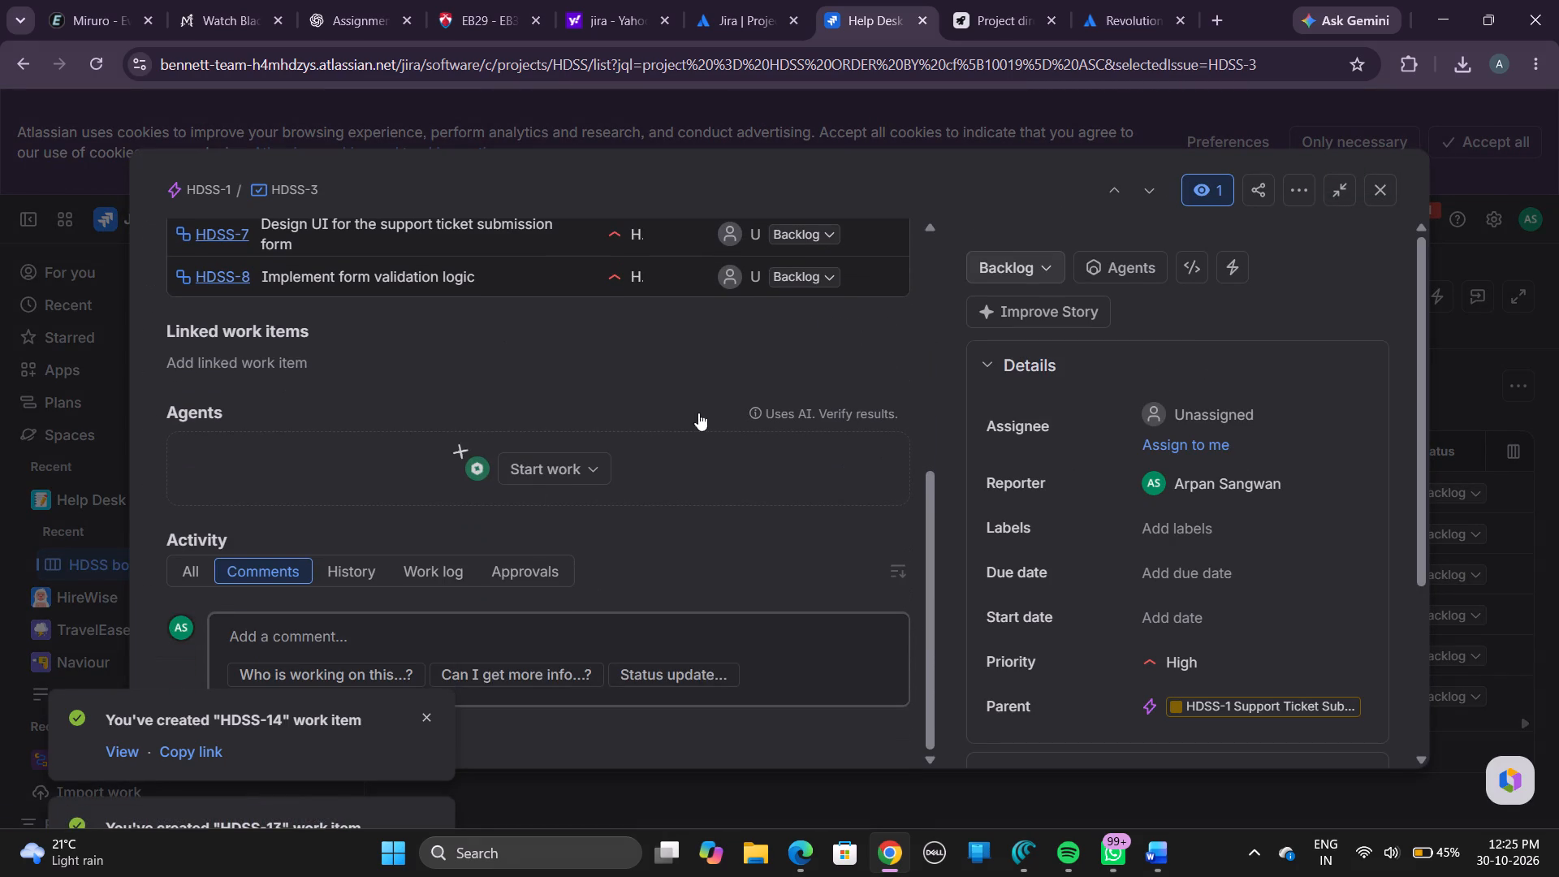
click(1381, 194)
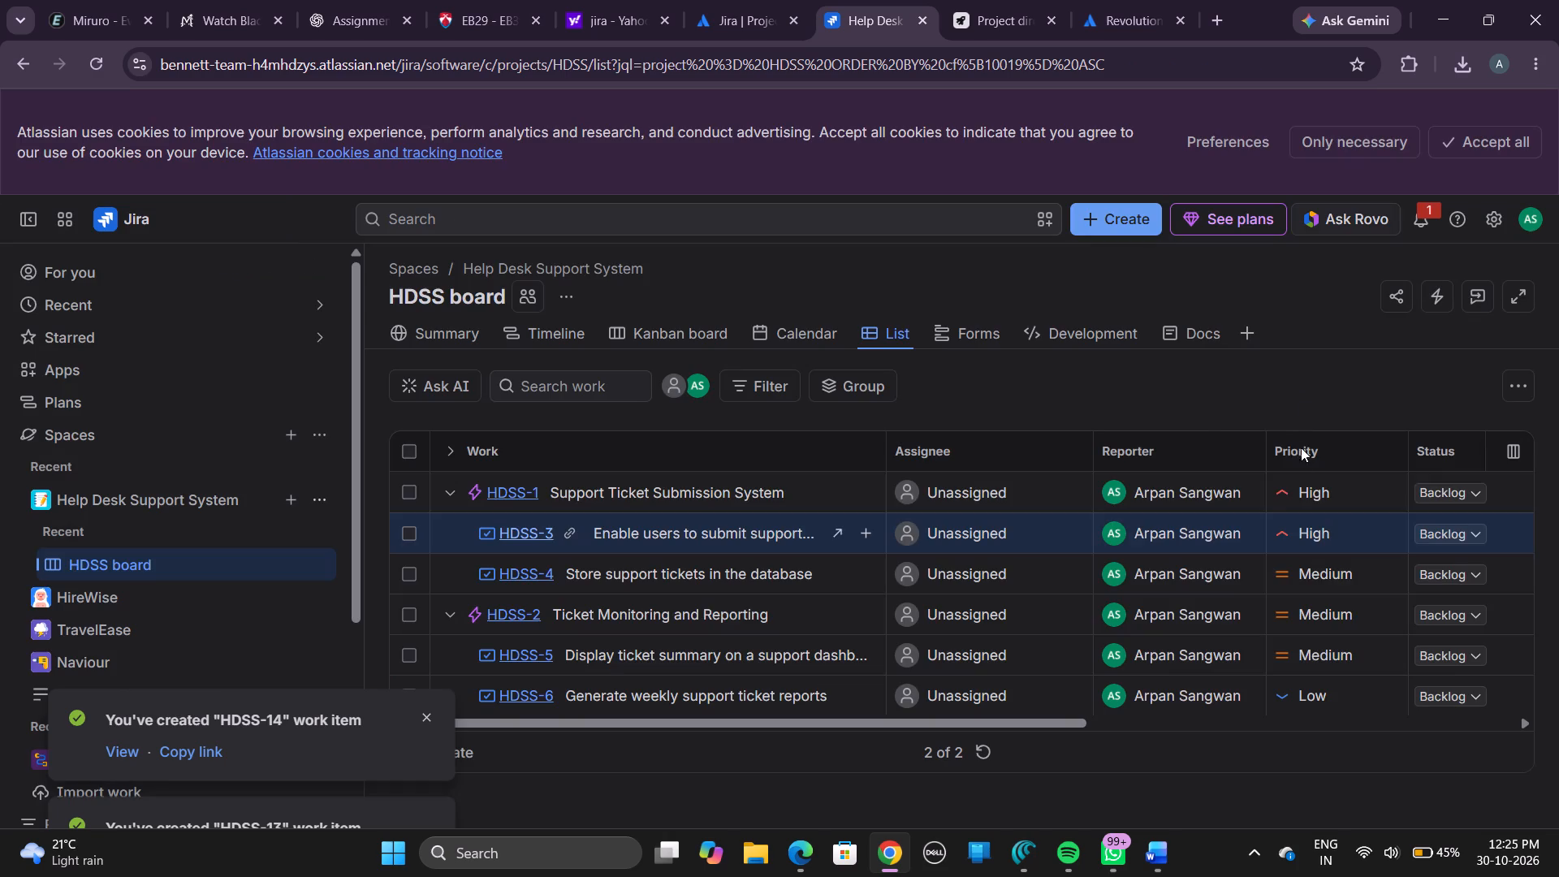
Dismiss all the work item creation notifications on the HDSS board list.
click(1198, 381)
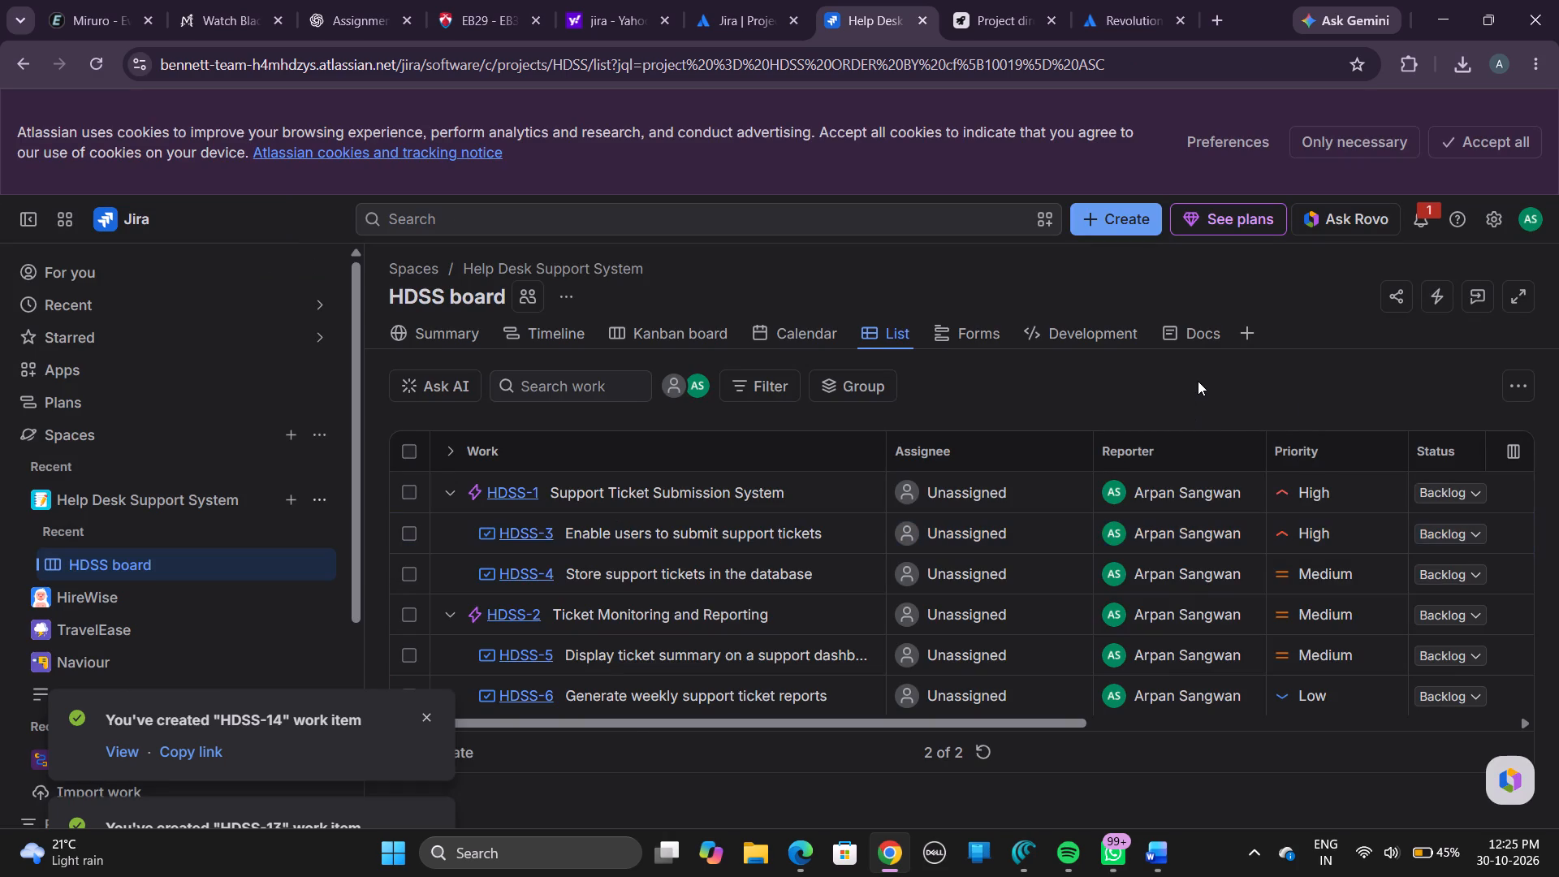
click(420, 725)
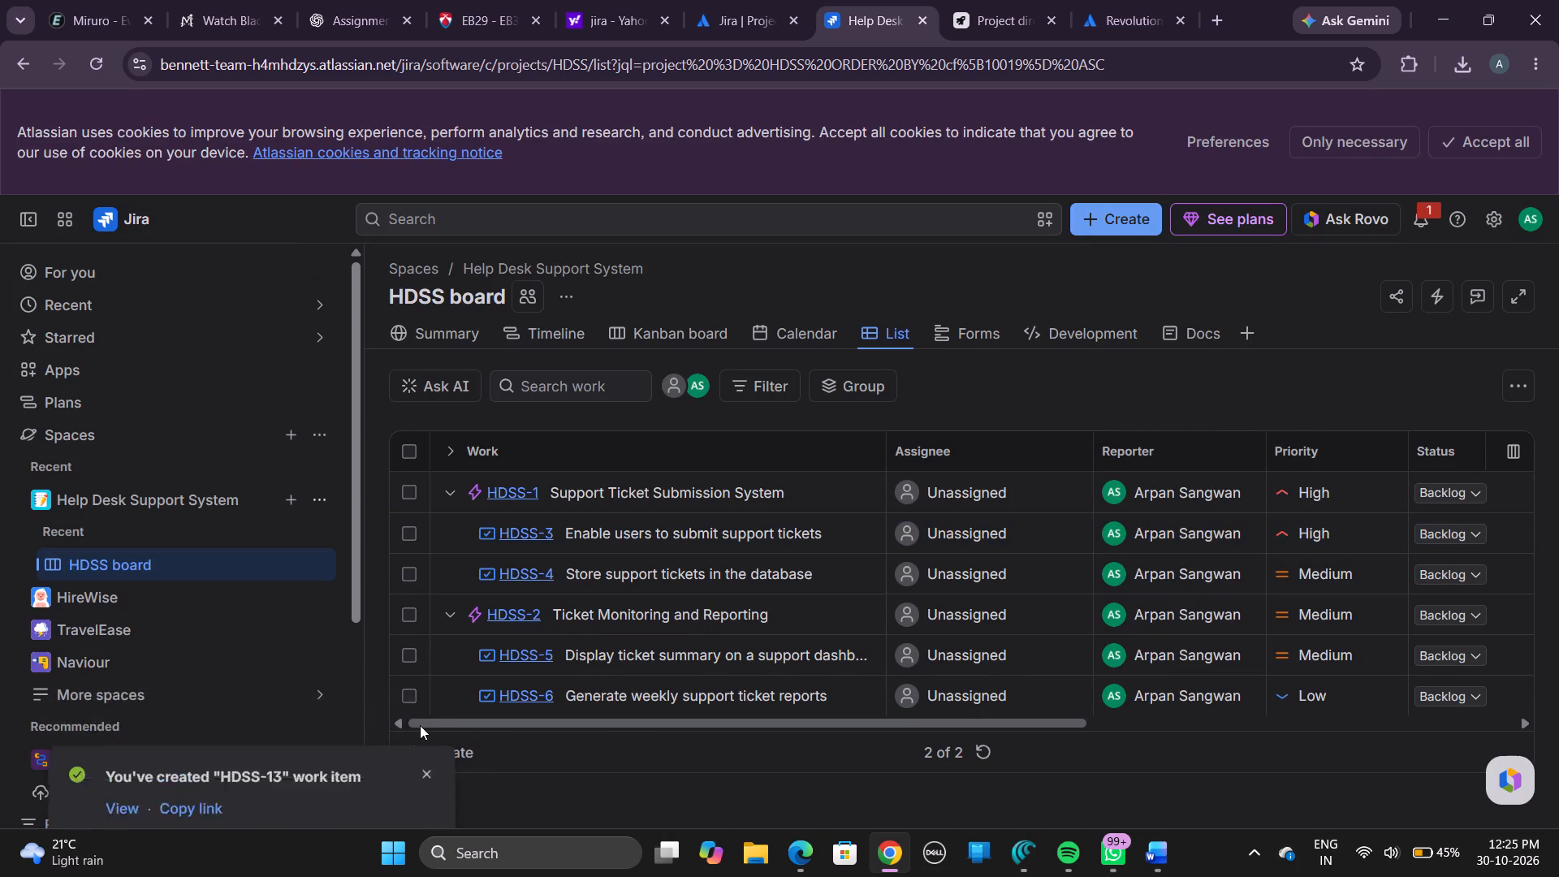
click(426, 716)
click(426, 716)
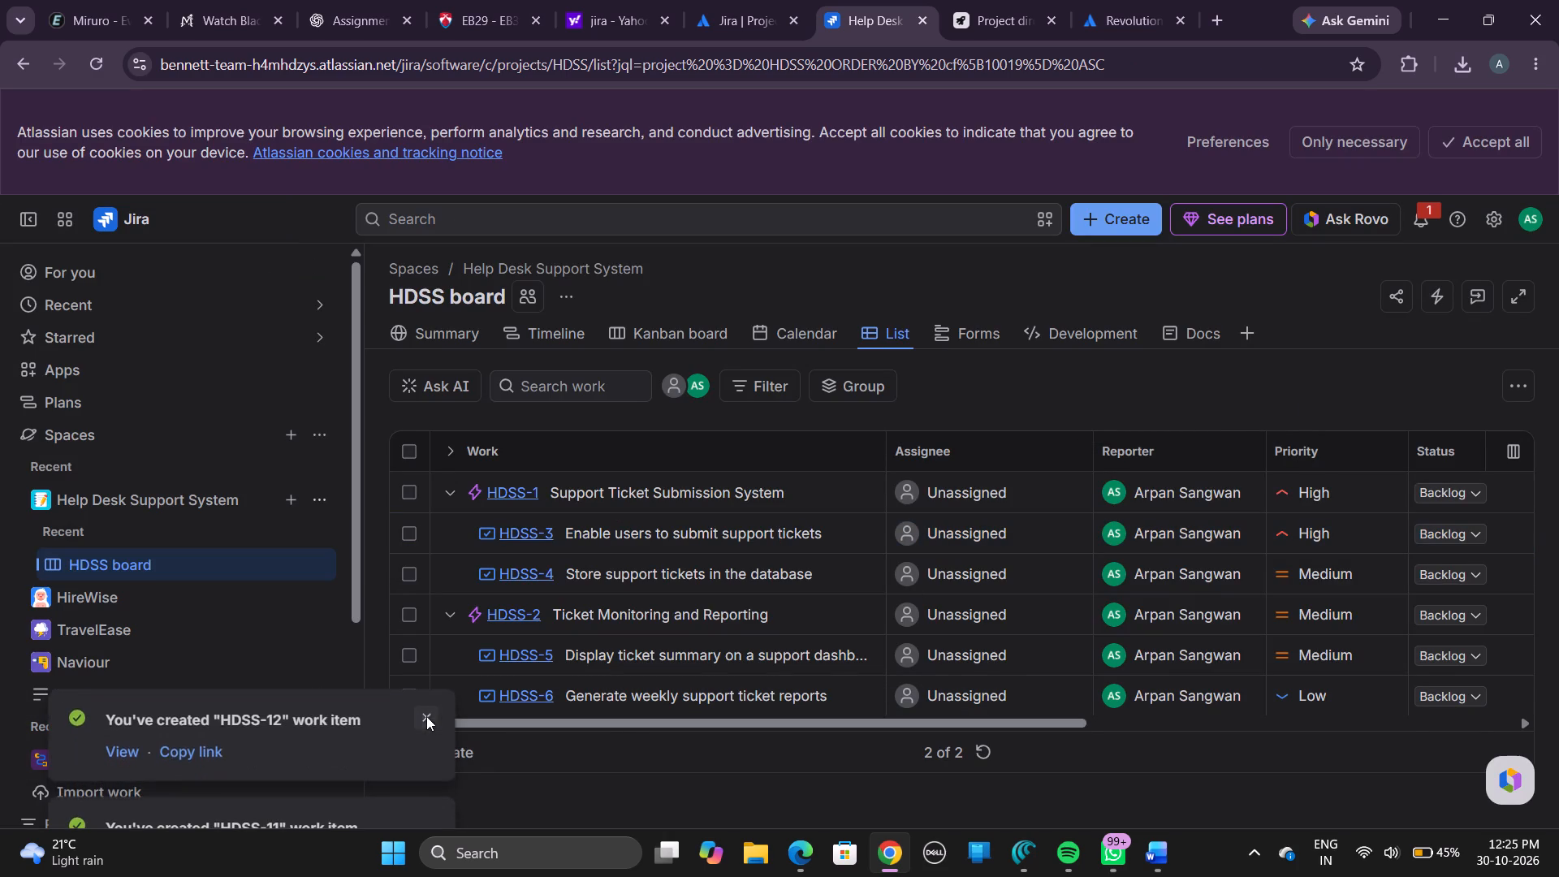
click(426, 716)
click(426, 716)
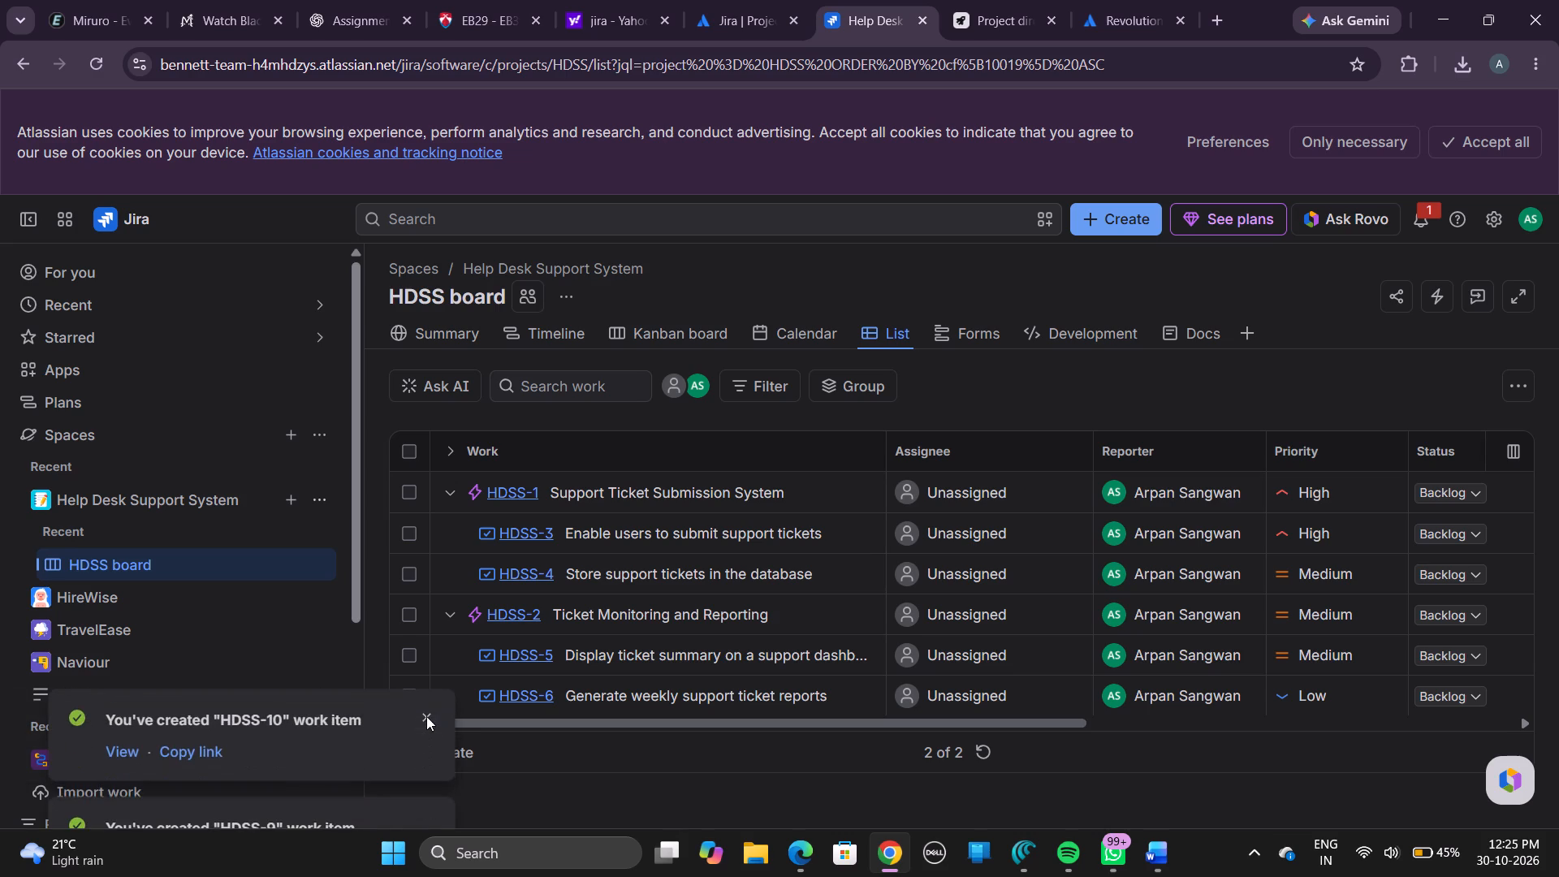
click(426, 716)
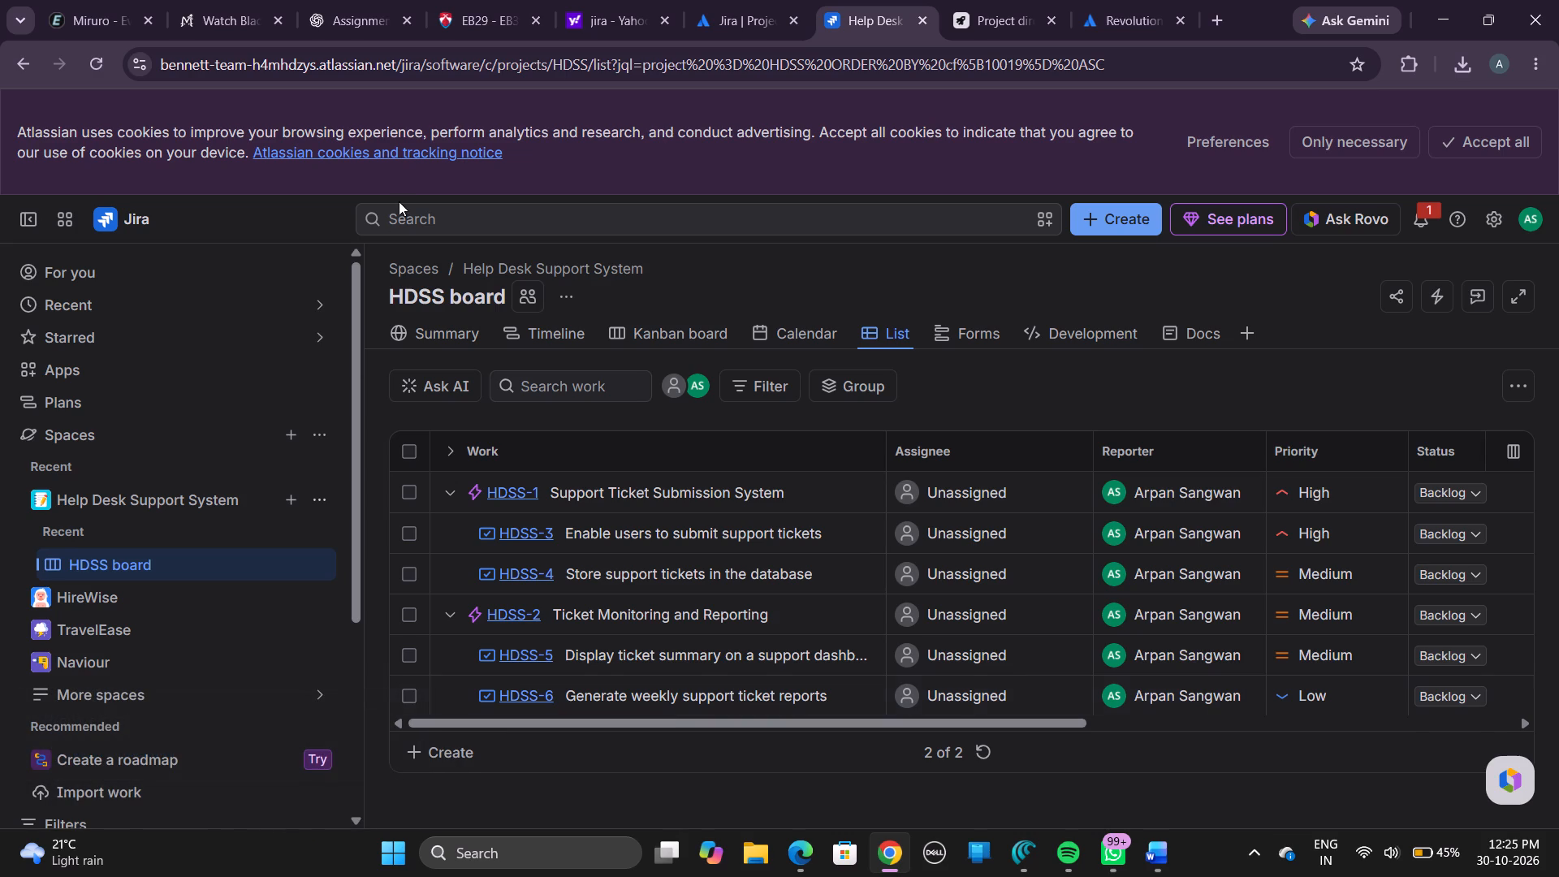
Reread ChatGPT's closing instruction about opening HDSS-3 and adding a child work item, and open story HDSS-3 in Jira.
click(348, 11)
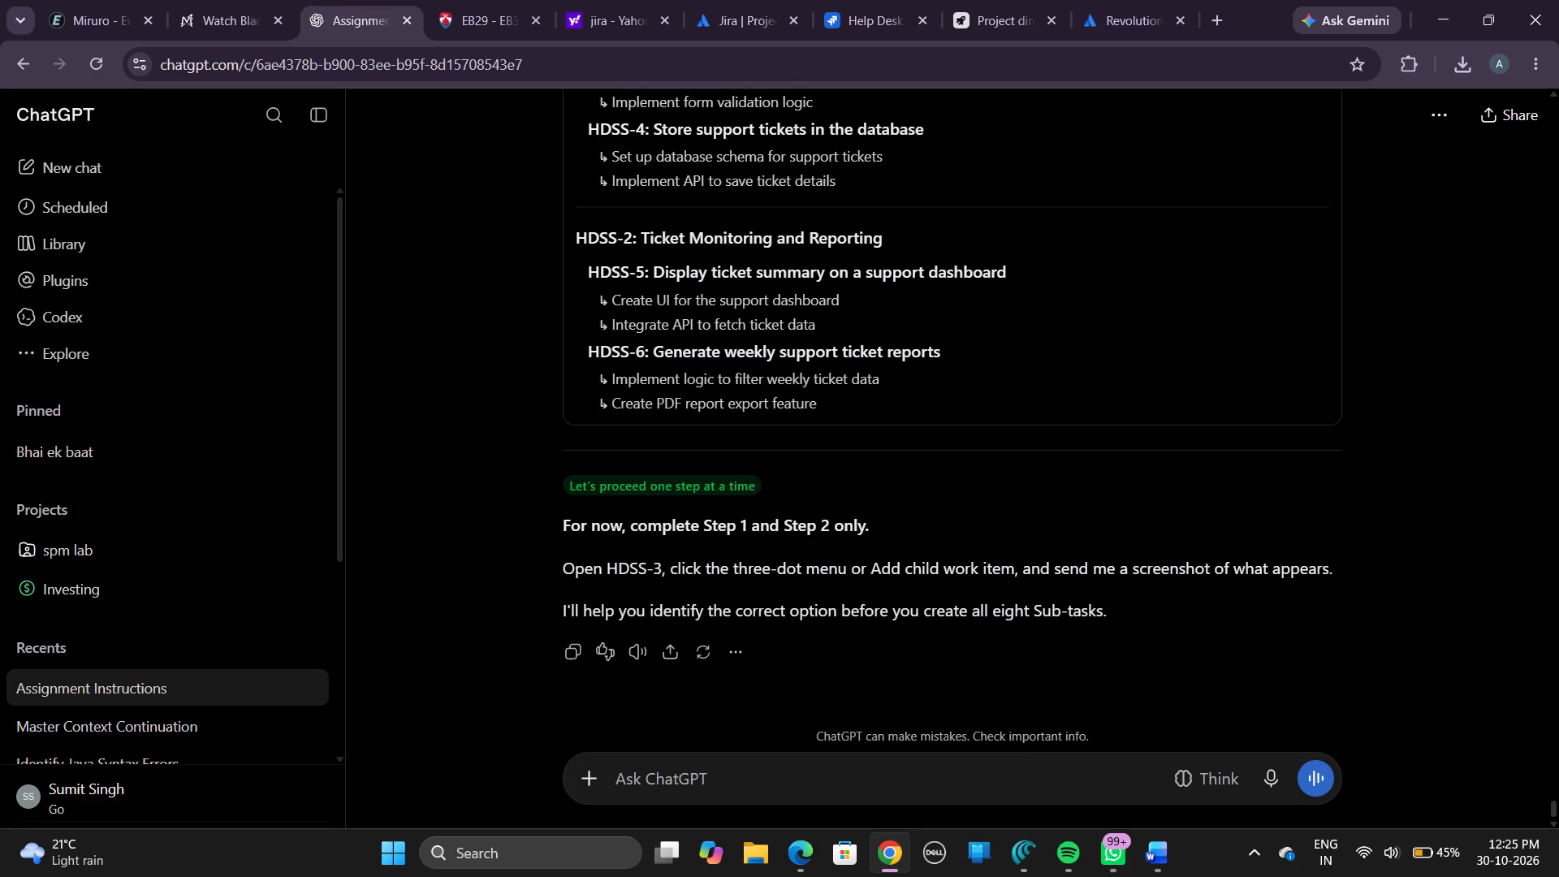
drag(610, 569, 646, 564)
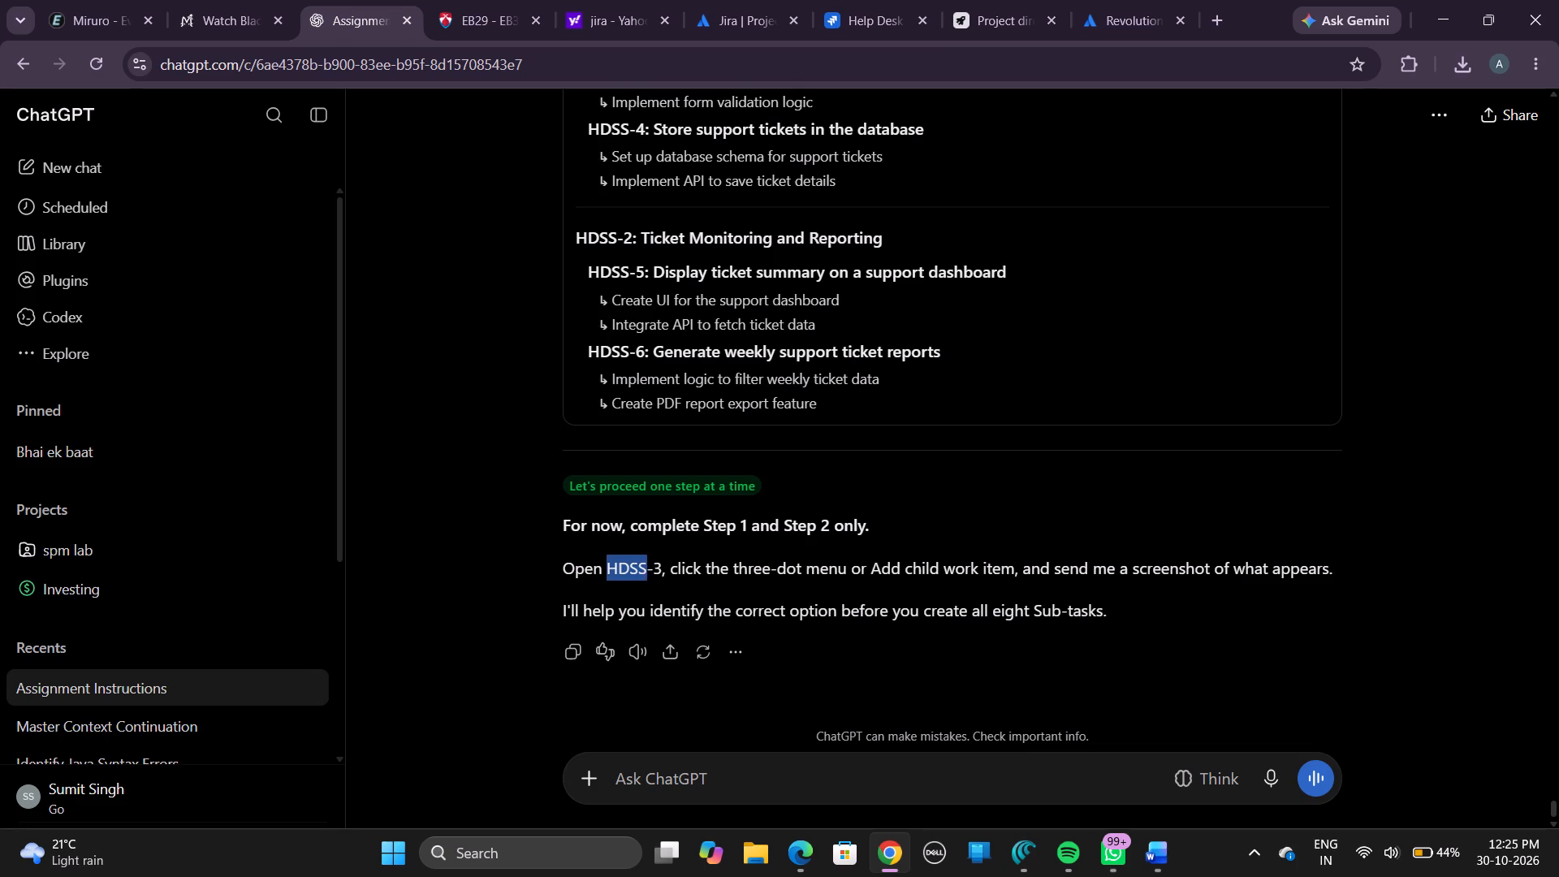
drag(646, 564, 809, 577)
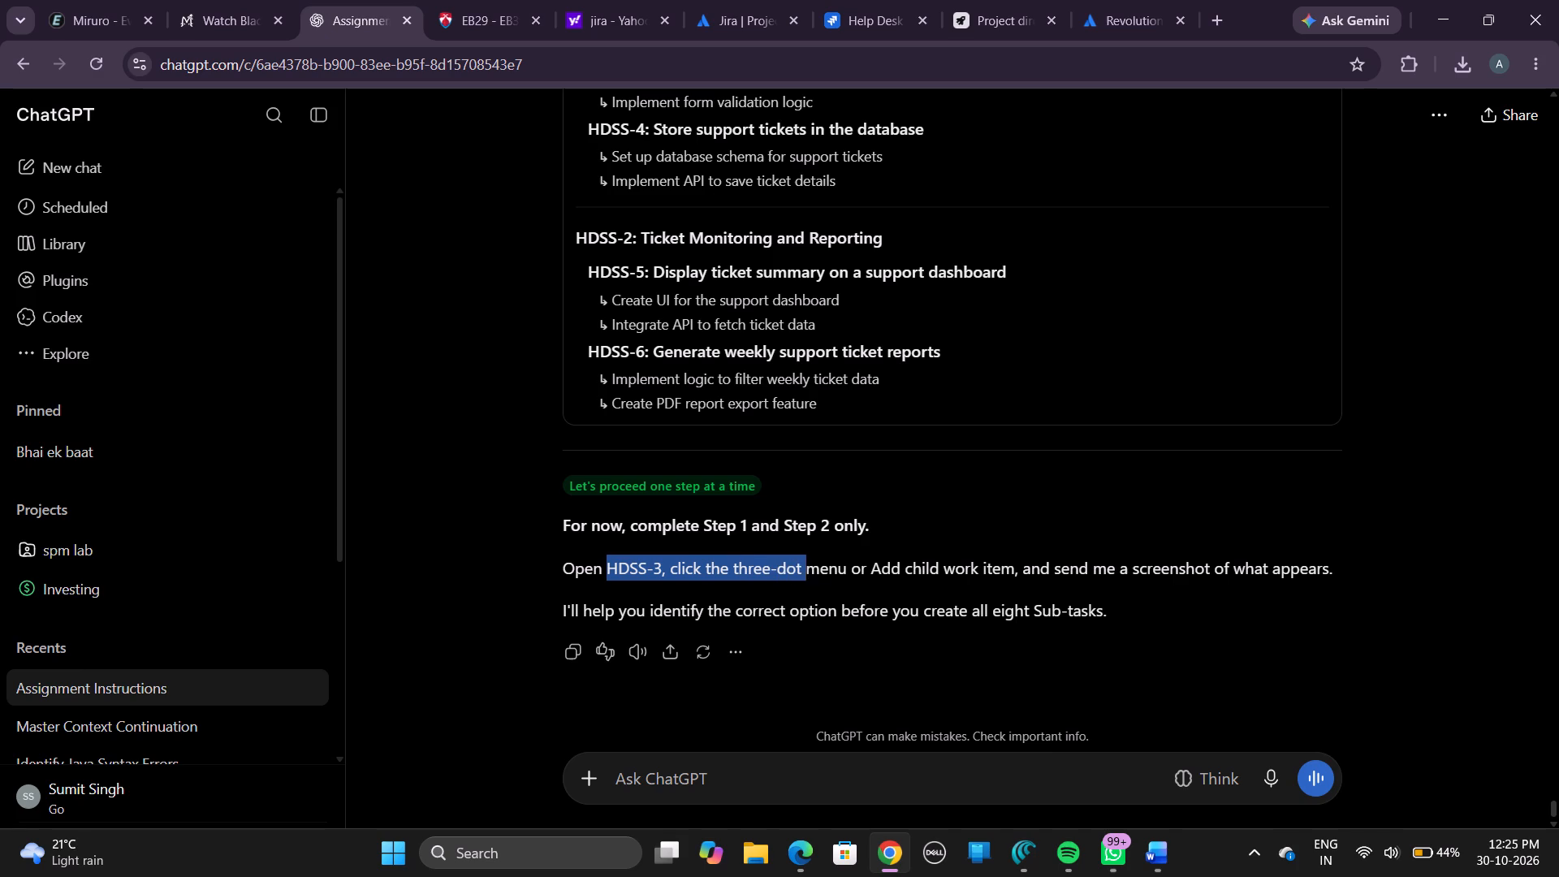
drag(809, 577, 1037, 577)
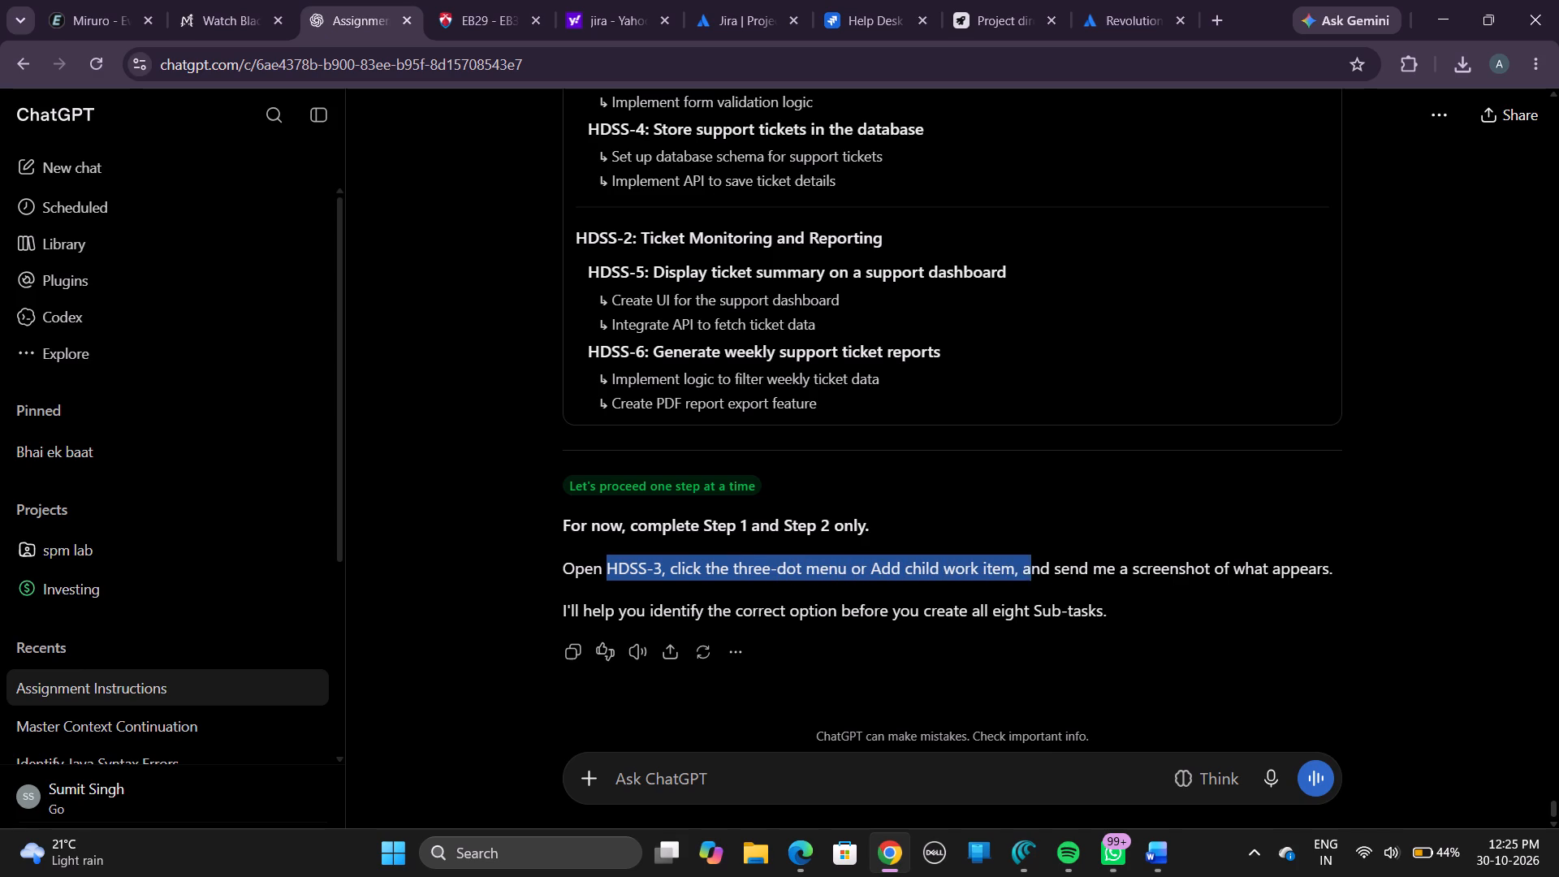
drag(1037, 577, 1082, 580)
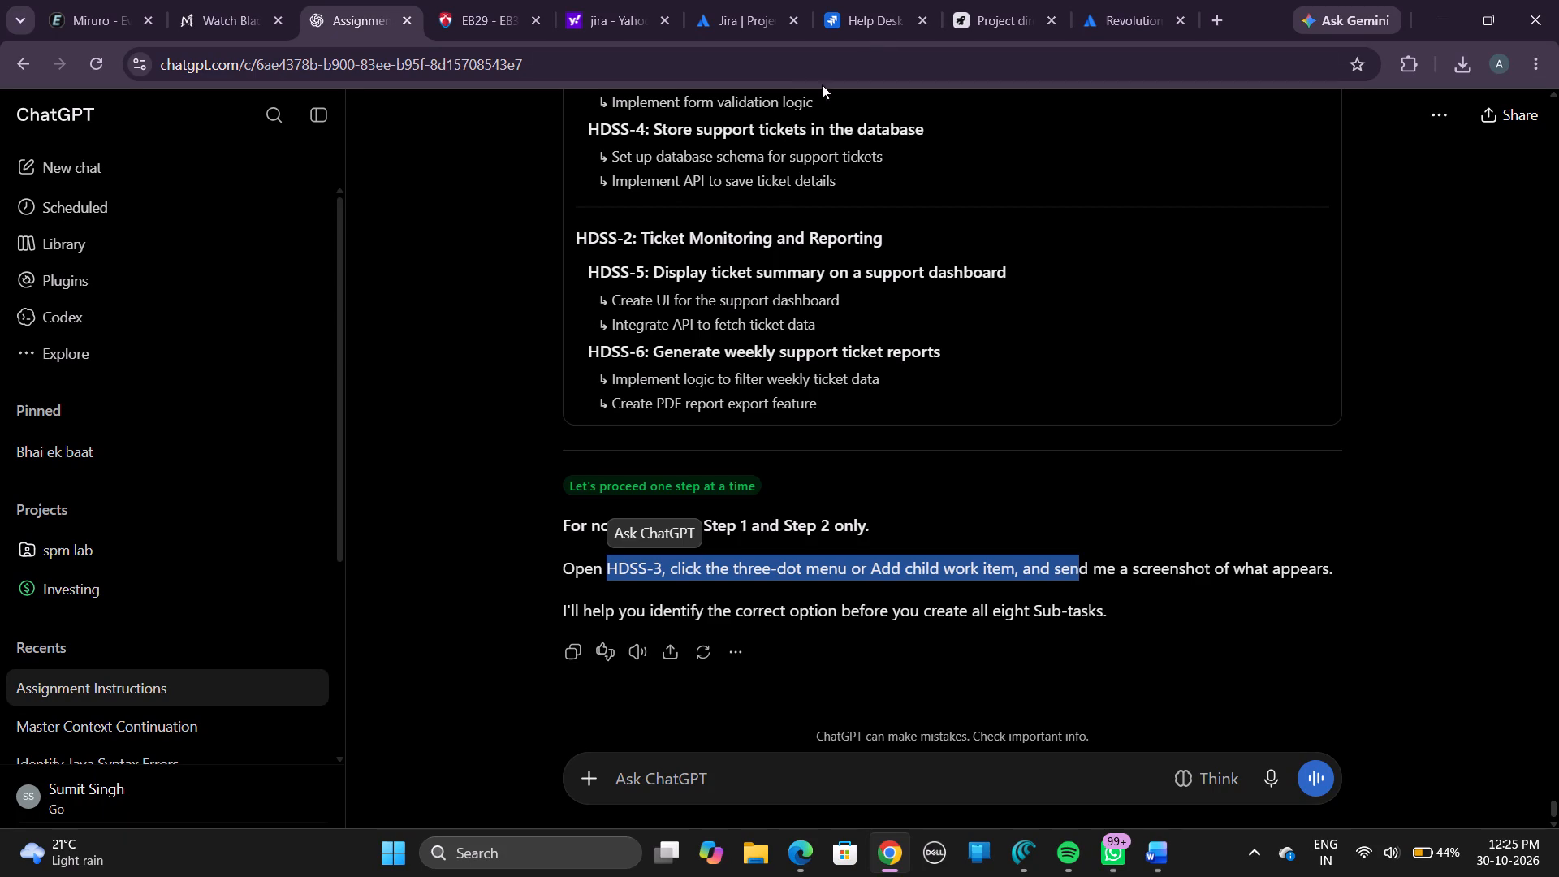
click(871, 6)
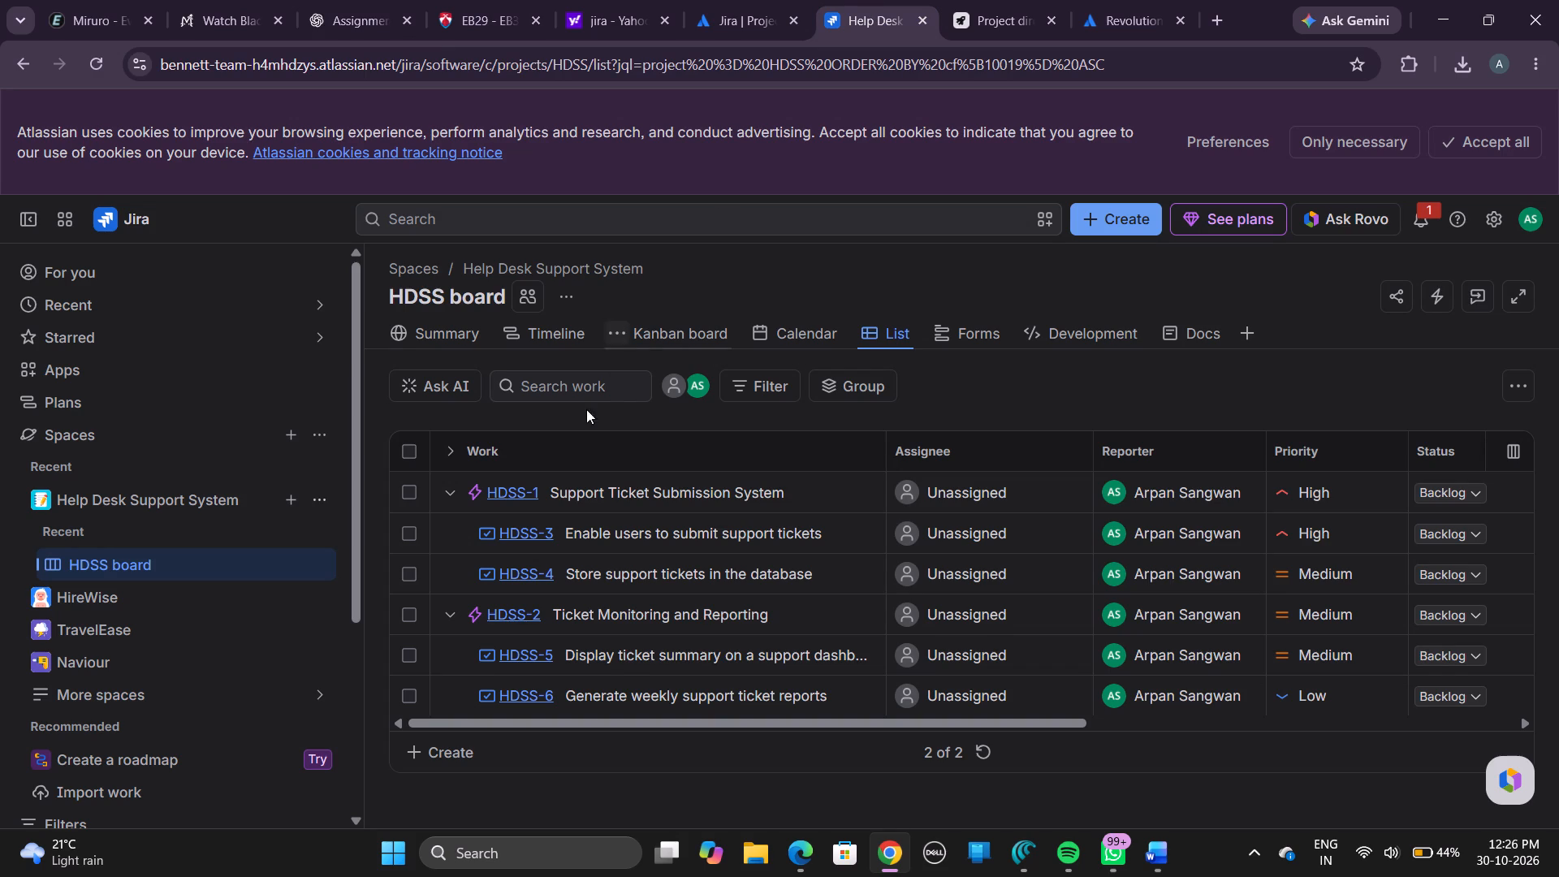
click(542, 525)
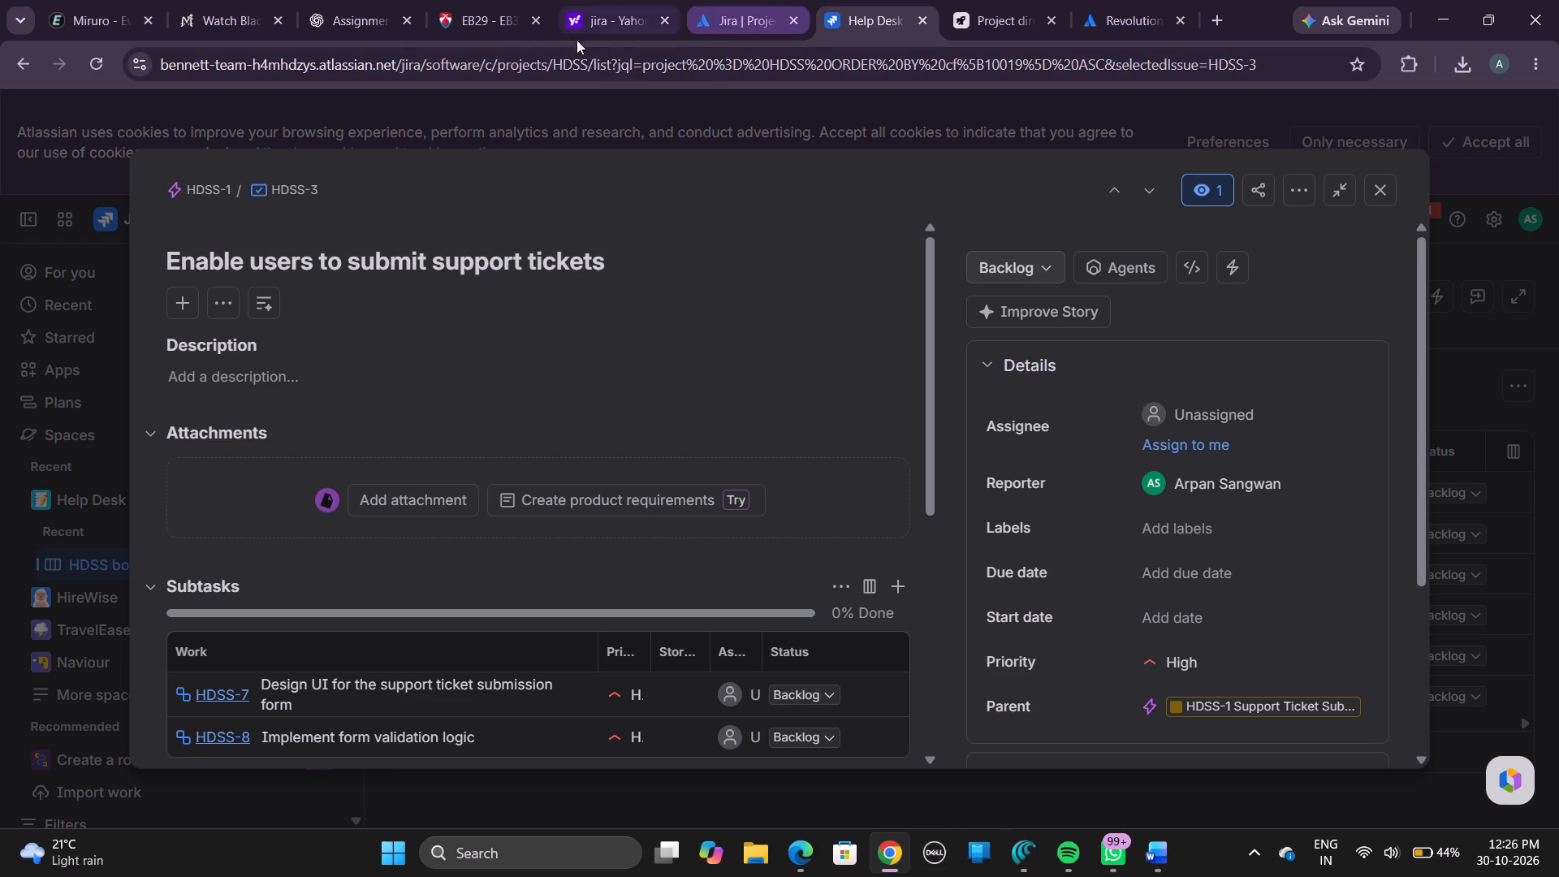
click(374, 17)
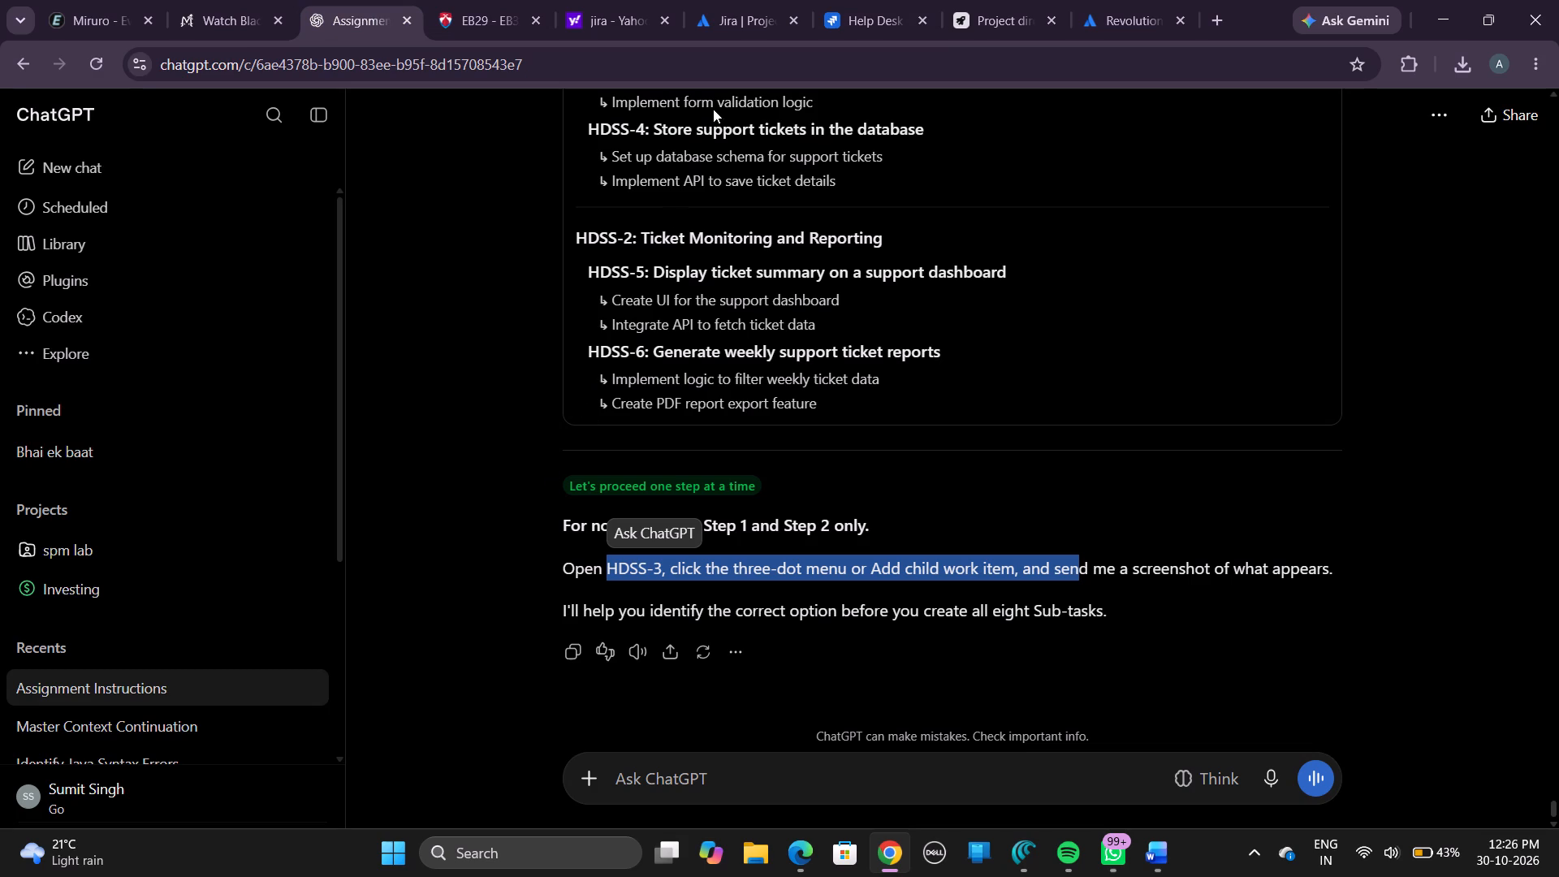
click(887, 0)
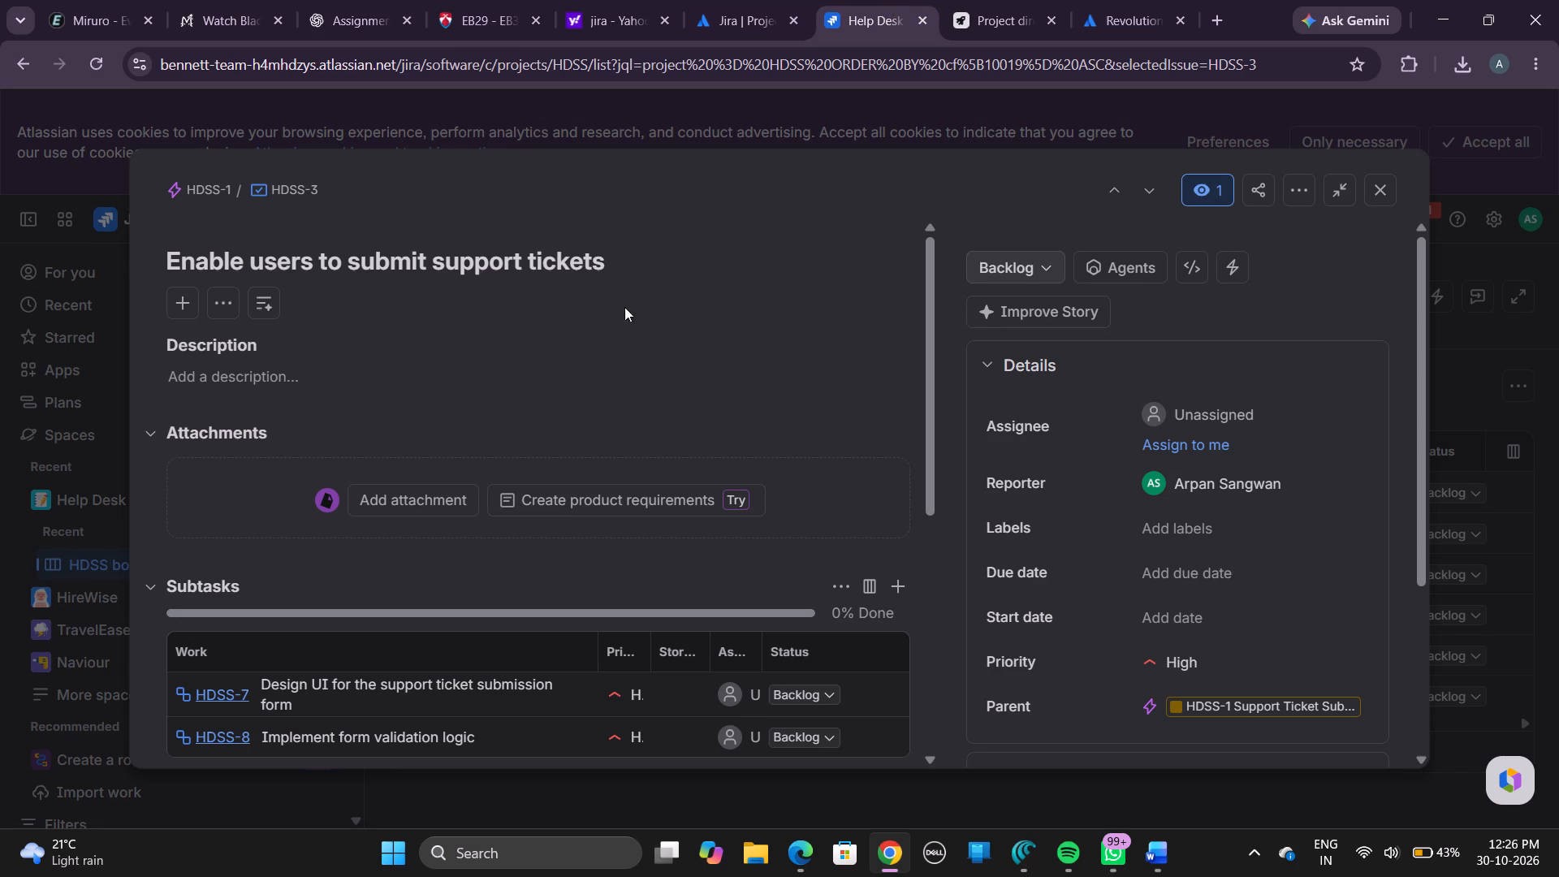
In story HDSS-3, examine the options for adding related work, including the blank sub-task entry, and the story's additional actions.
click(220, 307)
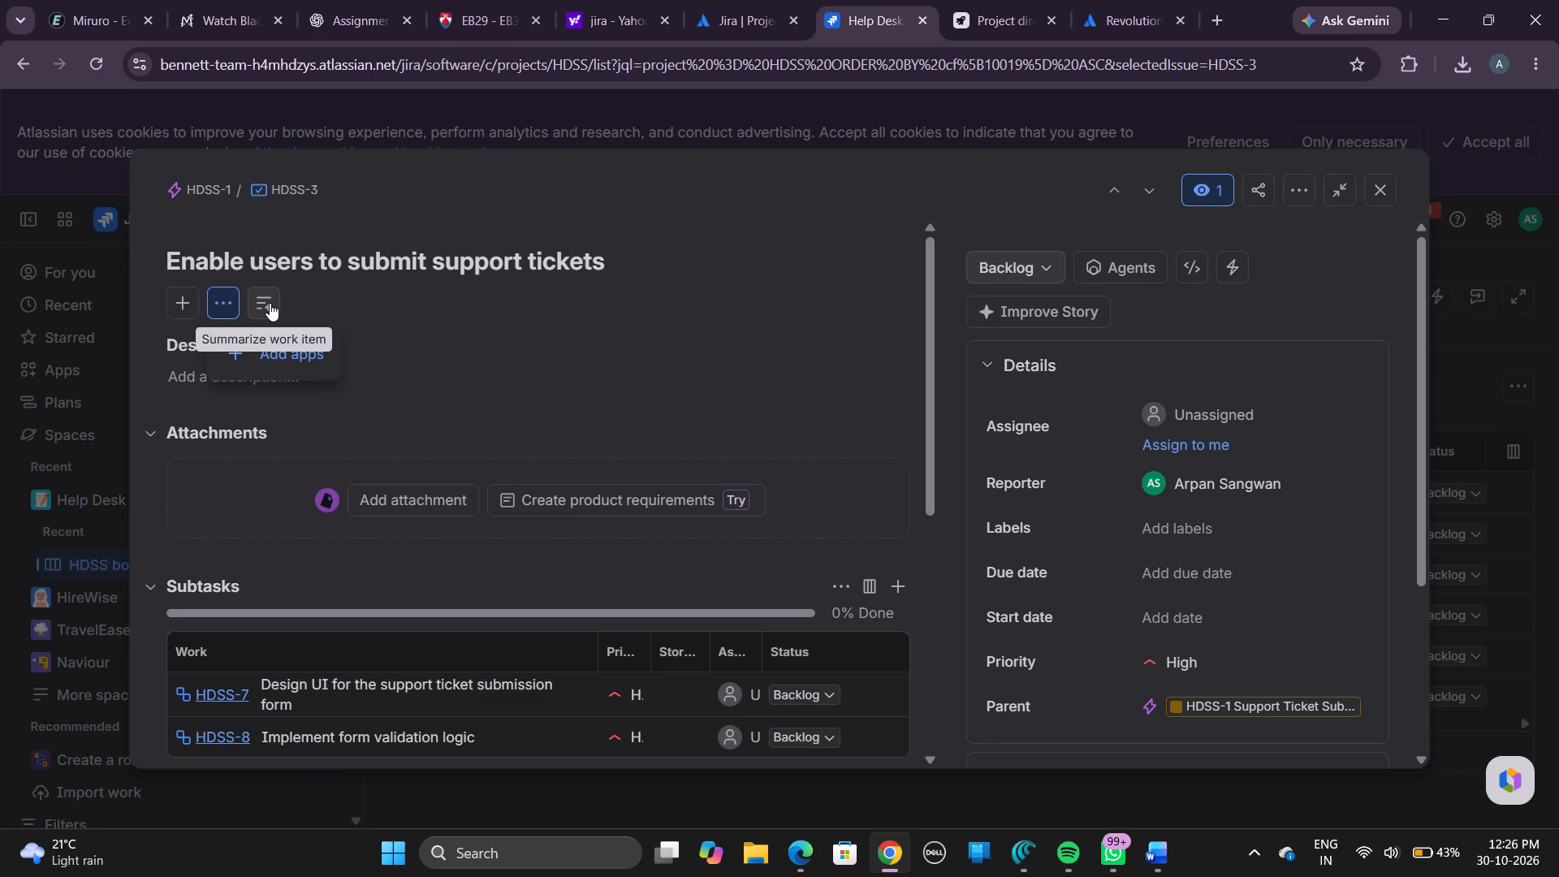
click(178, 299)
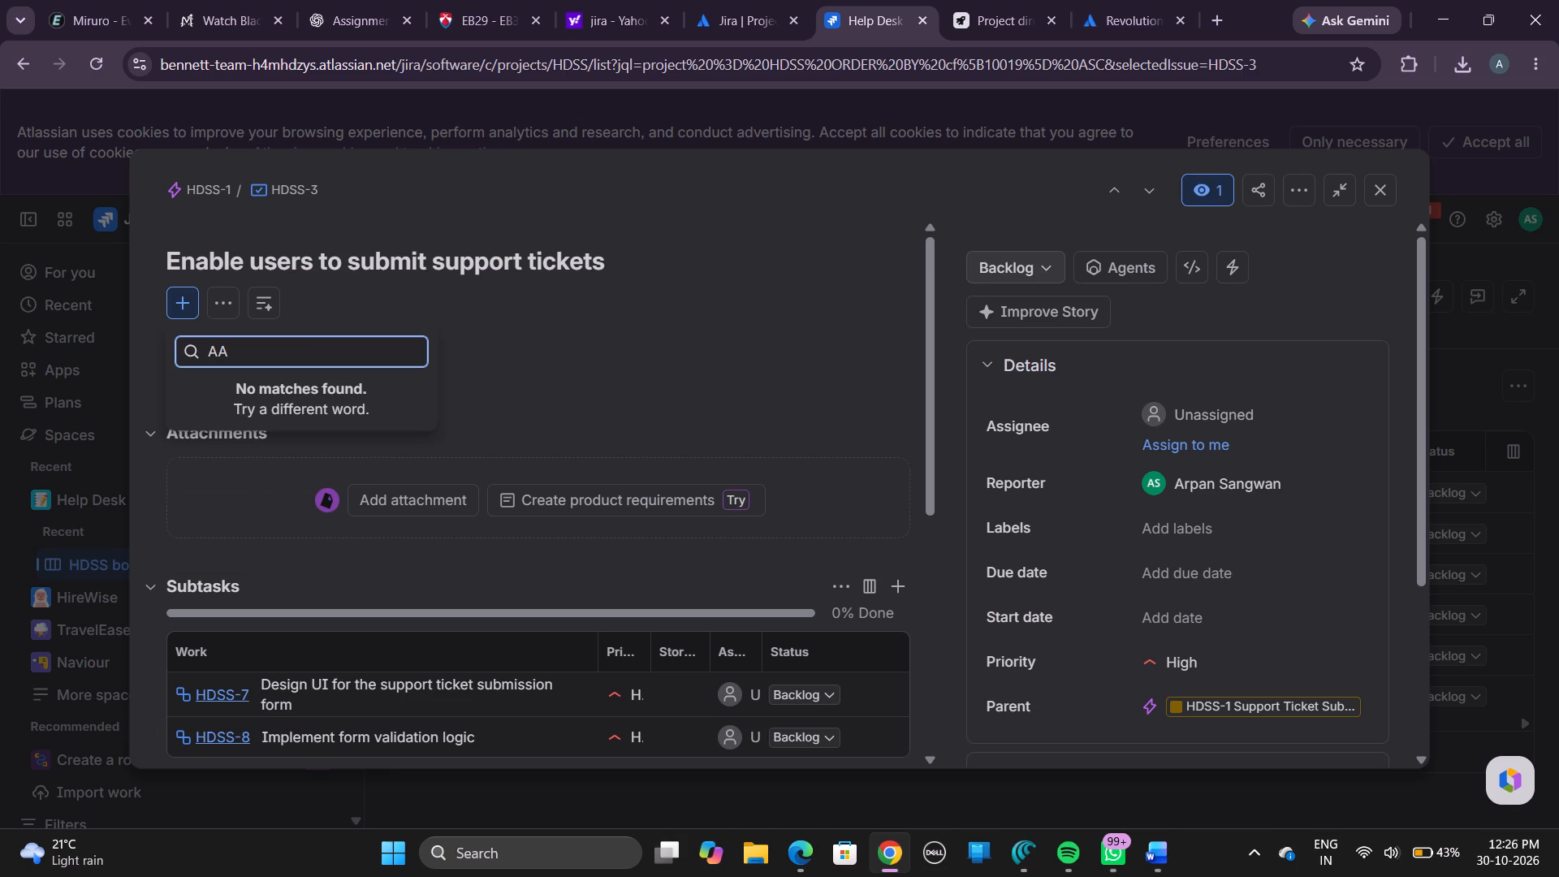
key(BackSpace)
key(BackSpace)
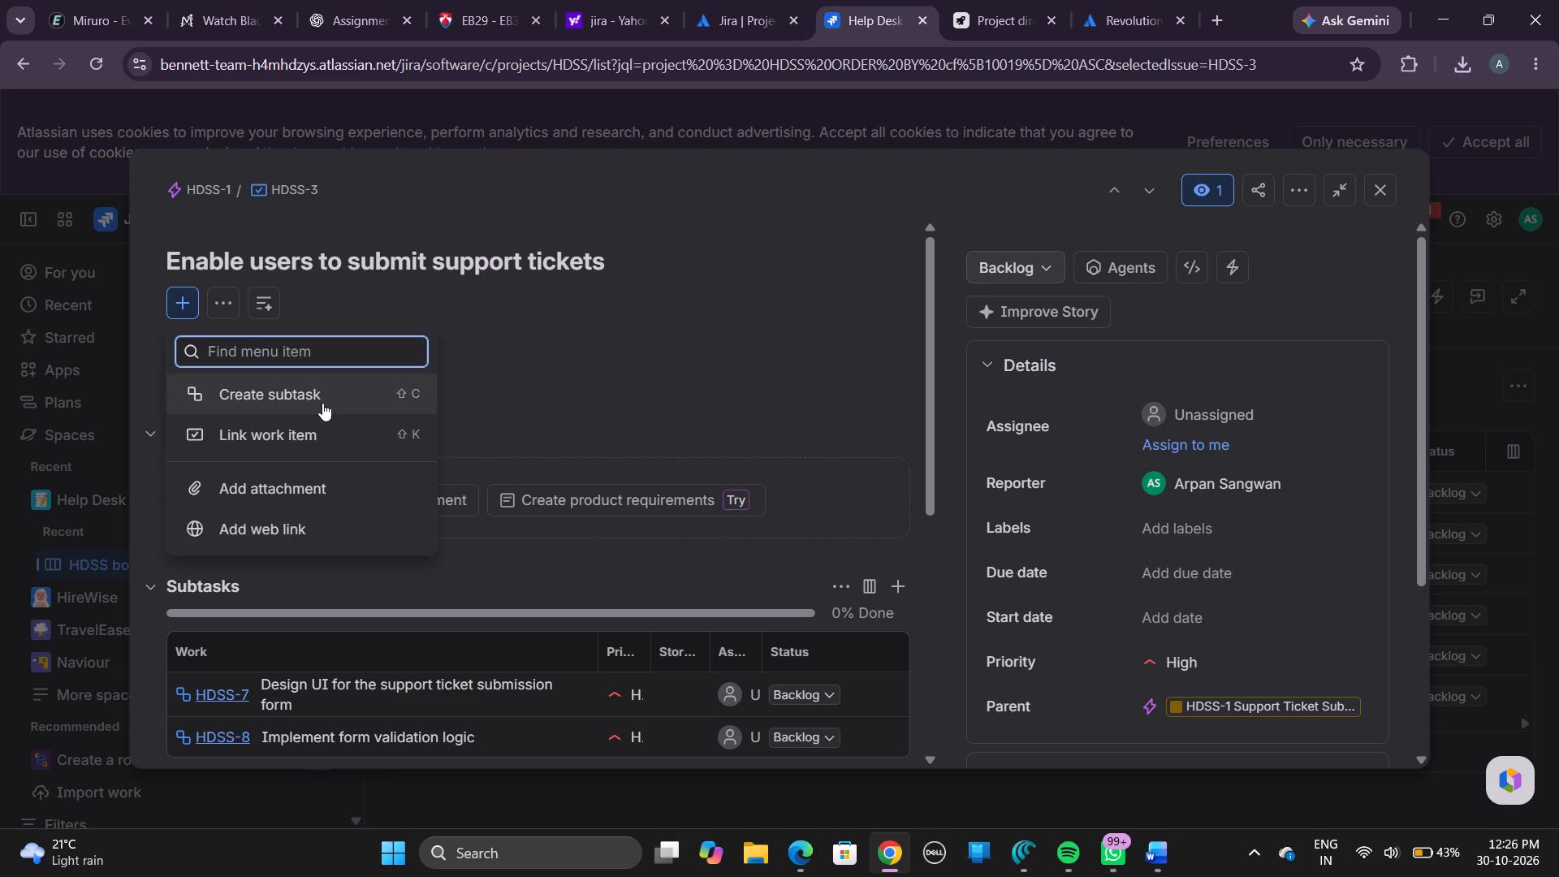
click(322, 403)
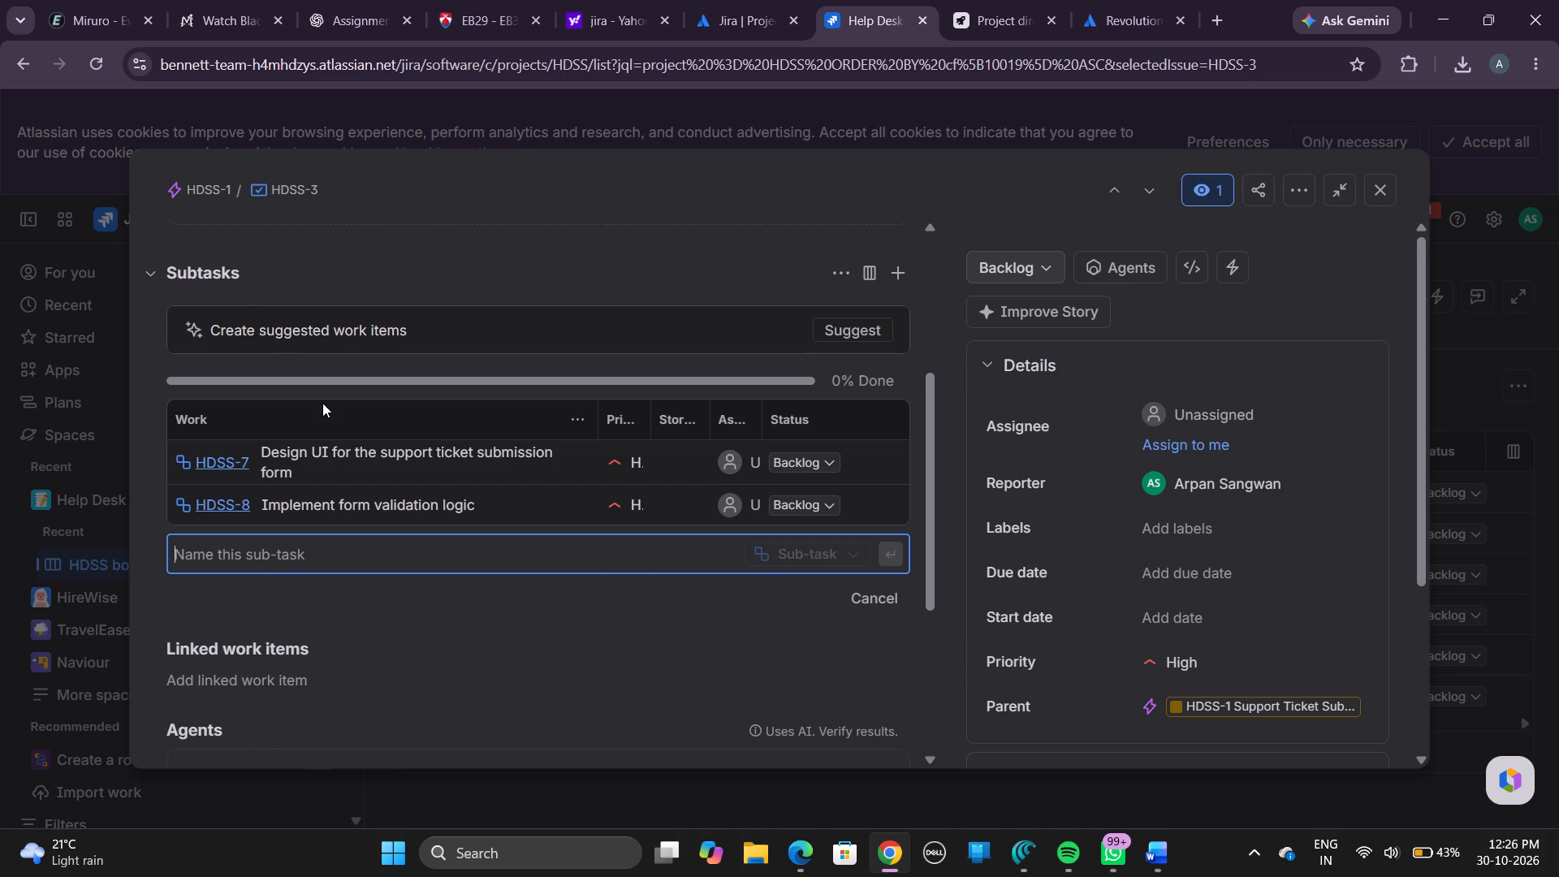
scroll(437, 264, up, 3)
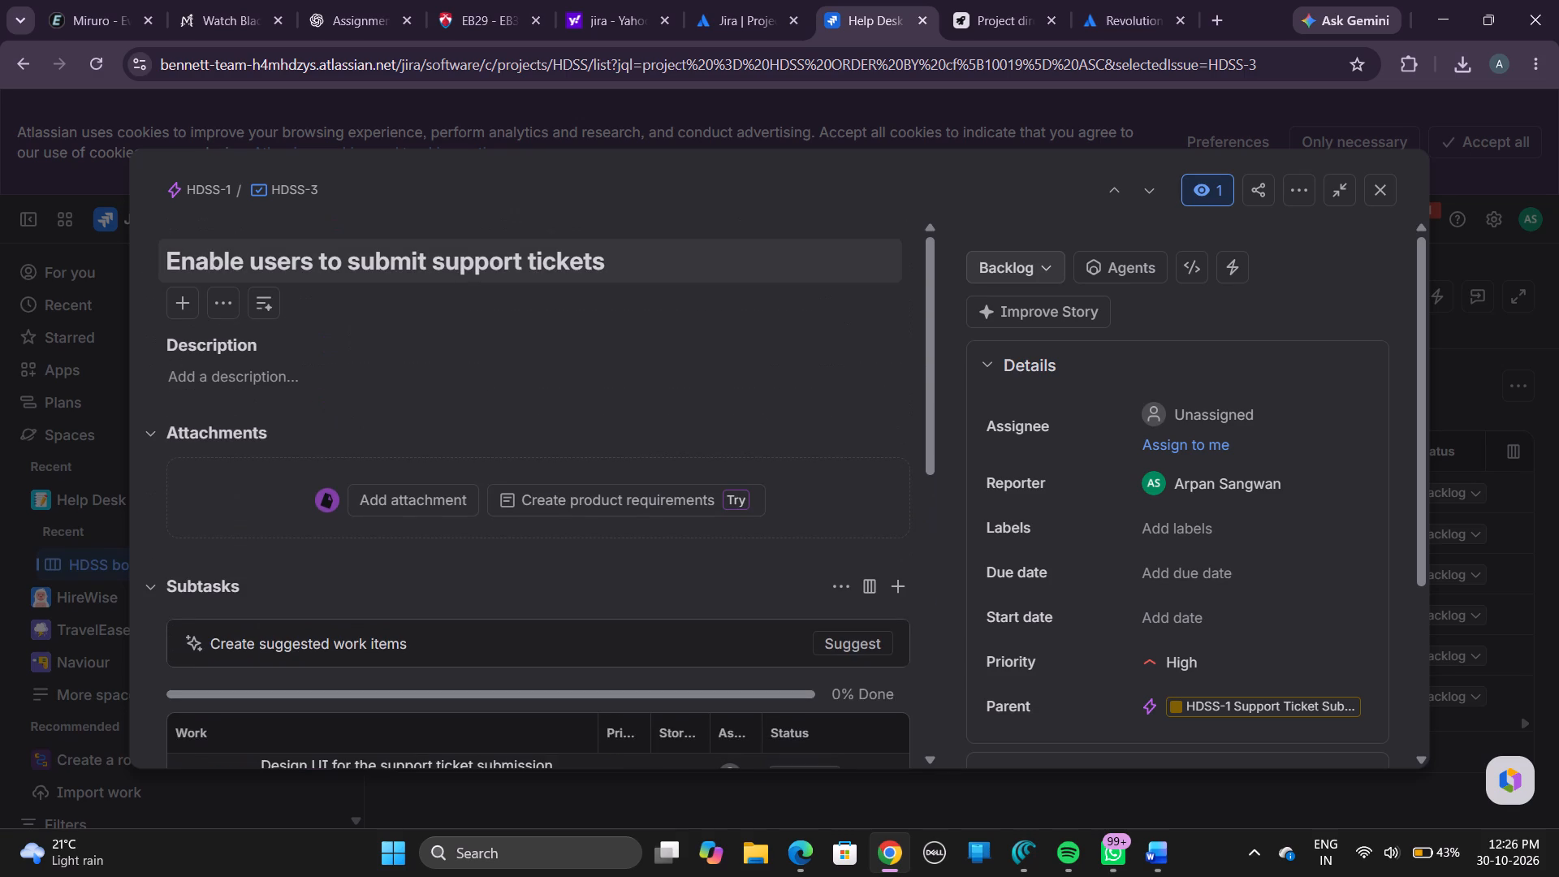
scroll(437, 264, down, 1)
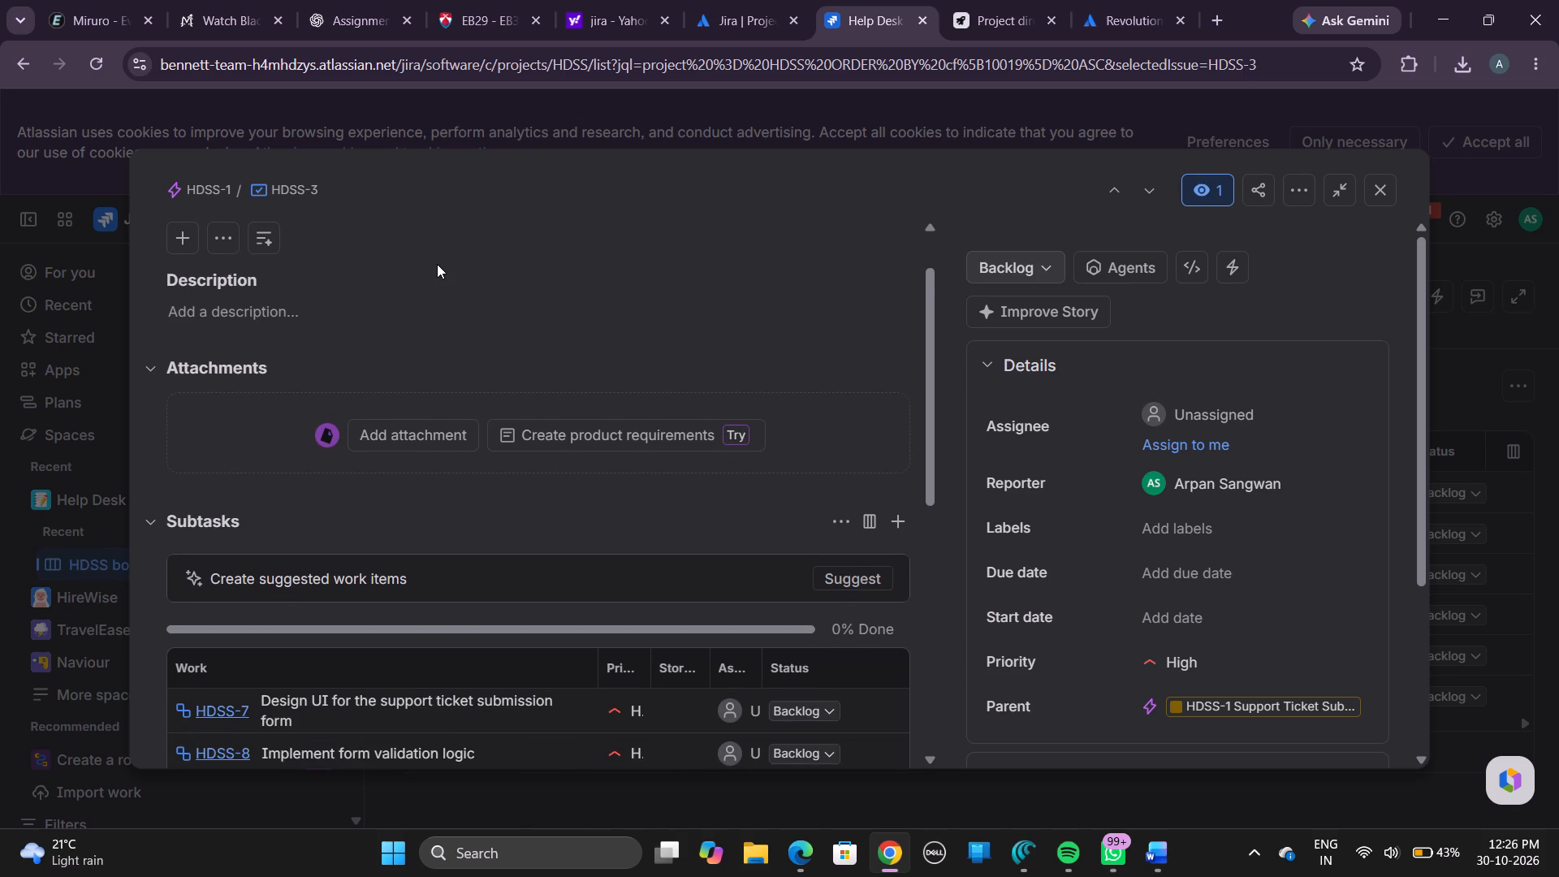
scroll(437, 264, down, 4)
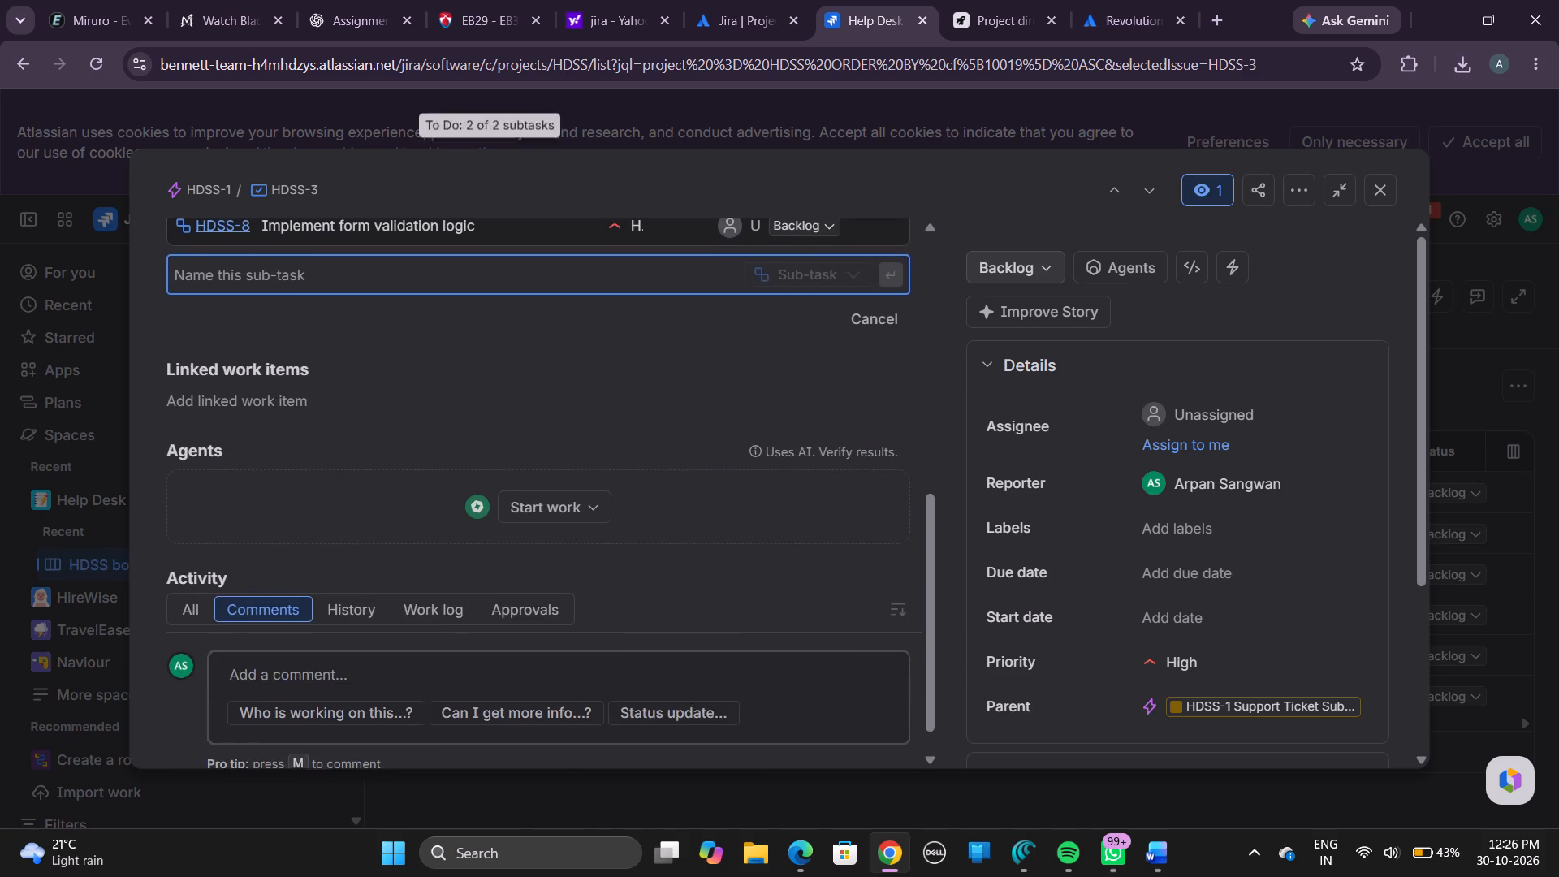
scroll(437, 264, down, 1)
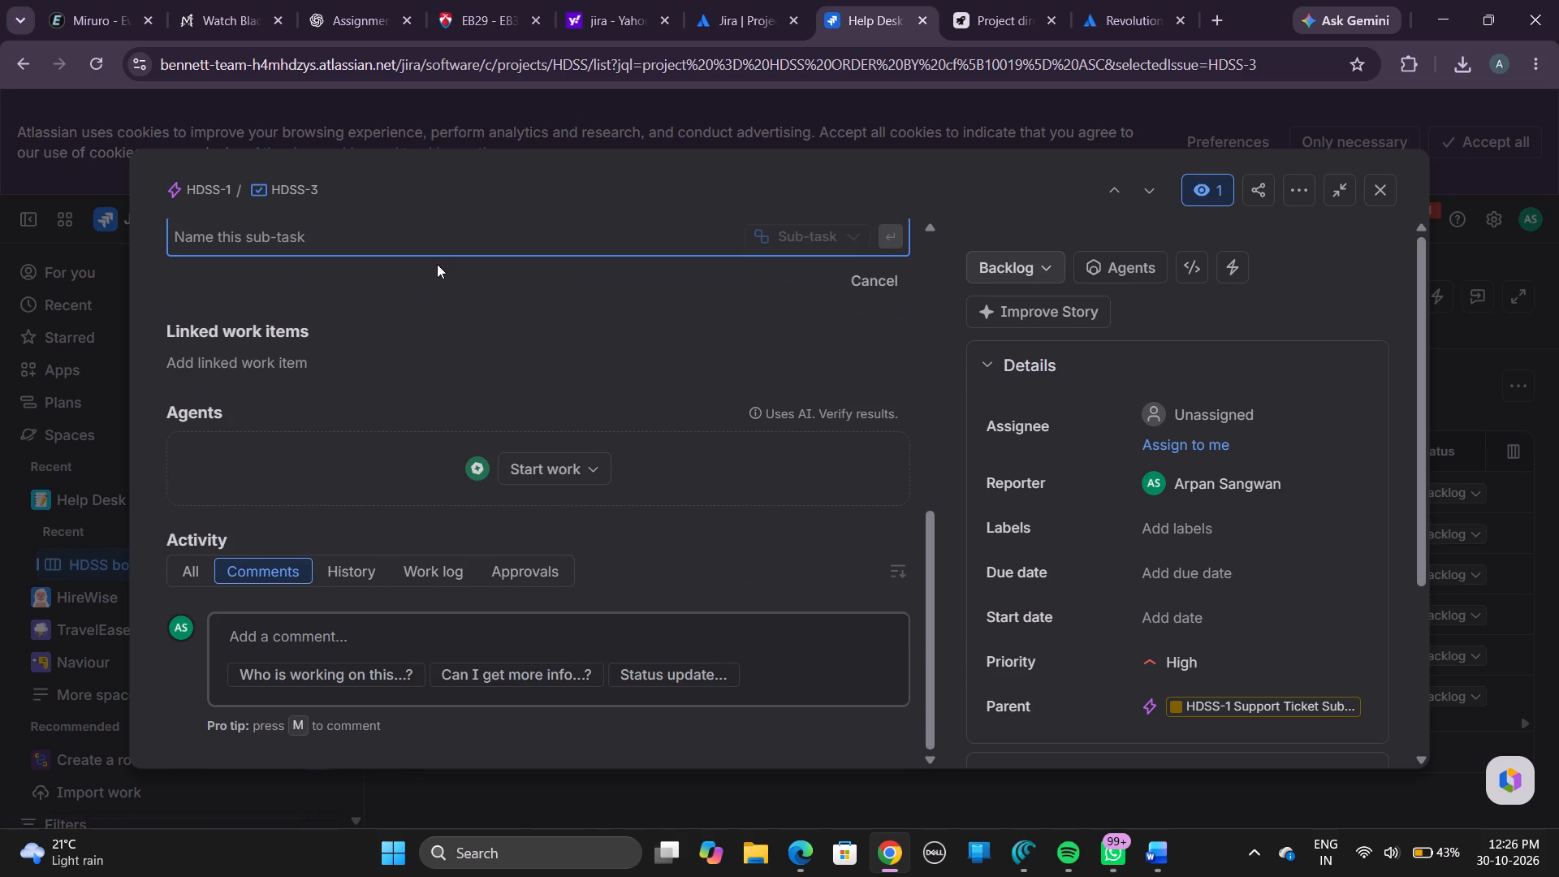
scroll(437, 264, down, 2)
scroll(437, 264, up, 5)
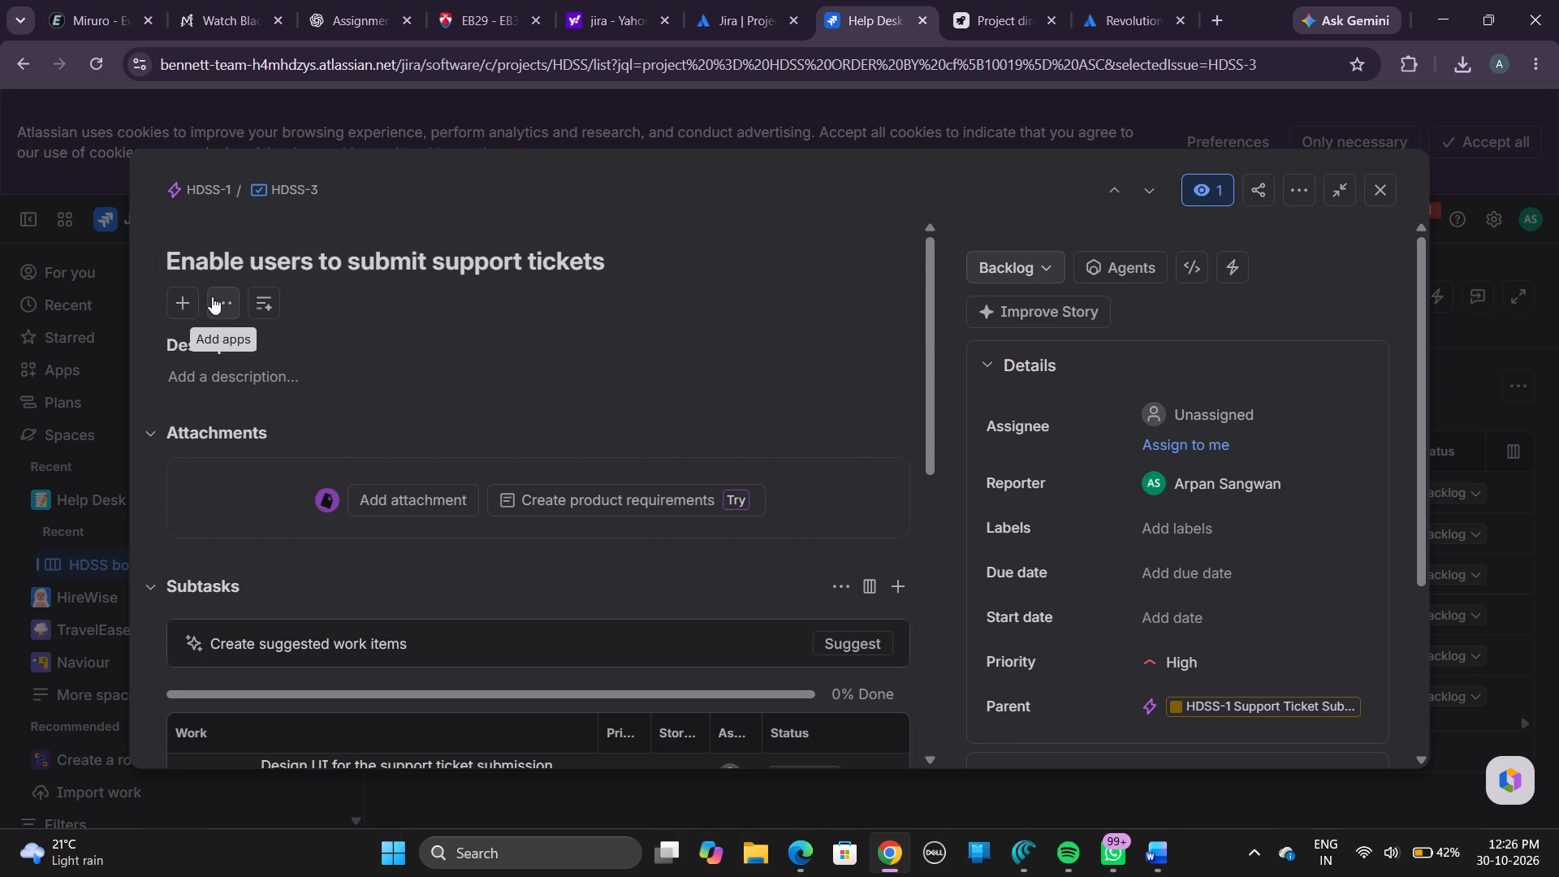
click(1304, 197)
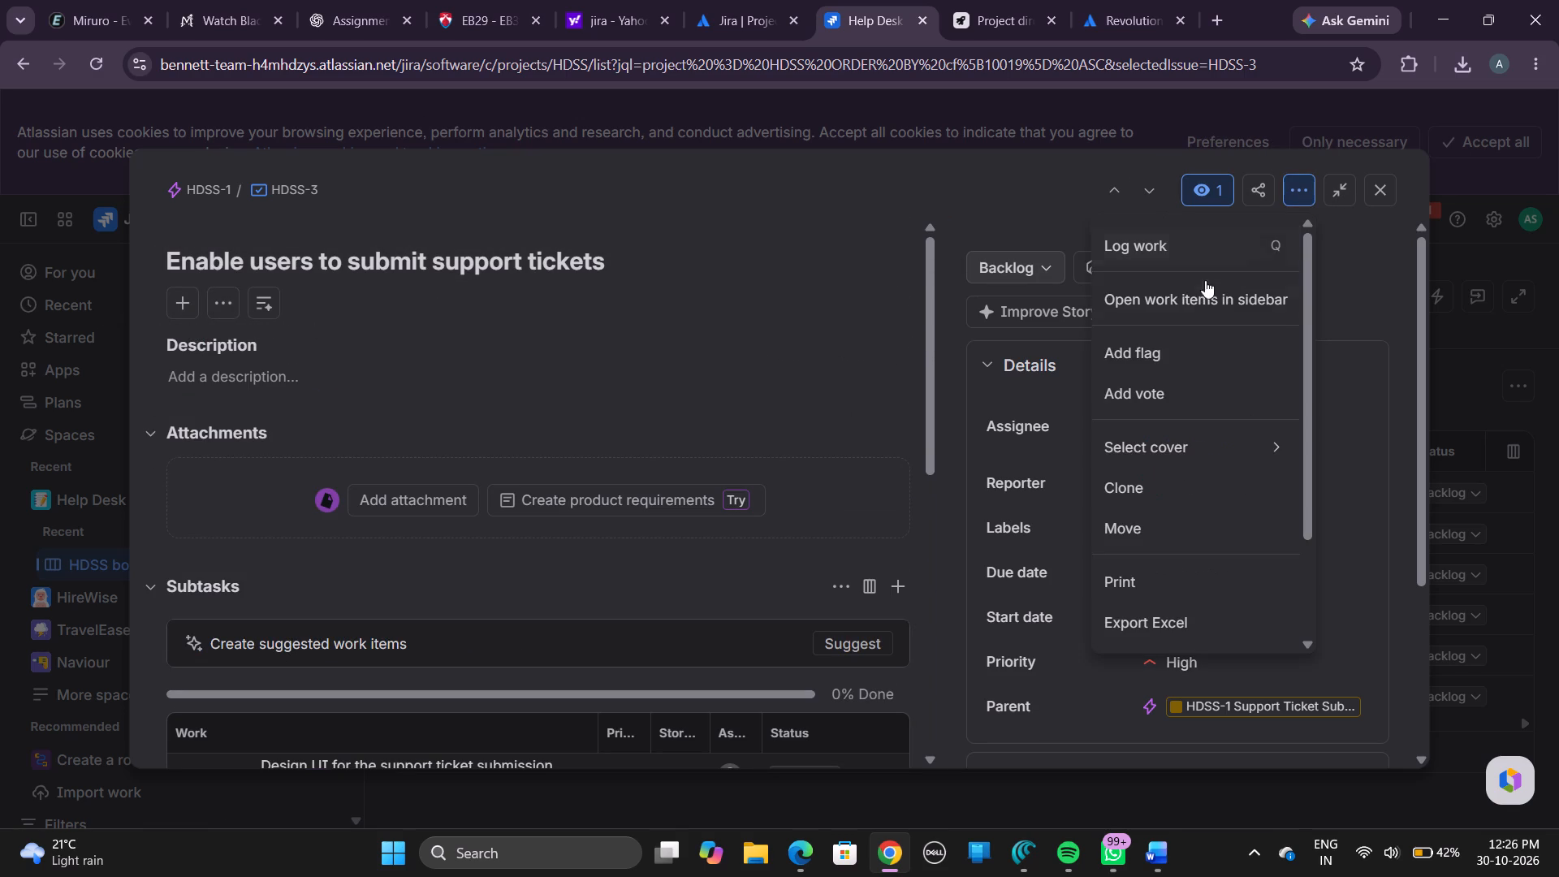
scroll(1188, 483, down, 3)
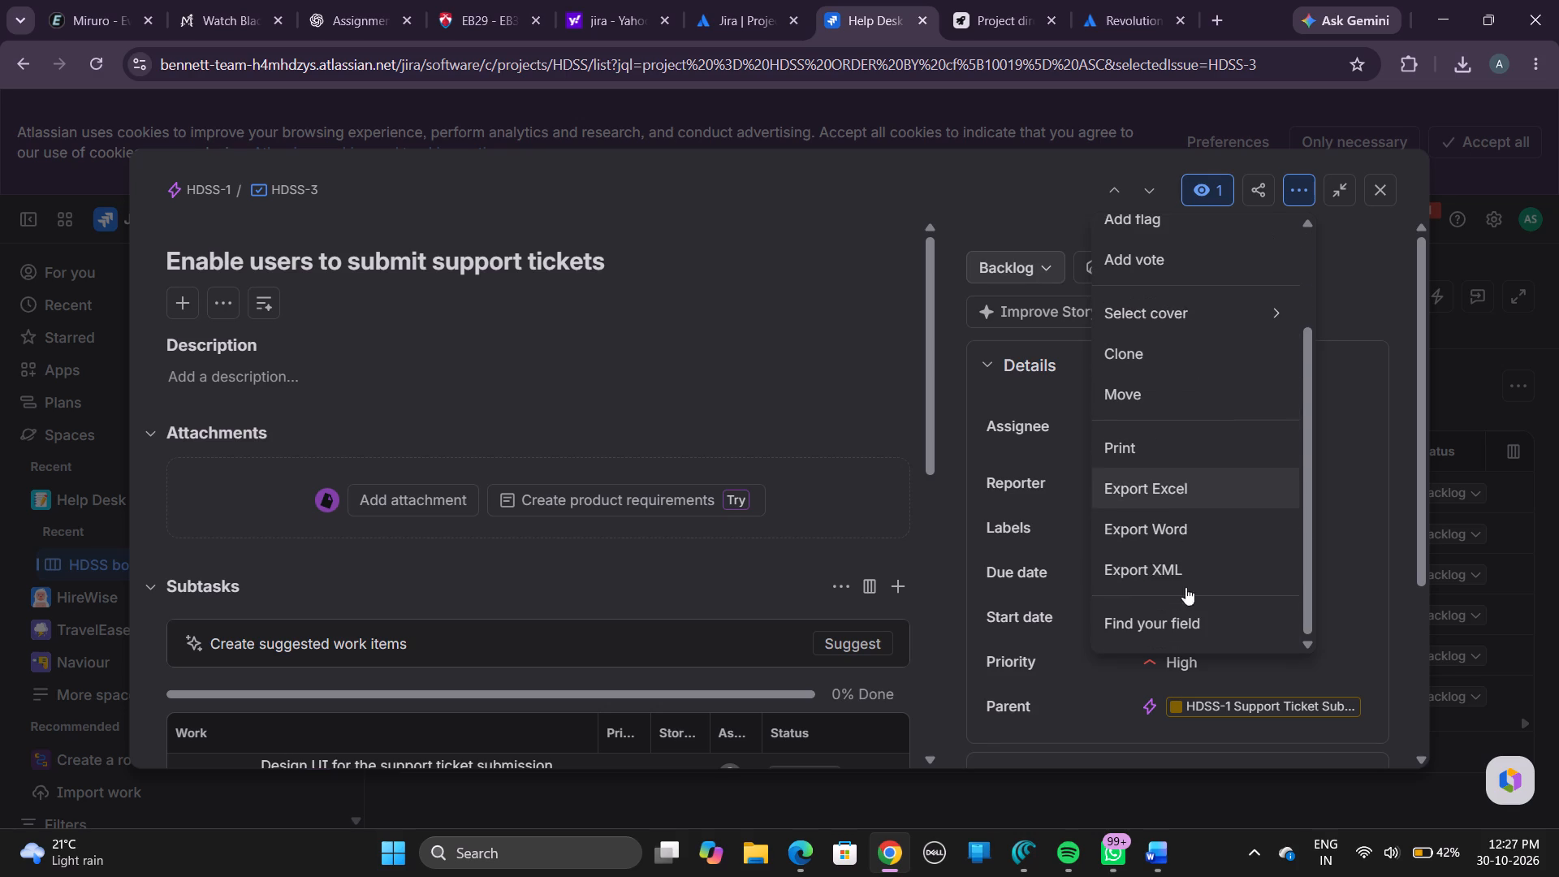
click(767, 237)
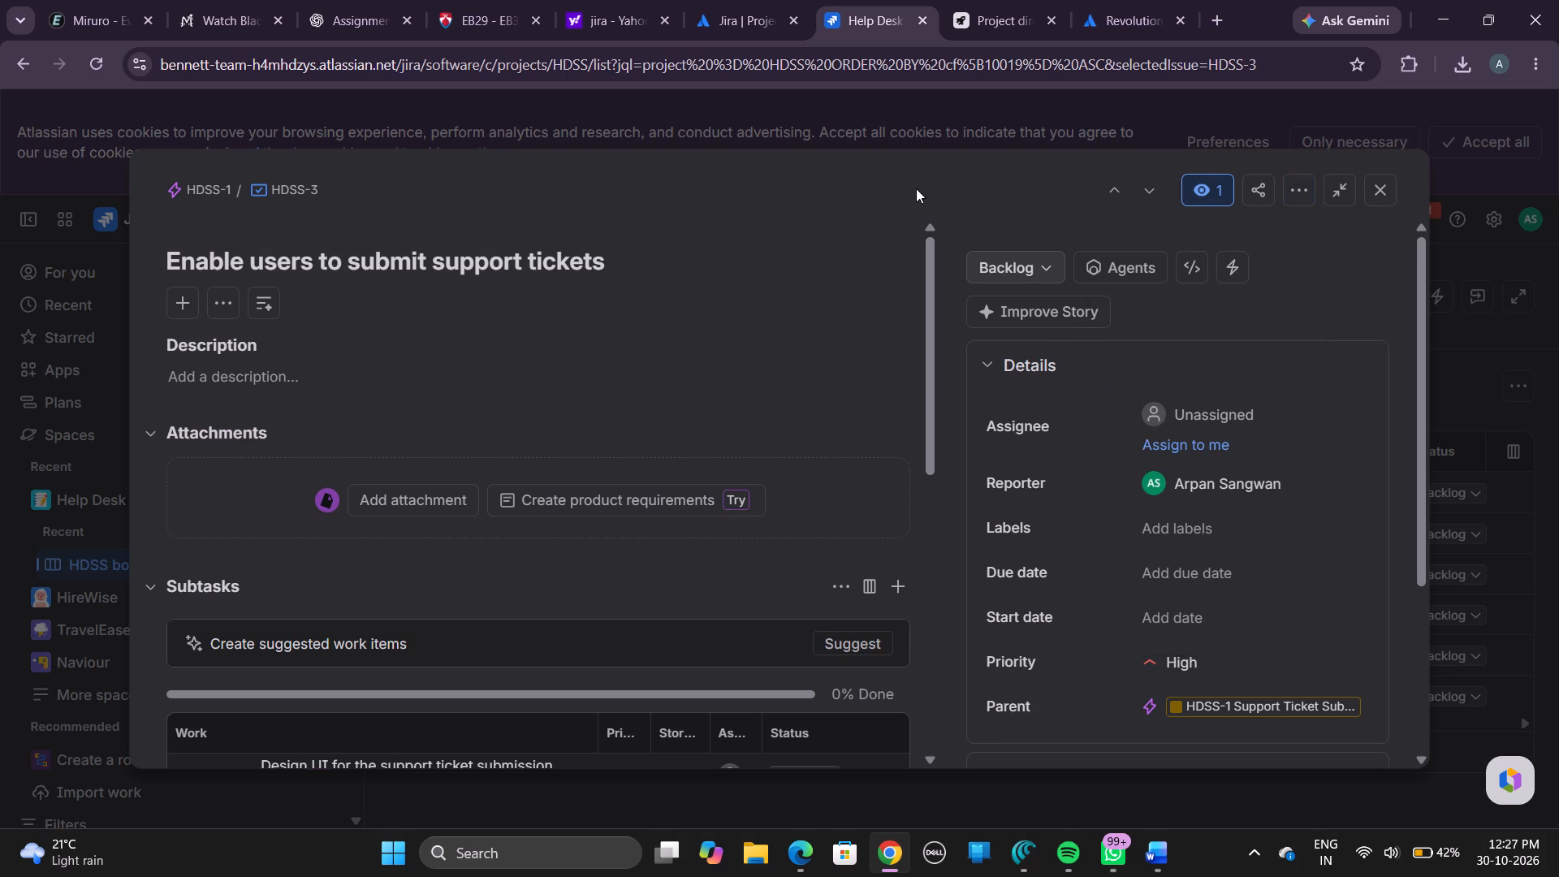
Capture a screenshot of the open HDSS-3 story window, covering its header, Subtasks section and Details.
key(Print)
drag(128, 159, 583, 535)
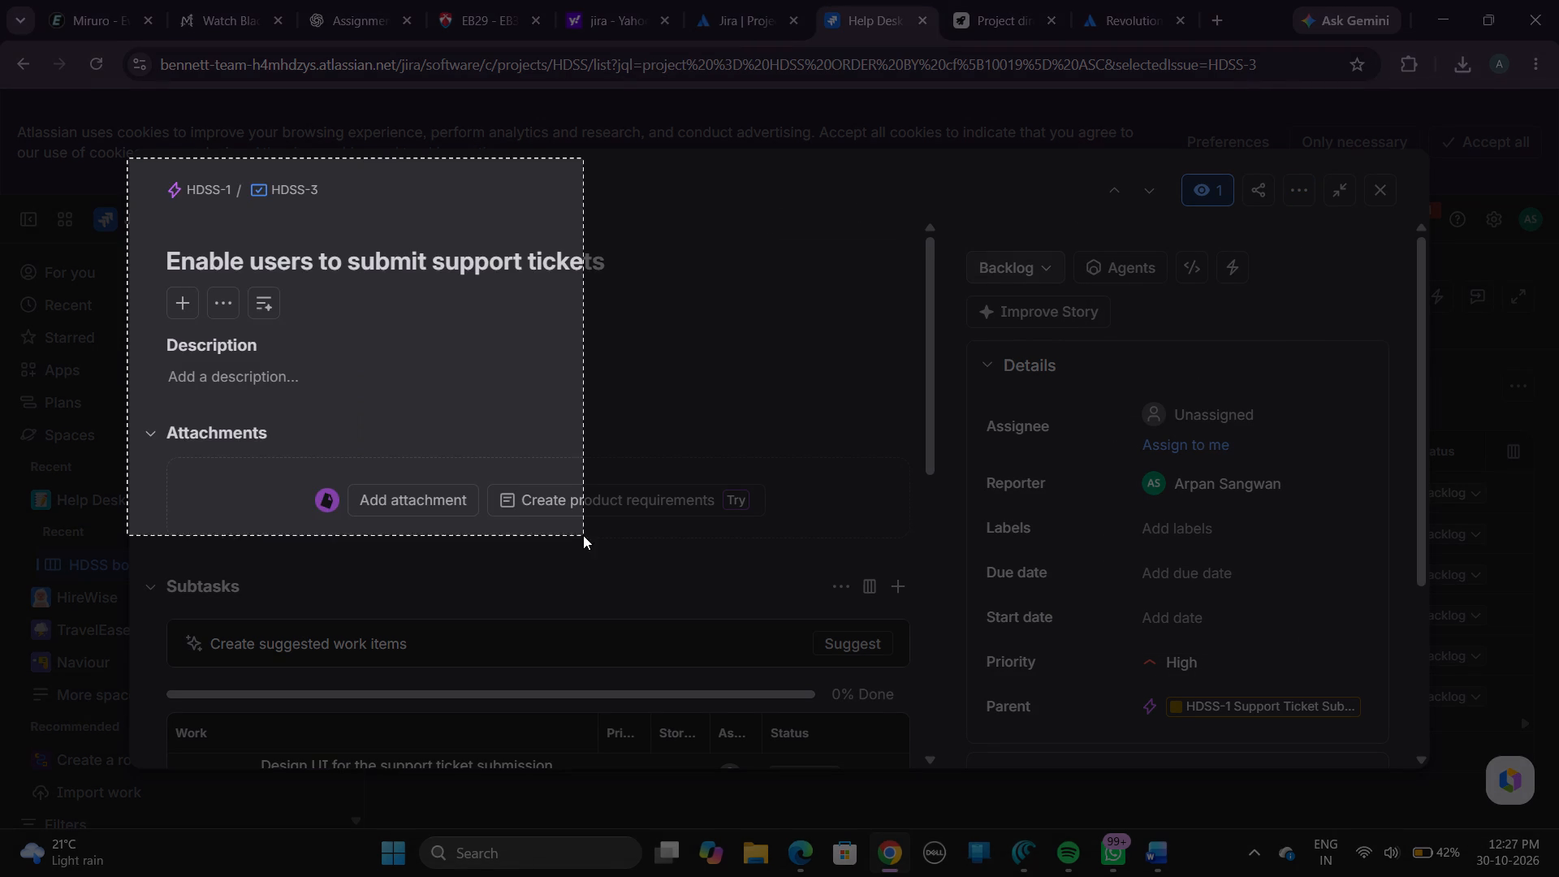
drag(583, 535, 1430, 775)
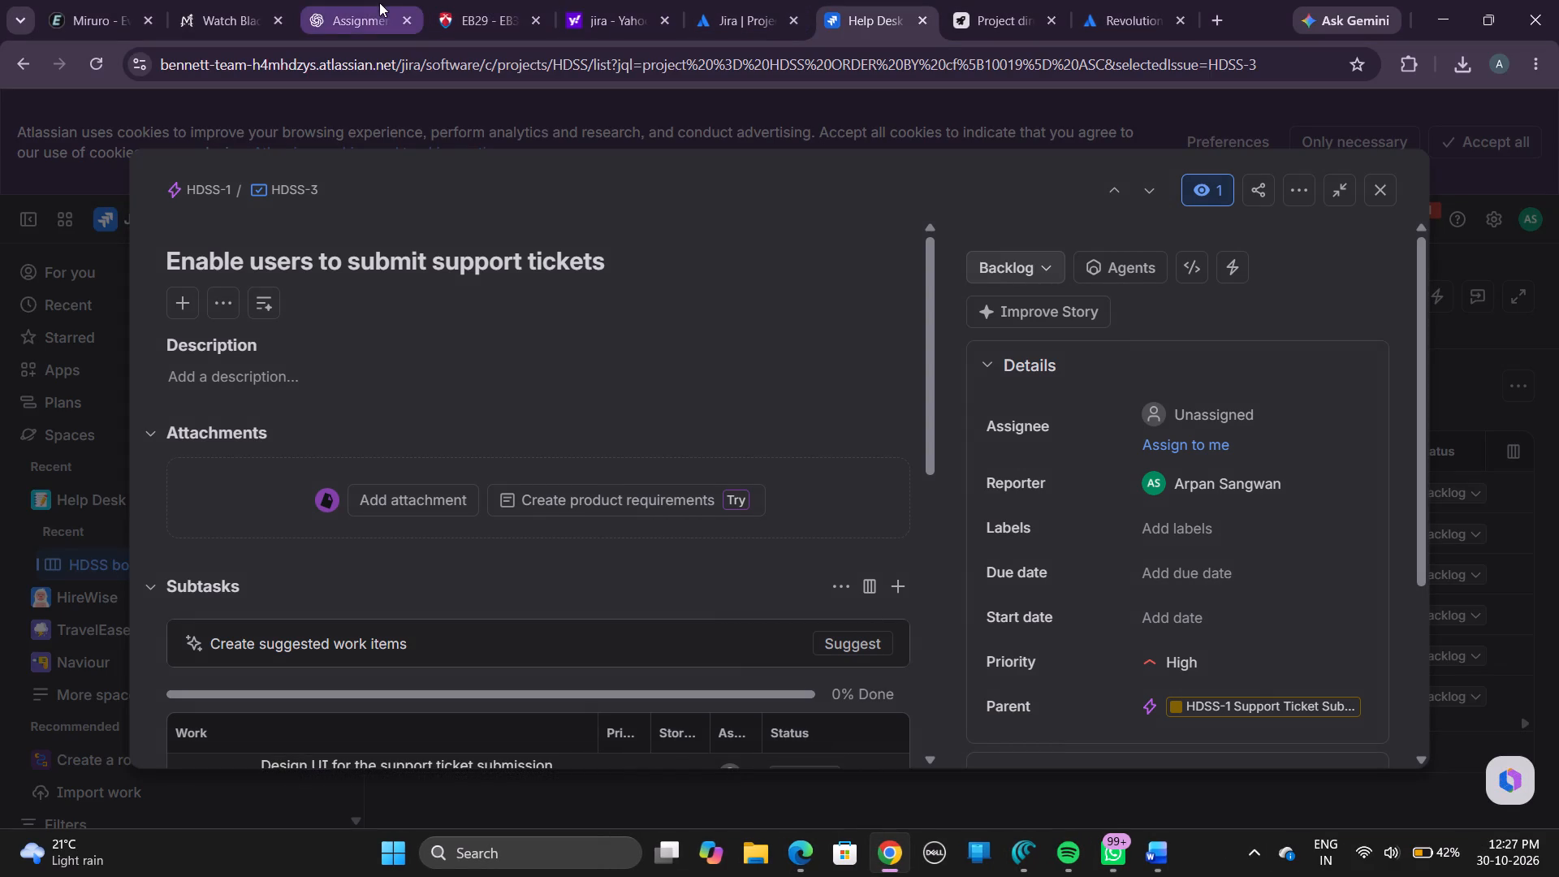
click(357, 20)
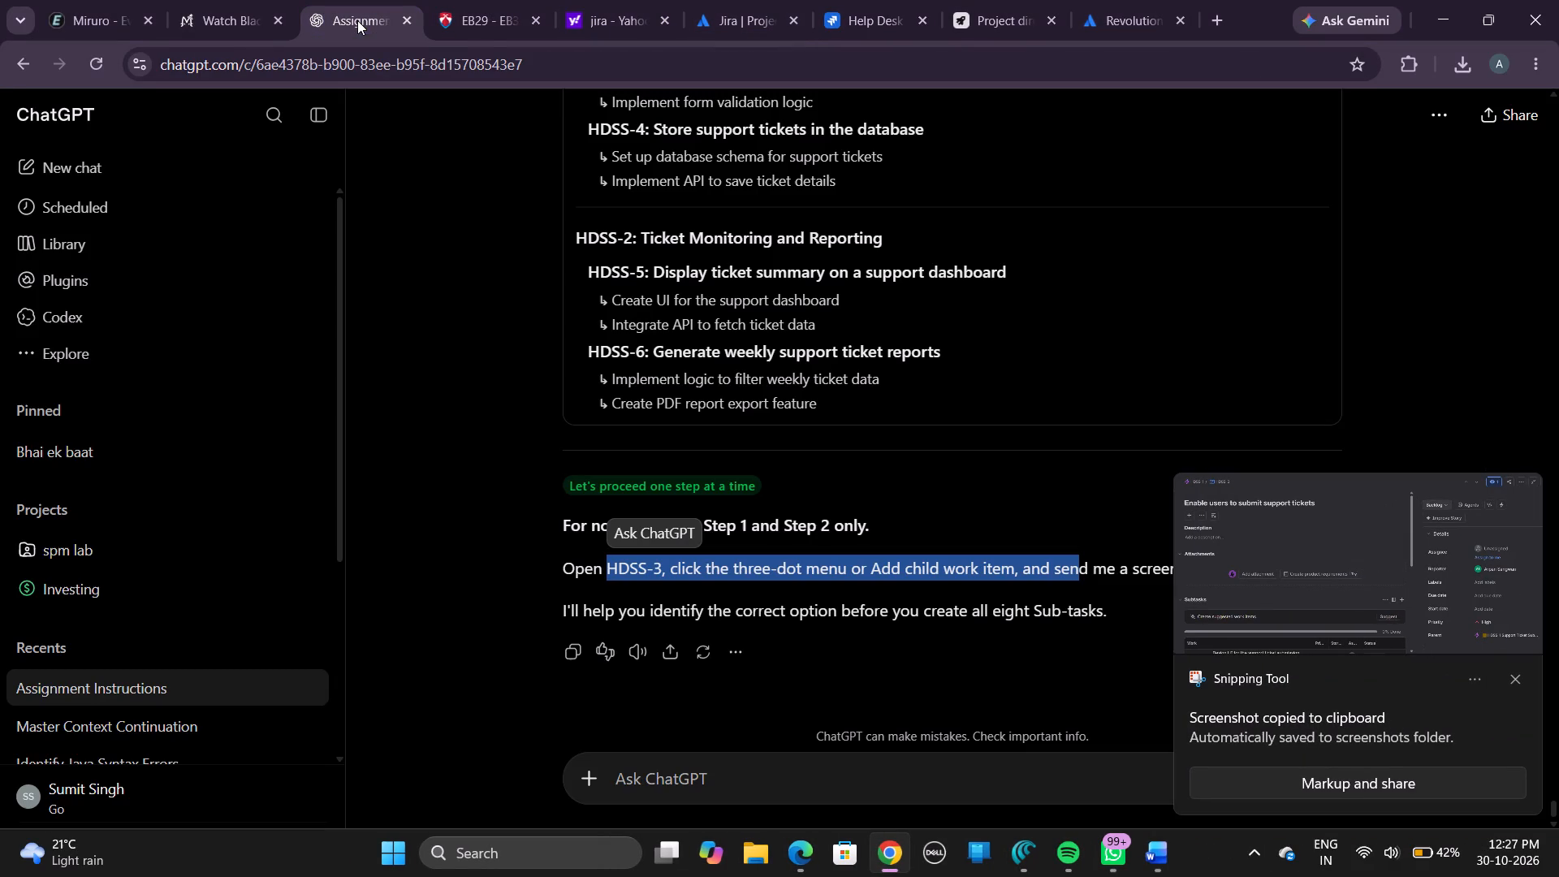
click(685, 763)
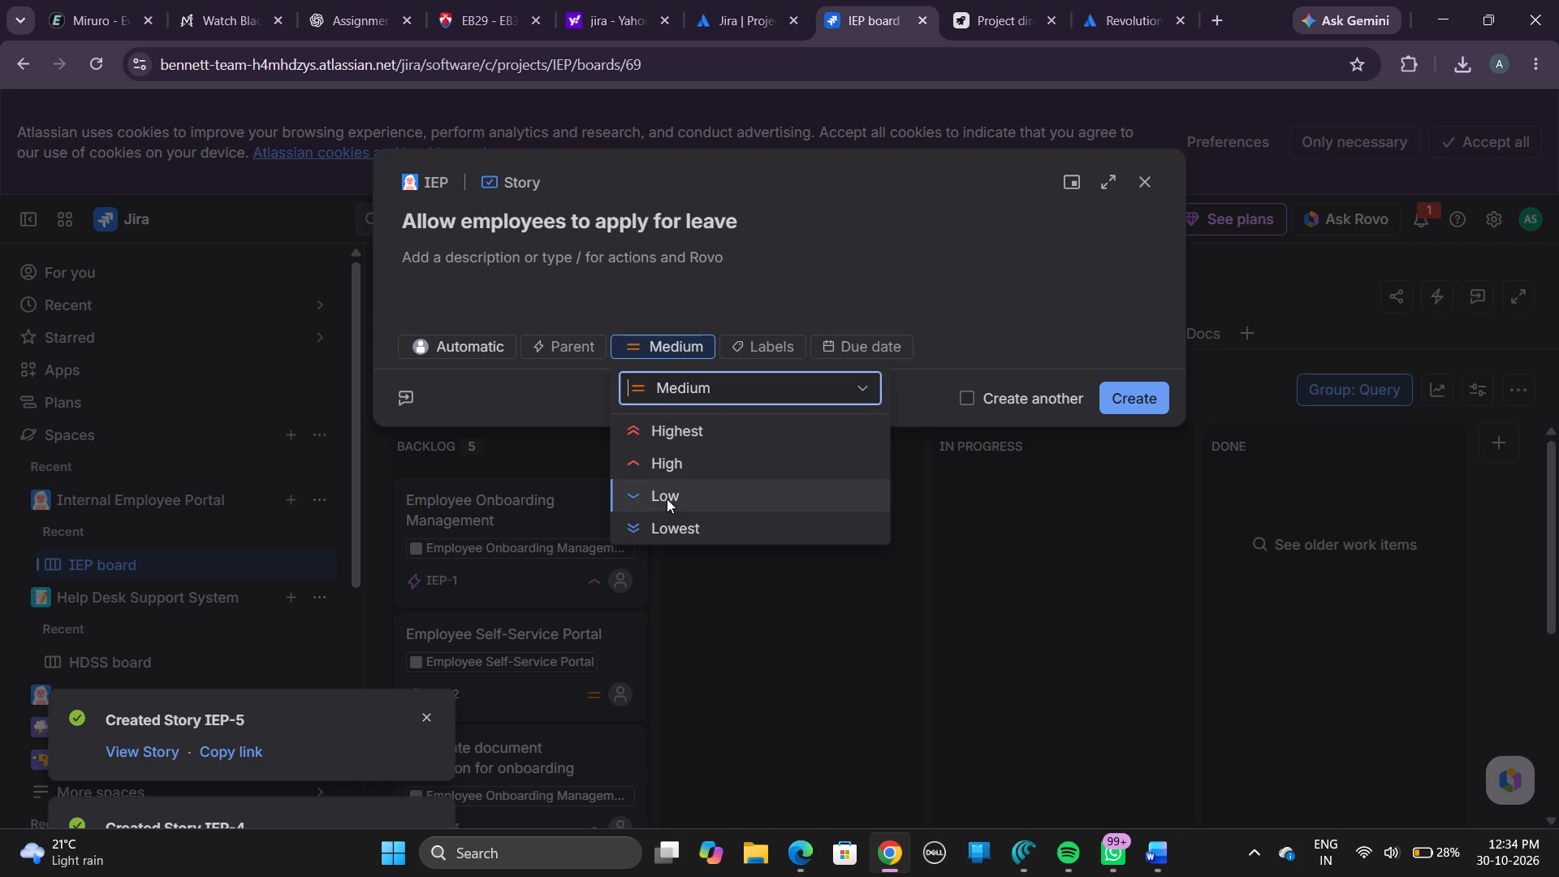
click(667, 499)
click(1123, 412)
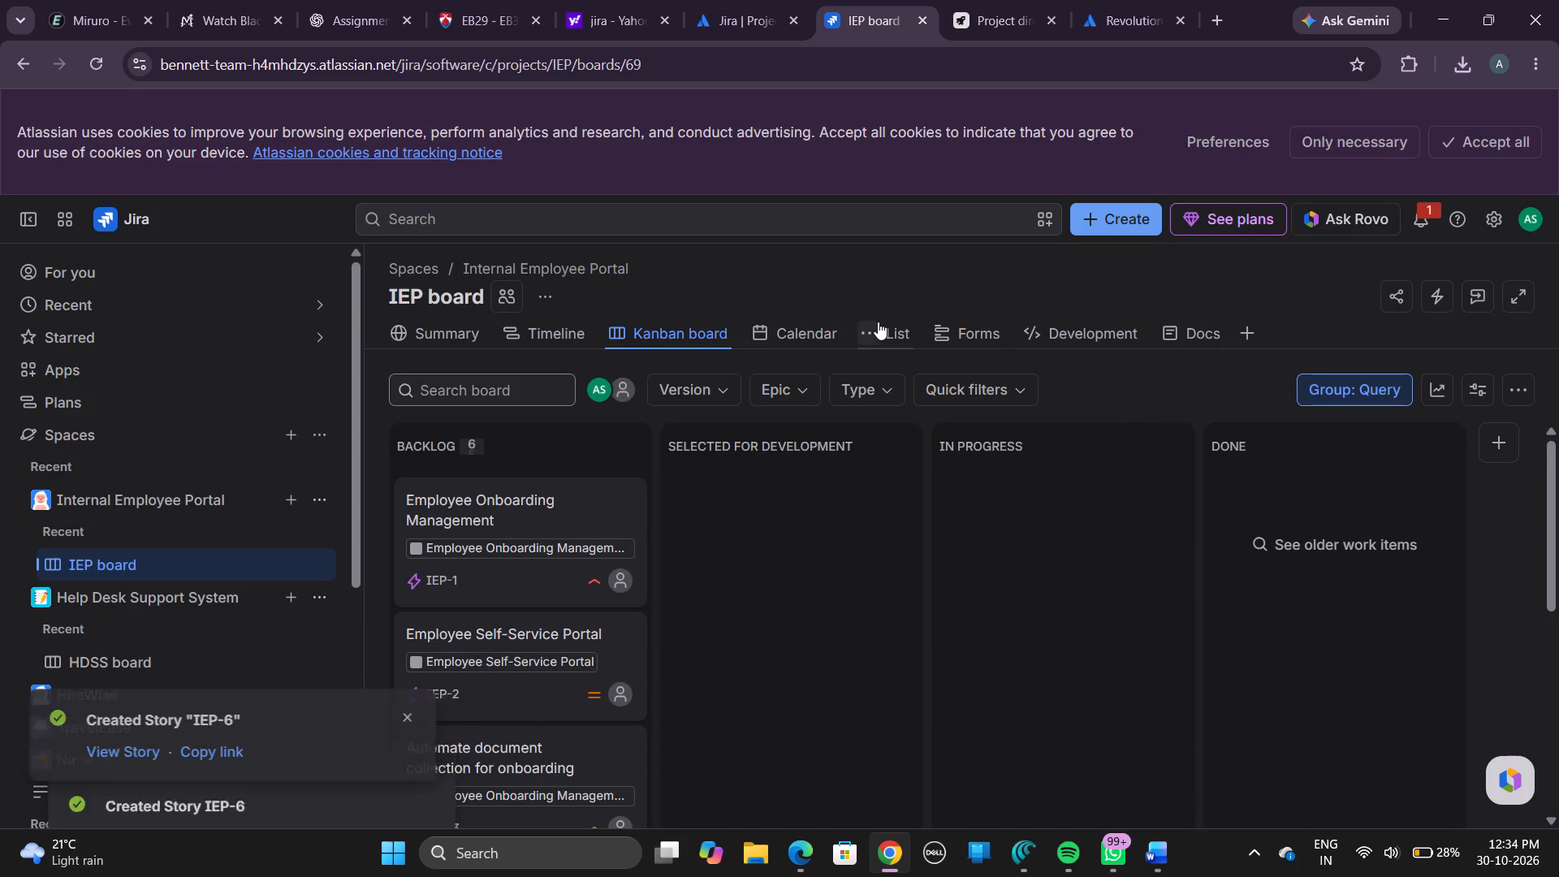
In the project's List view, expand both Epics to check their child Stories and dismiss the creation notifications.
click(878, 322)
click(896, 335)
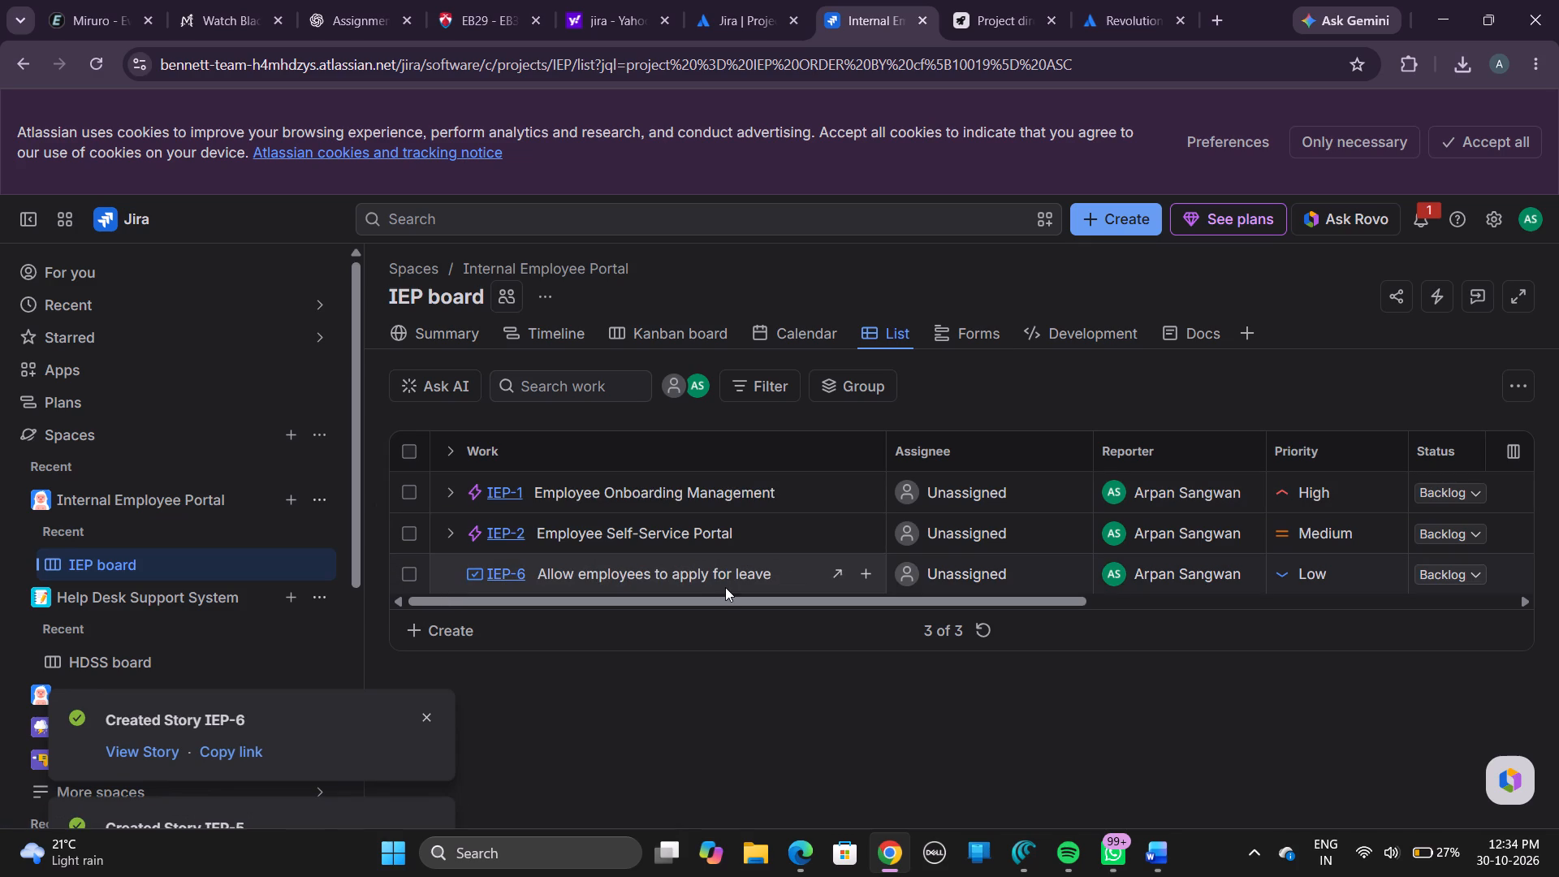
click(441, 495)
click(453, 614)
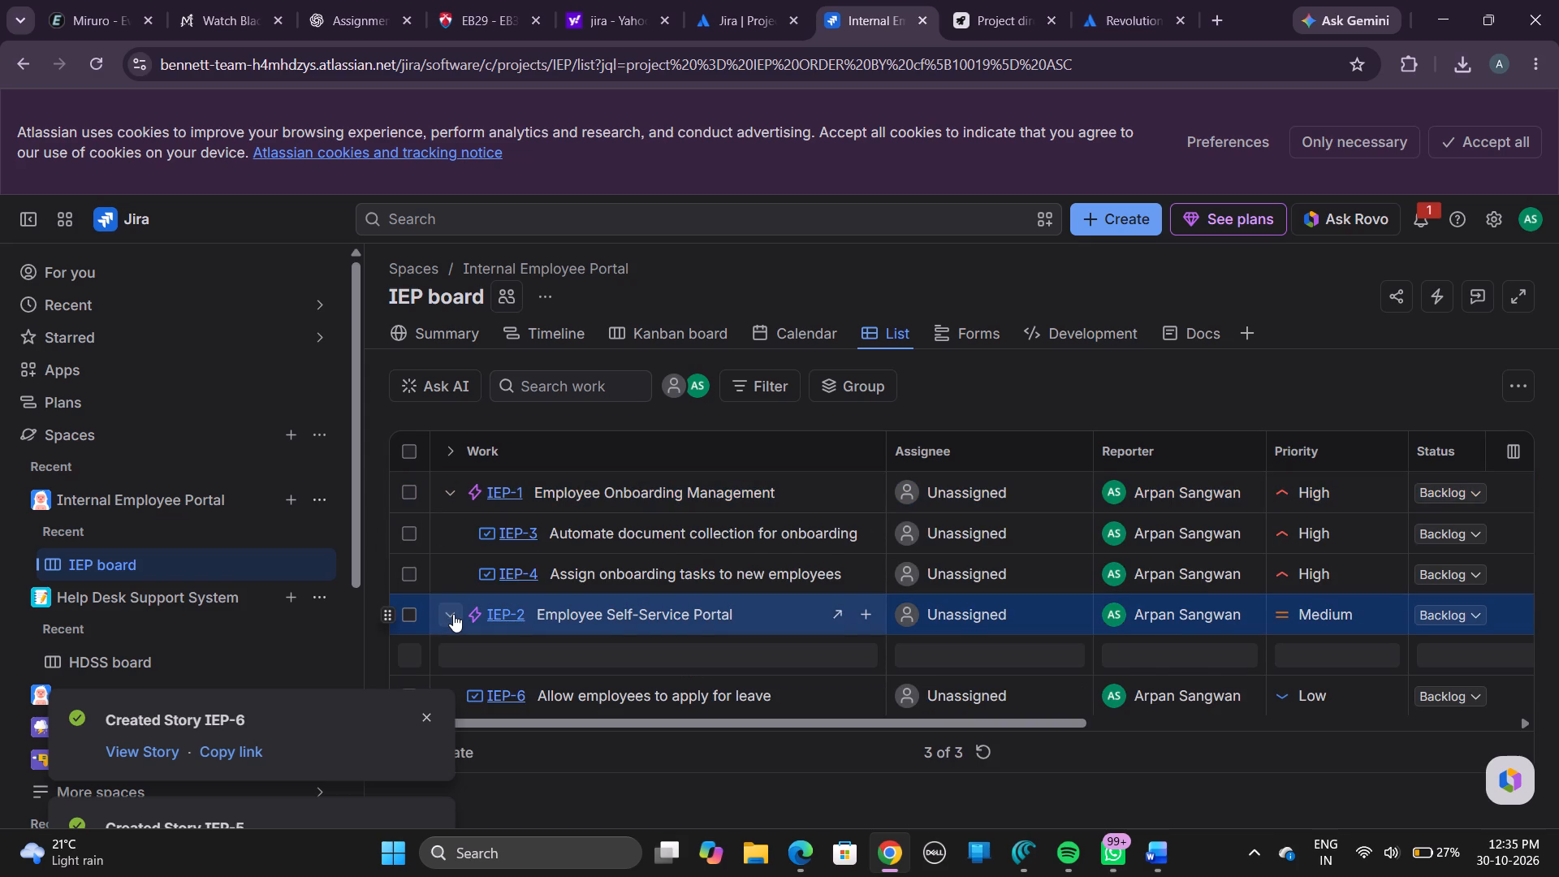
click(428, 722)
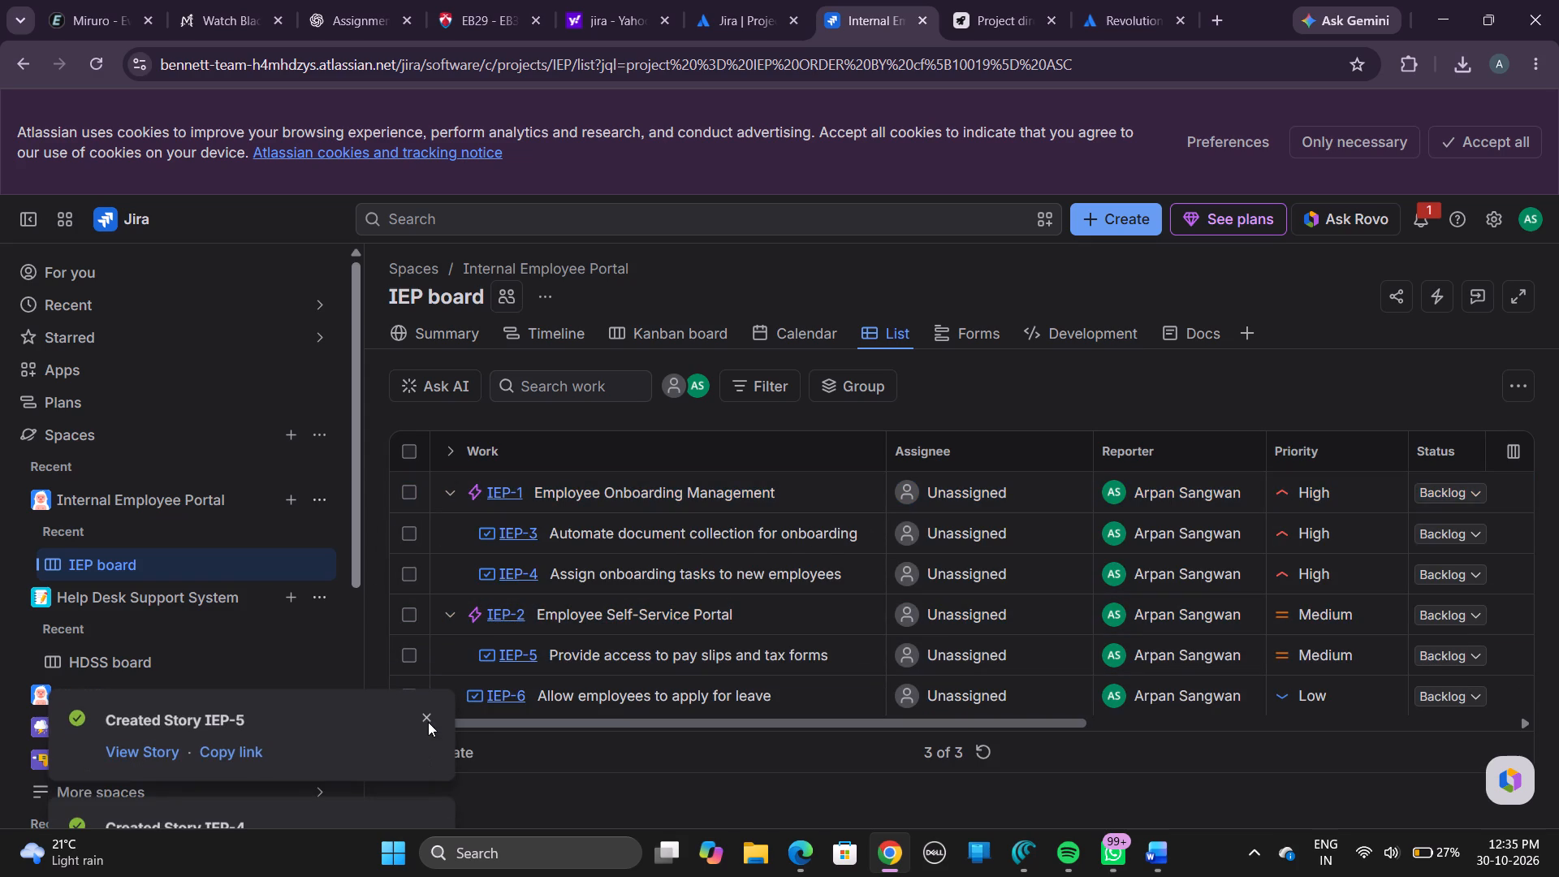
click(428, 722)
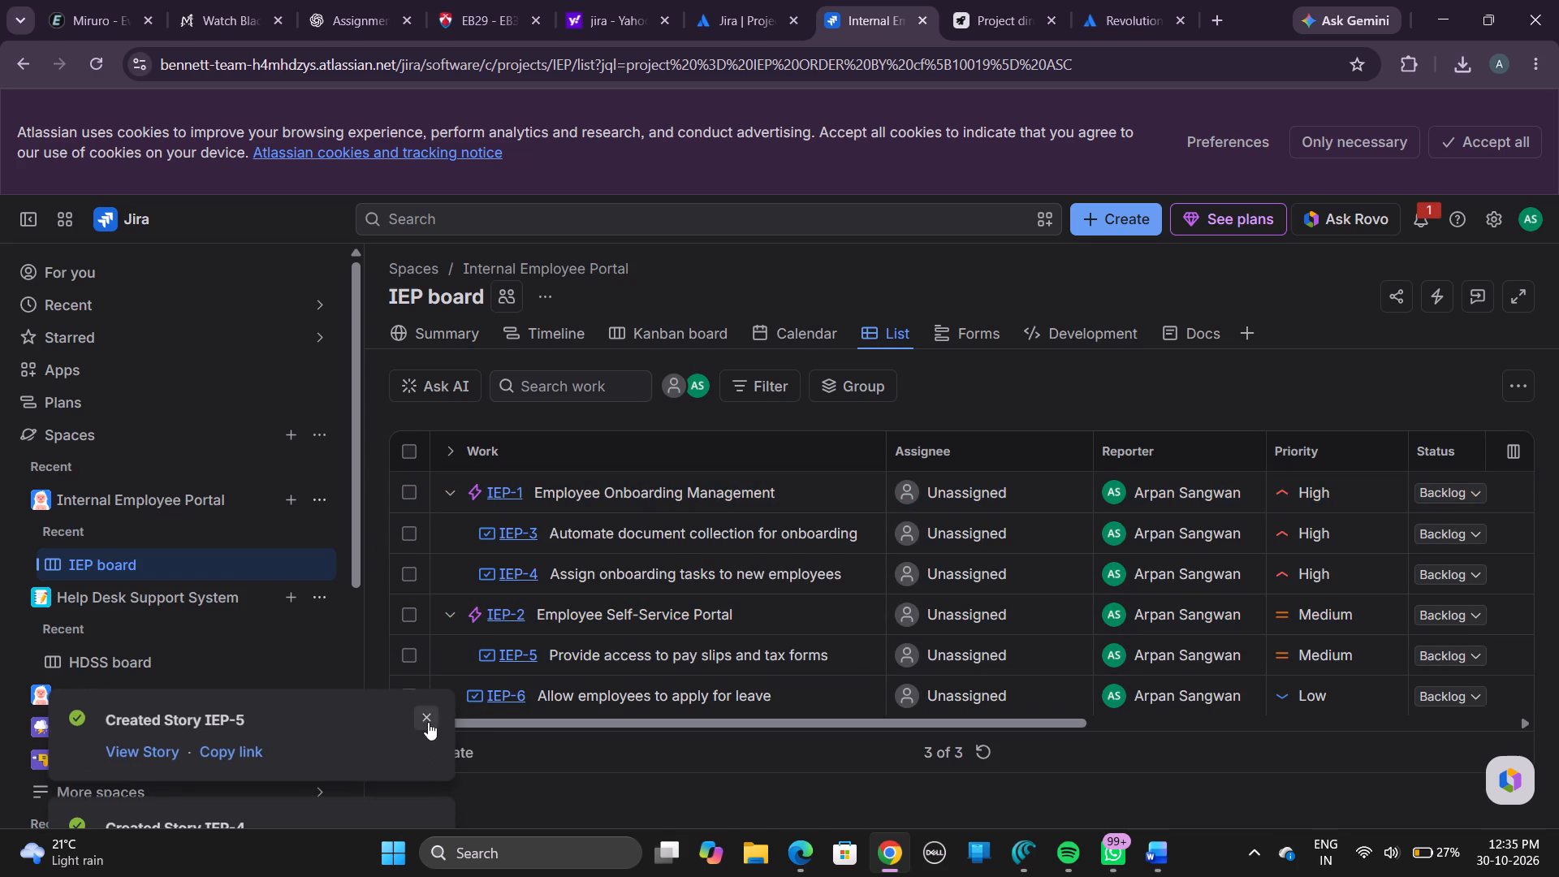
Open the Story Allow employees to apply for leave, review its fields and linked work items, and close it.
click(447, 603)
click(447, 603)
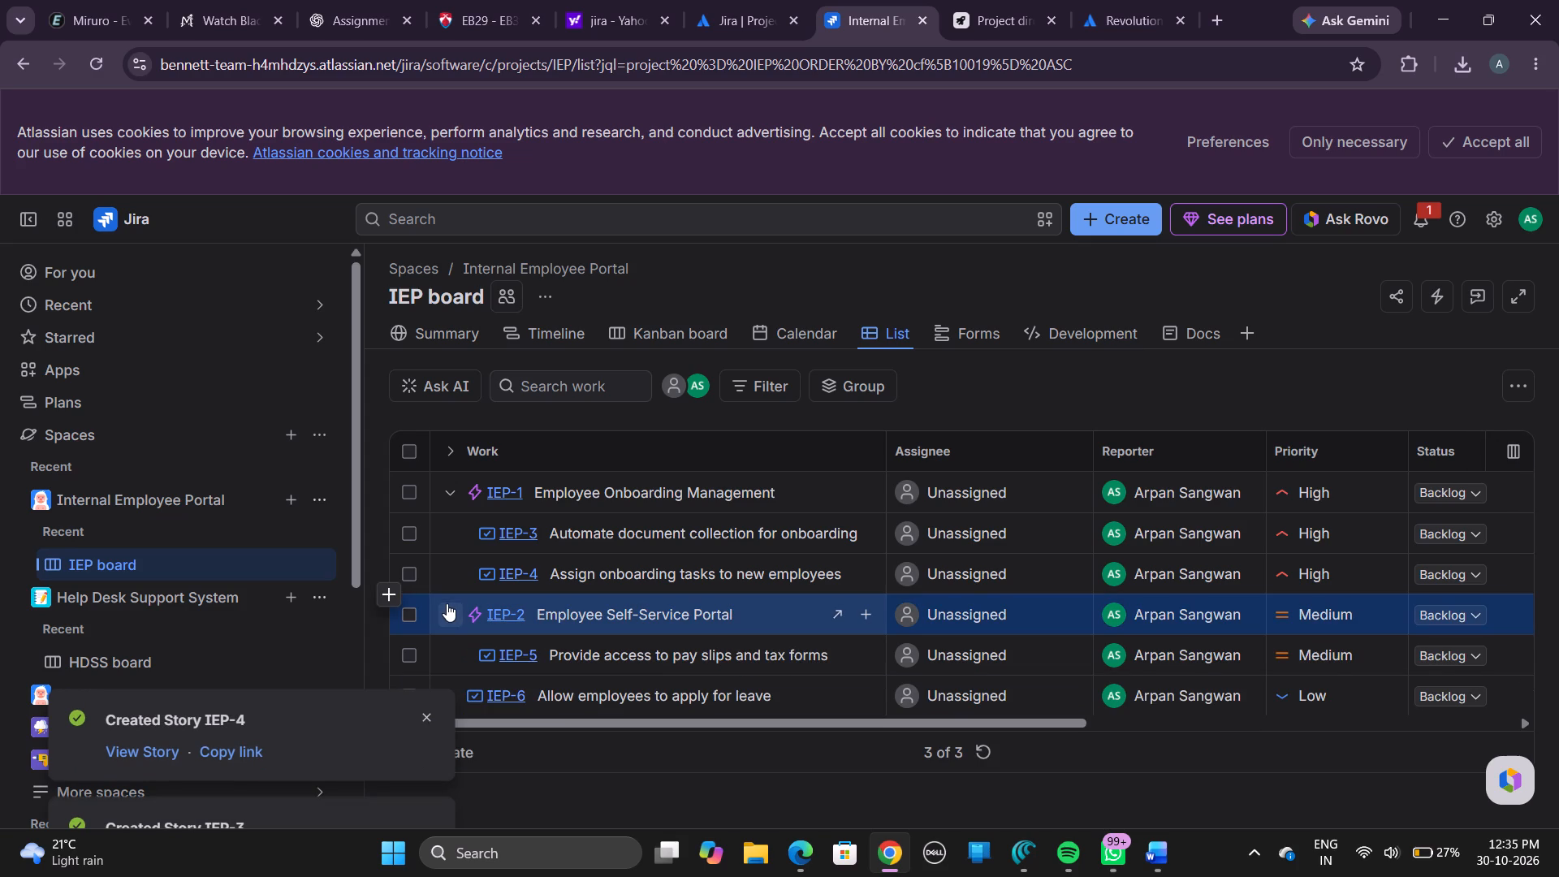
click(512, 692)
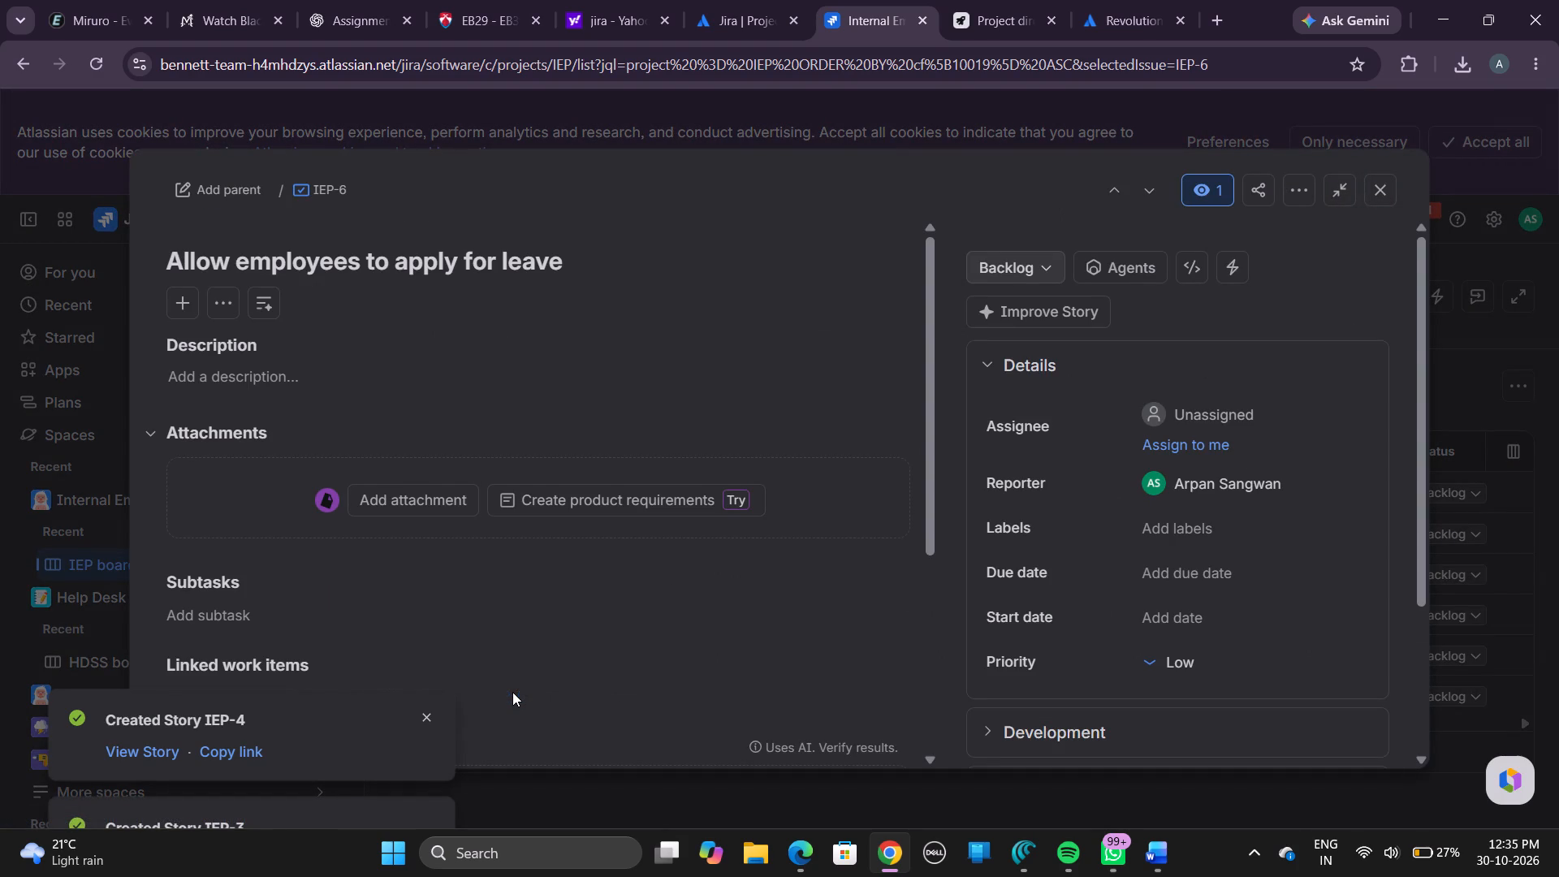
scroll(1272, 447, down, 2)
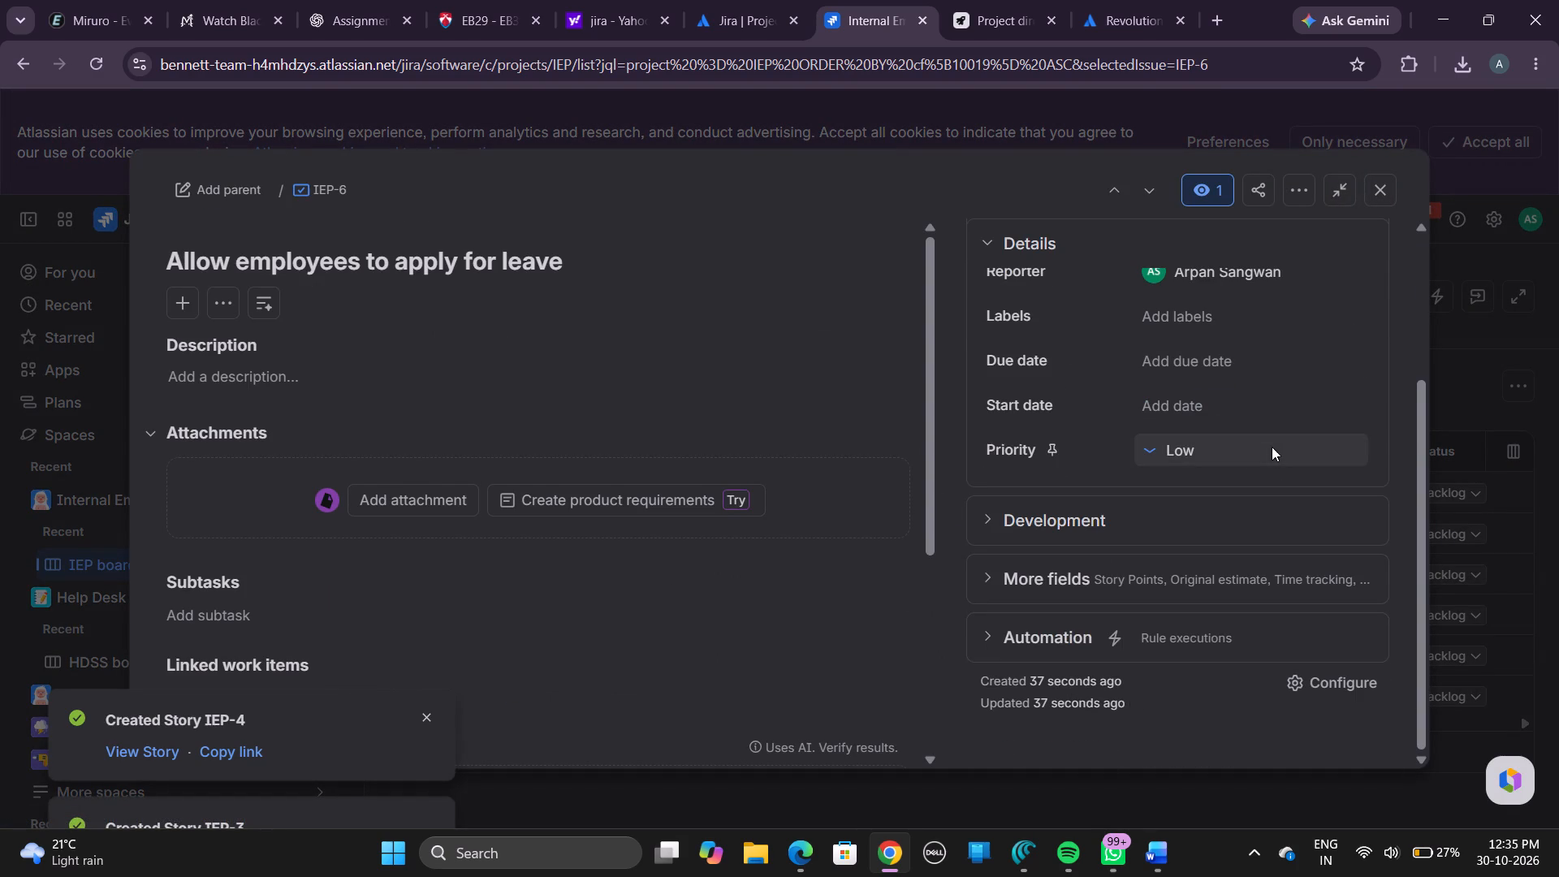
scroll(806, 490, down, 2)
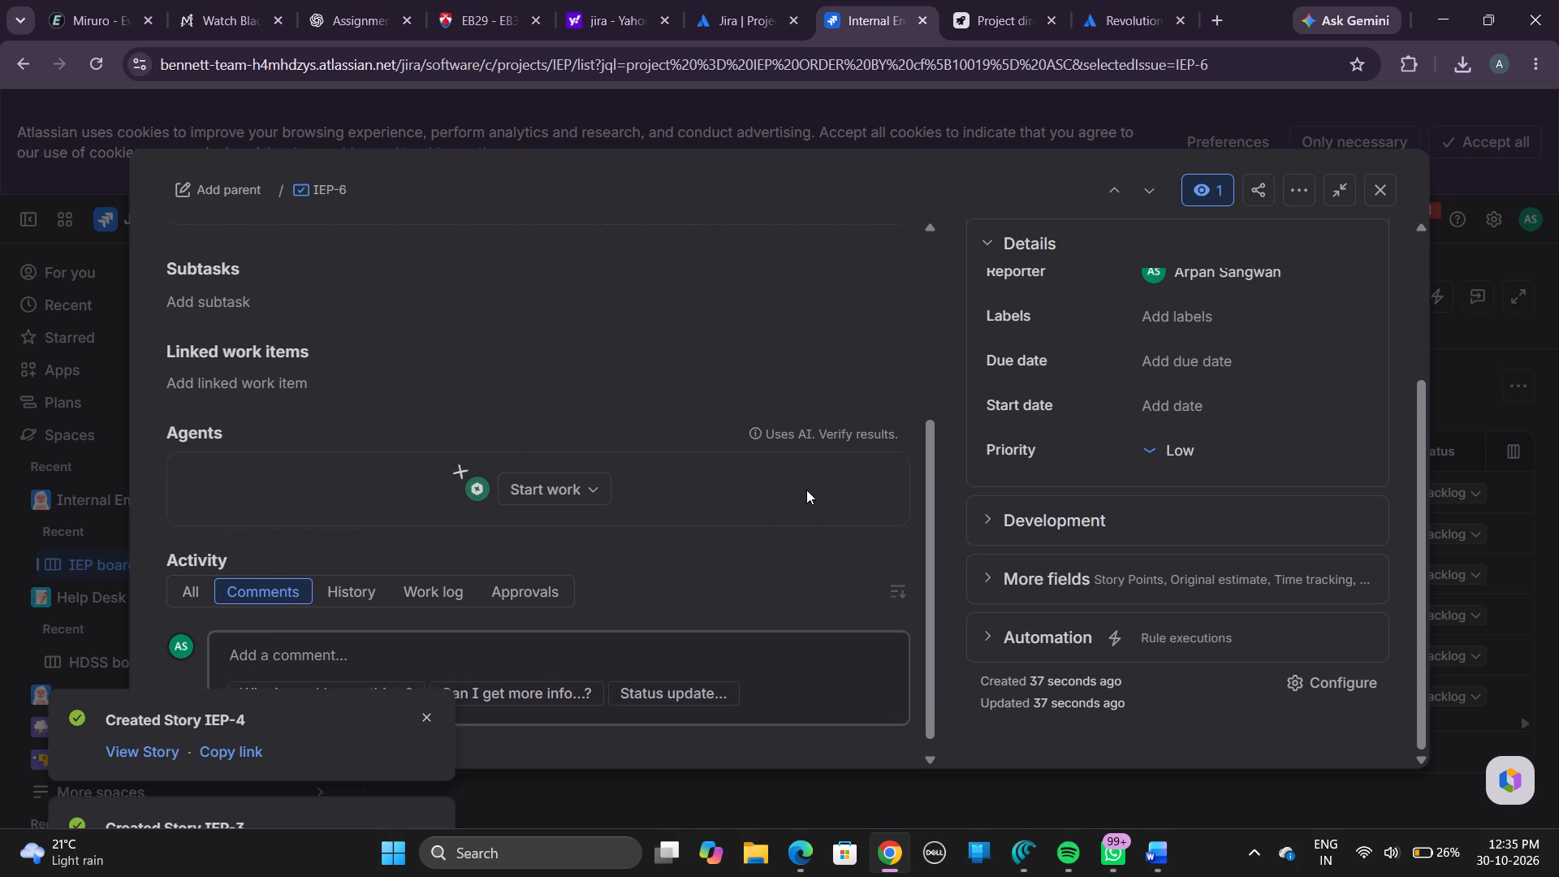
scroll(806, 490, down, 2)
click(1371, 185)
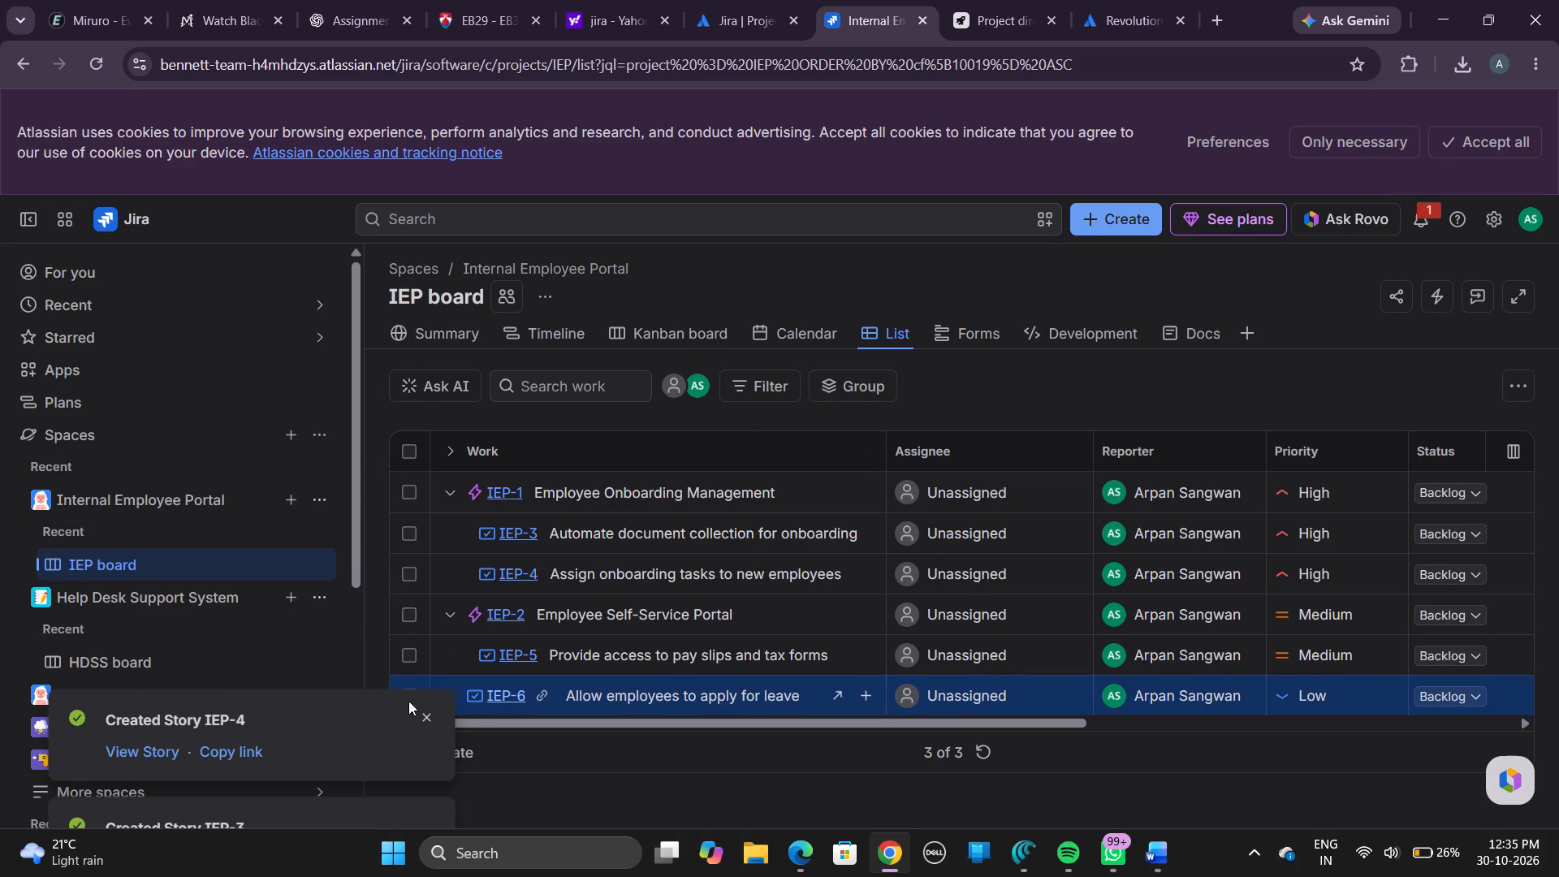
Dismiss the remaining work item creation notifications and the WhatsApp message pop-up covering the list.
click(425, 712)
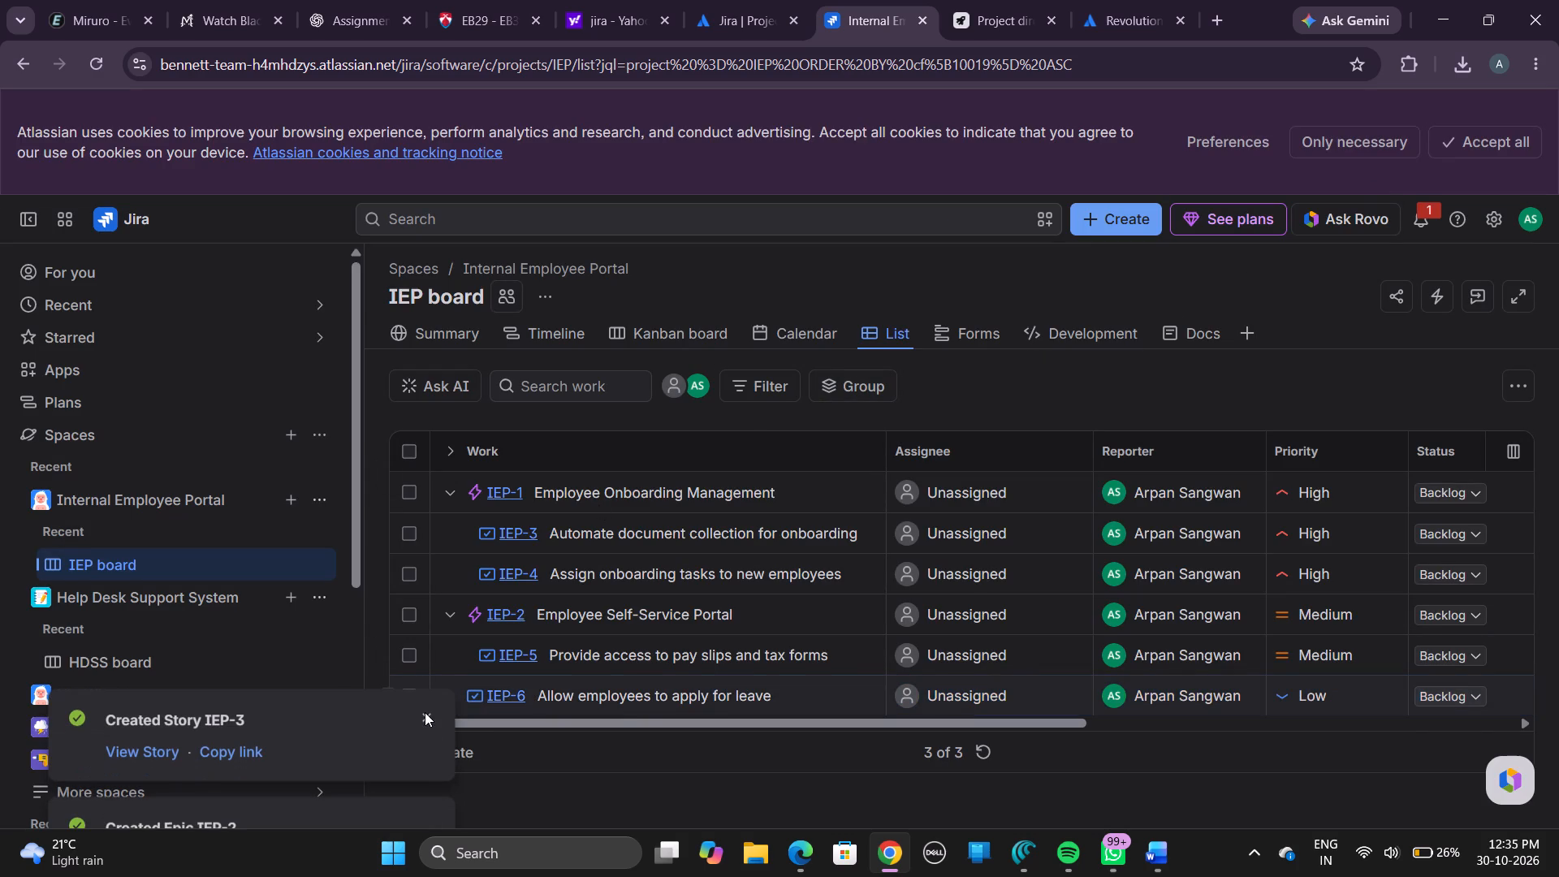
click(425, 712)
click(425, 712)
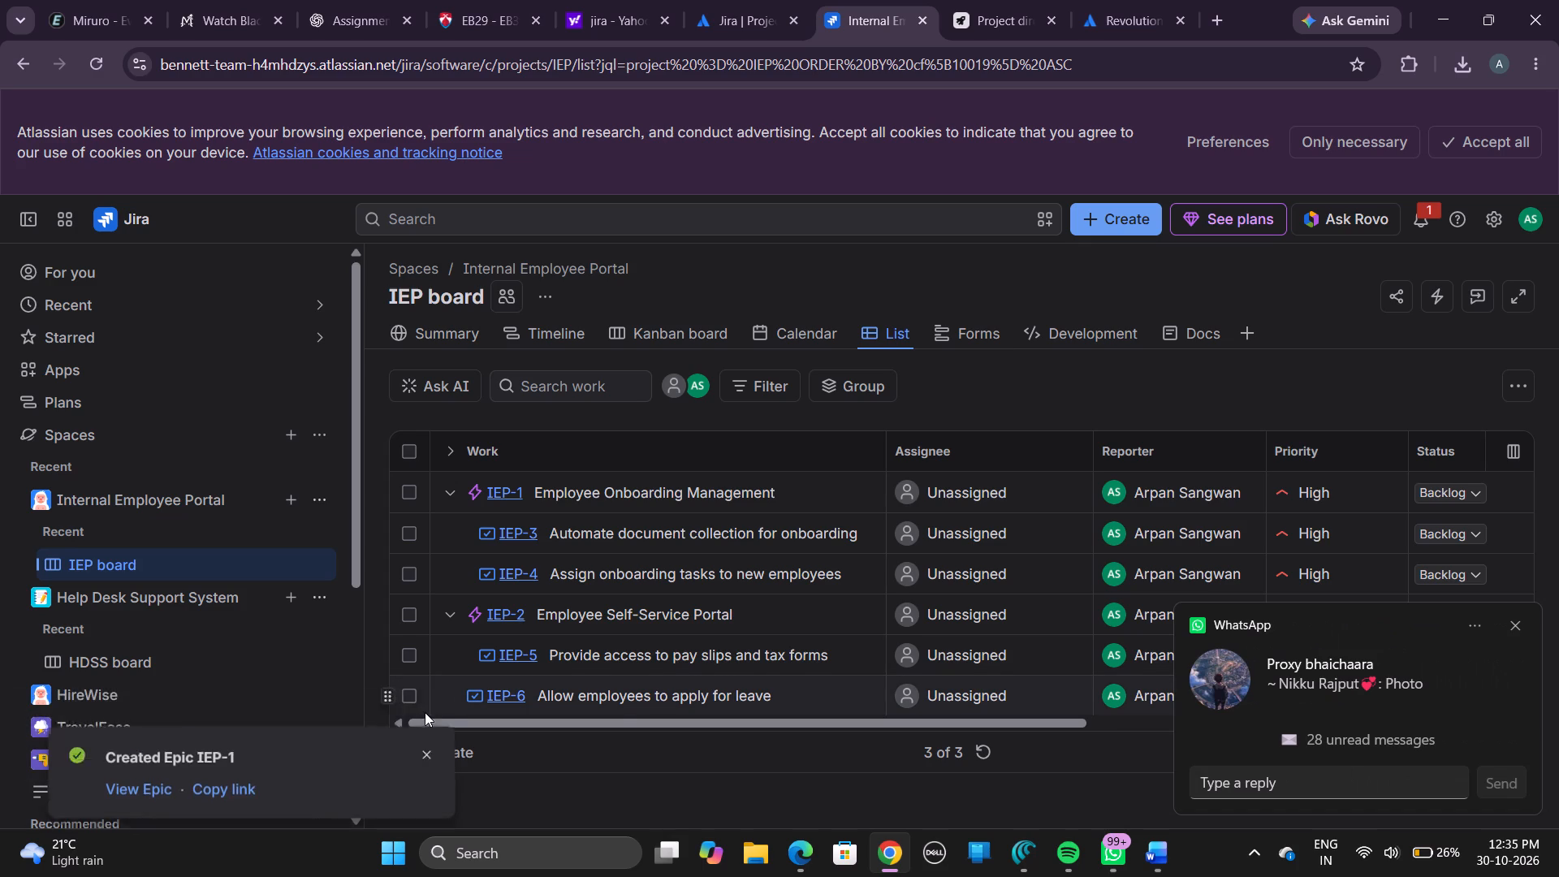
click(425, 712)
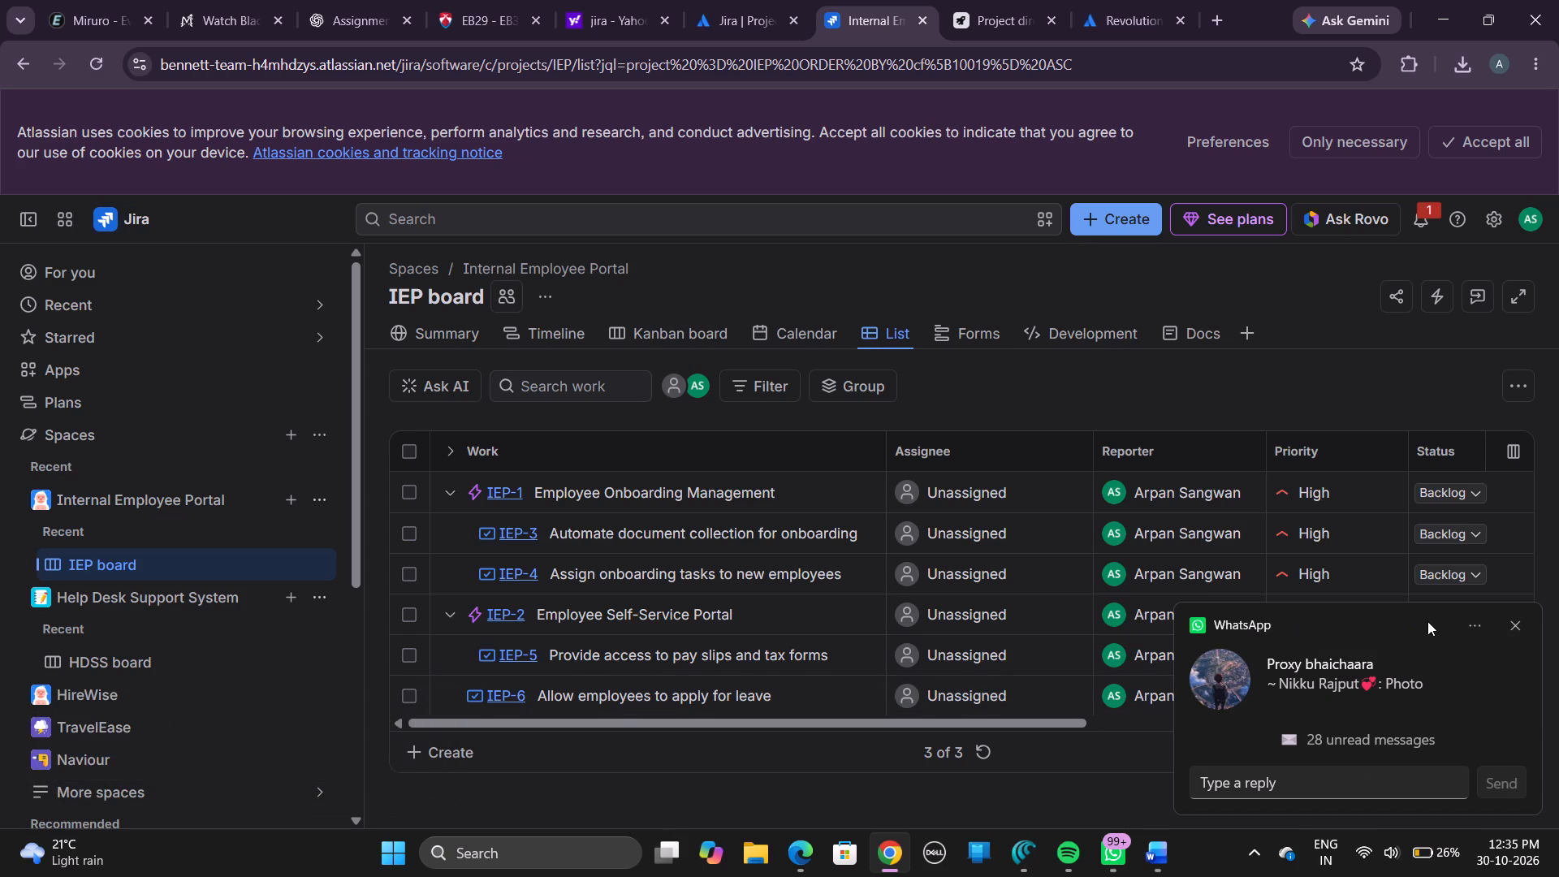
click(1514, 620)
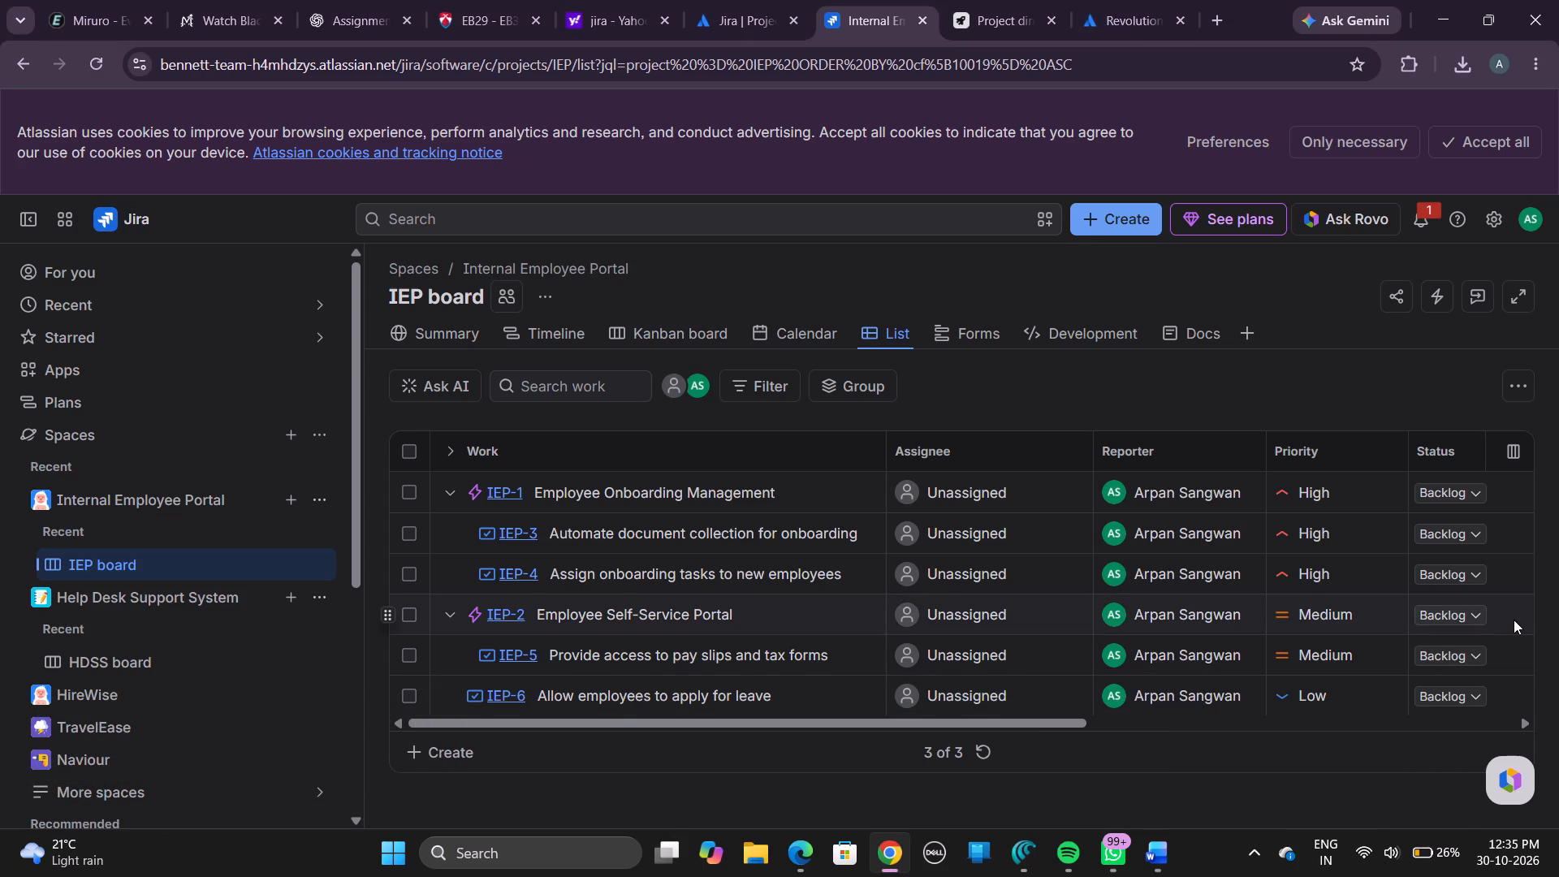
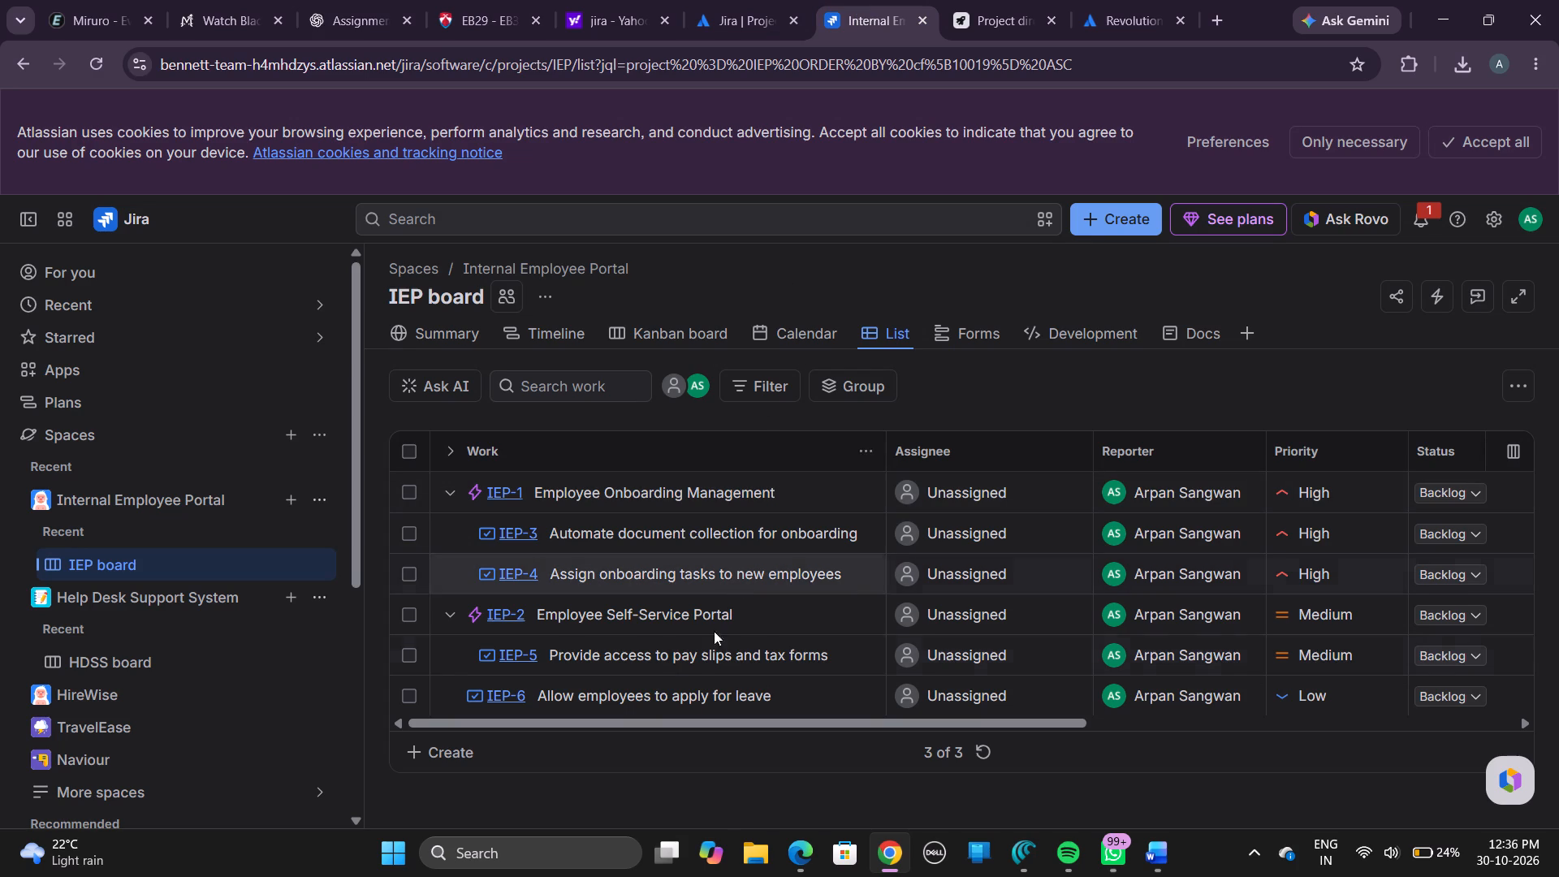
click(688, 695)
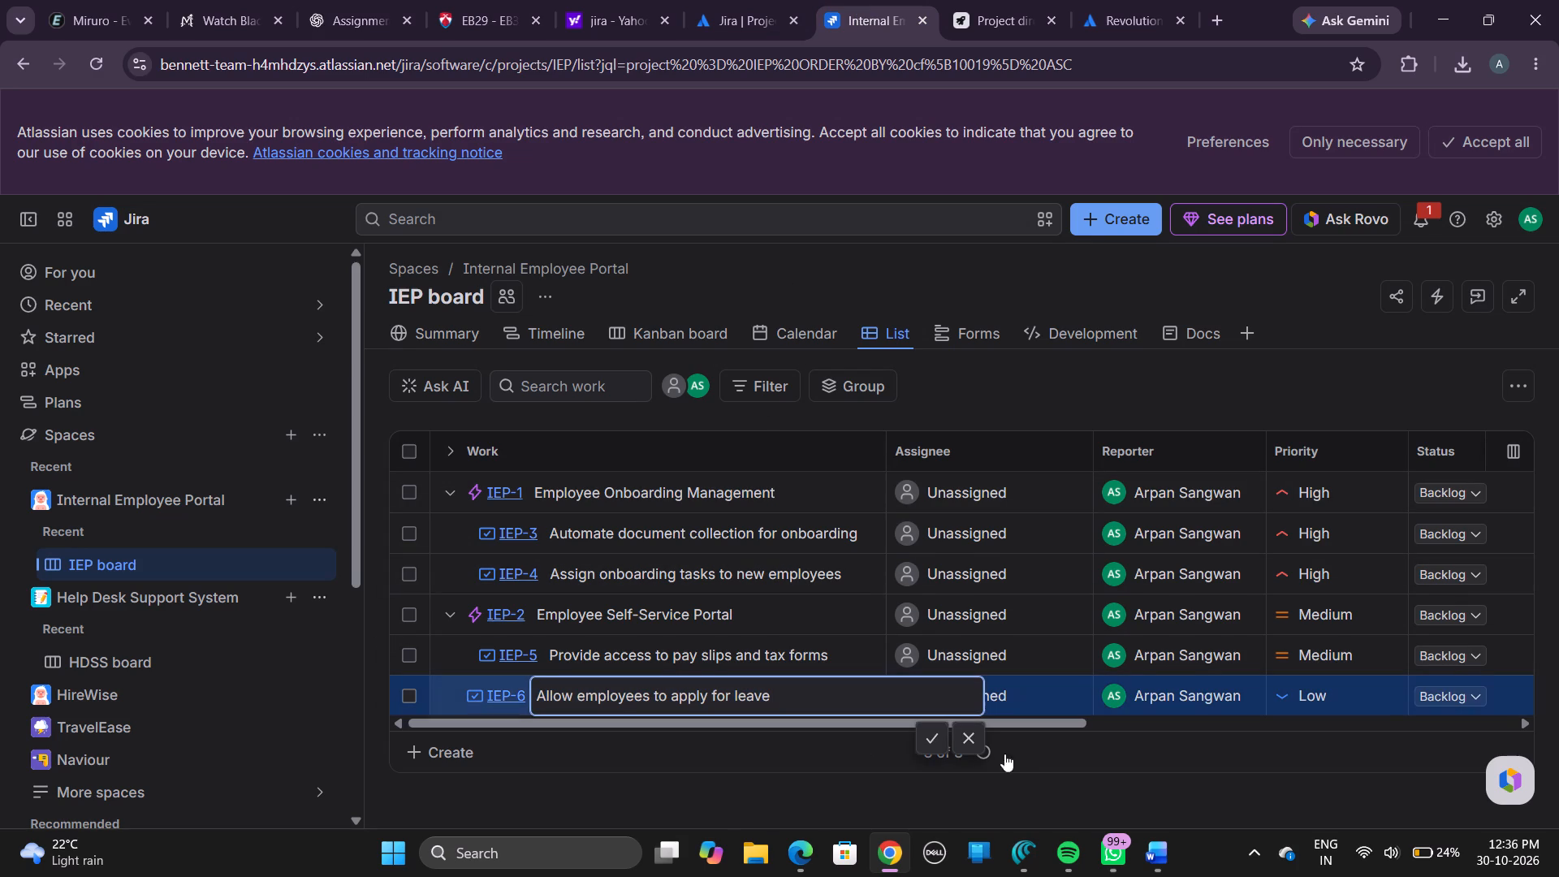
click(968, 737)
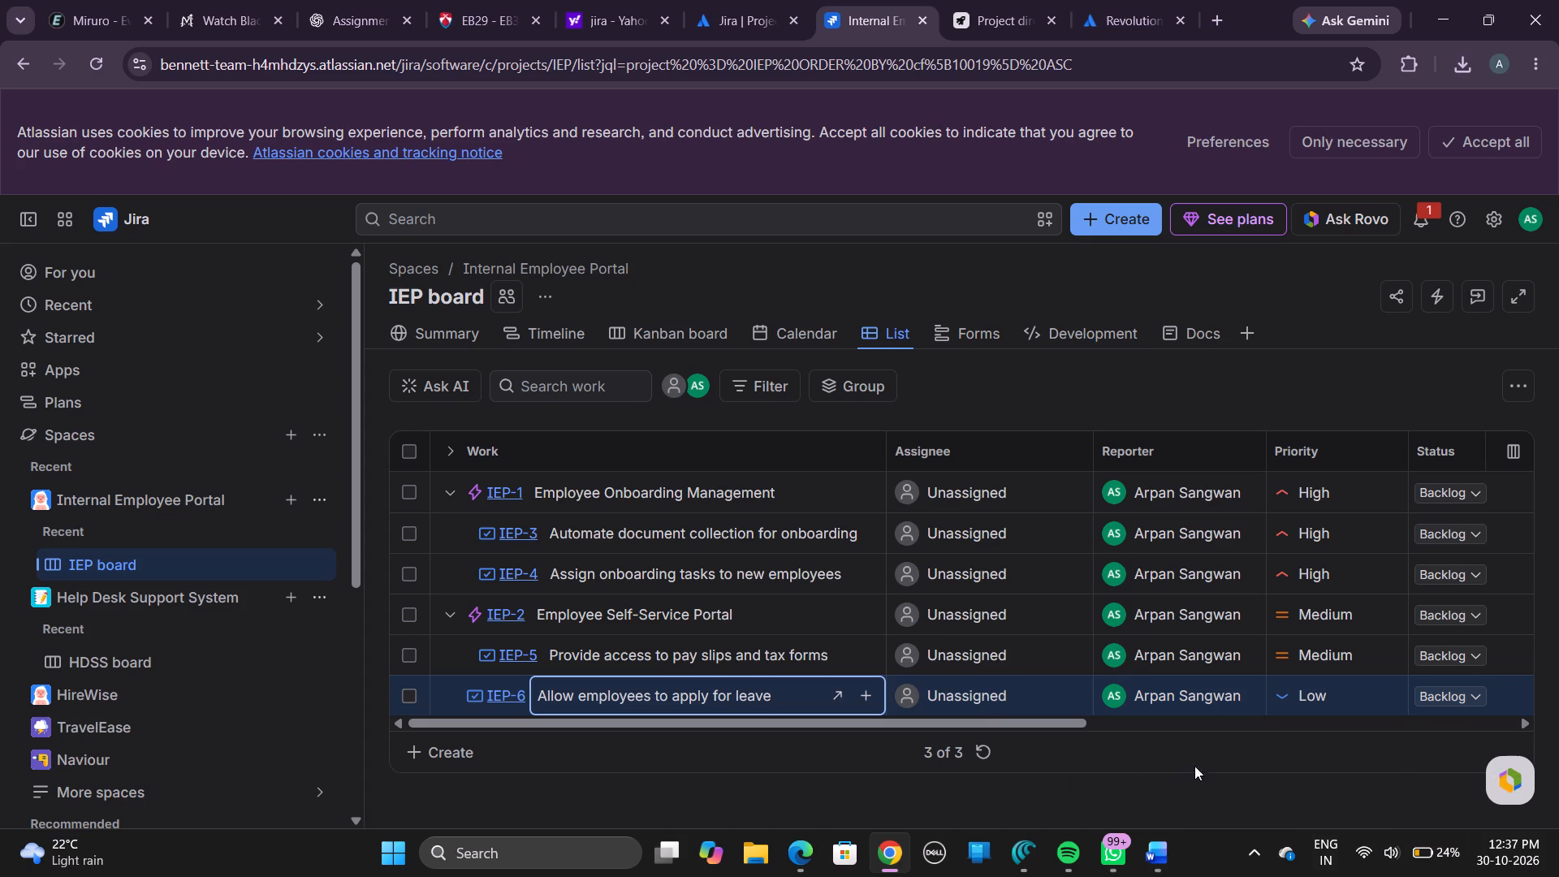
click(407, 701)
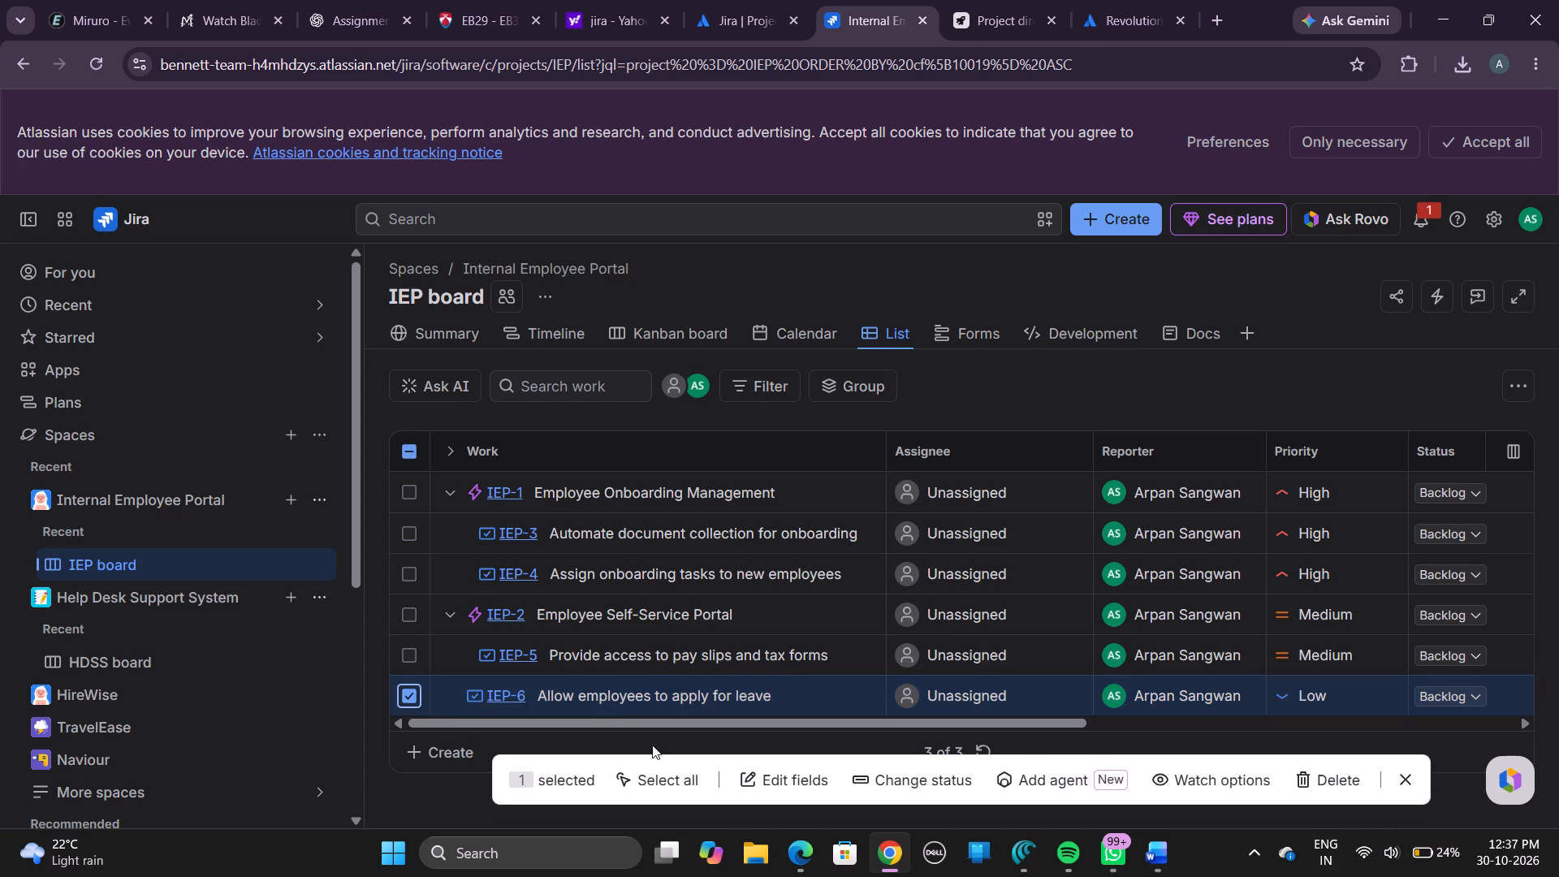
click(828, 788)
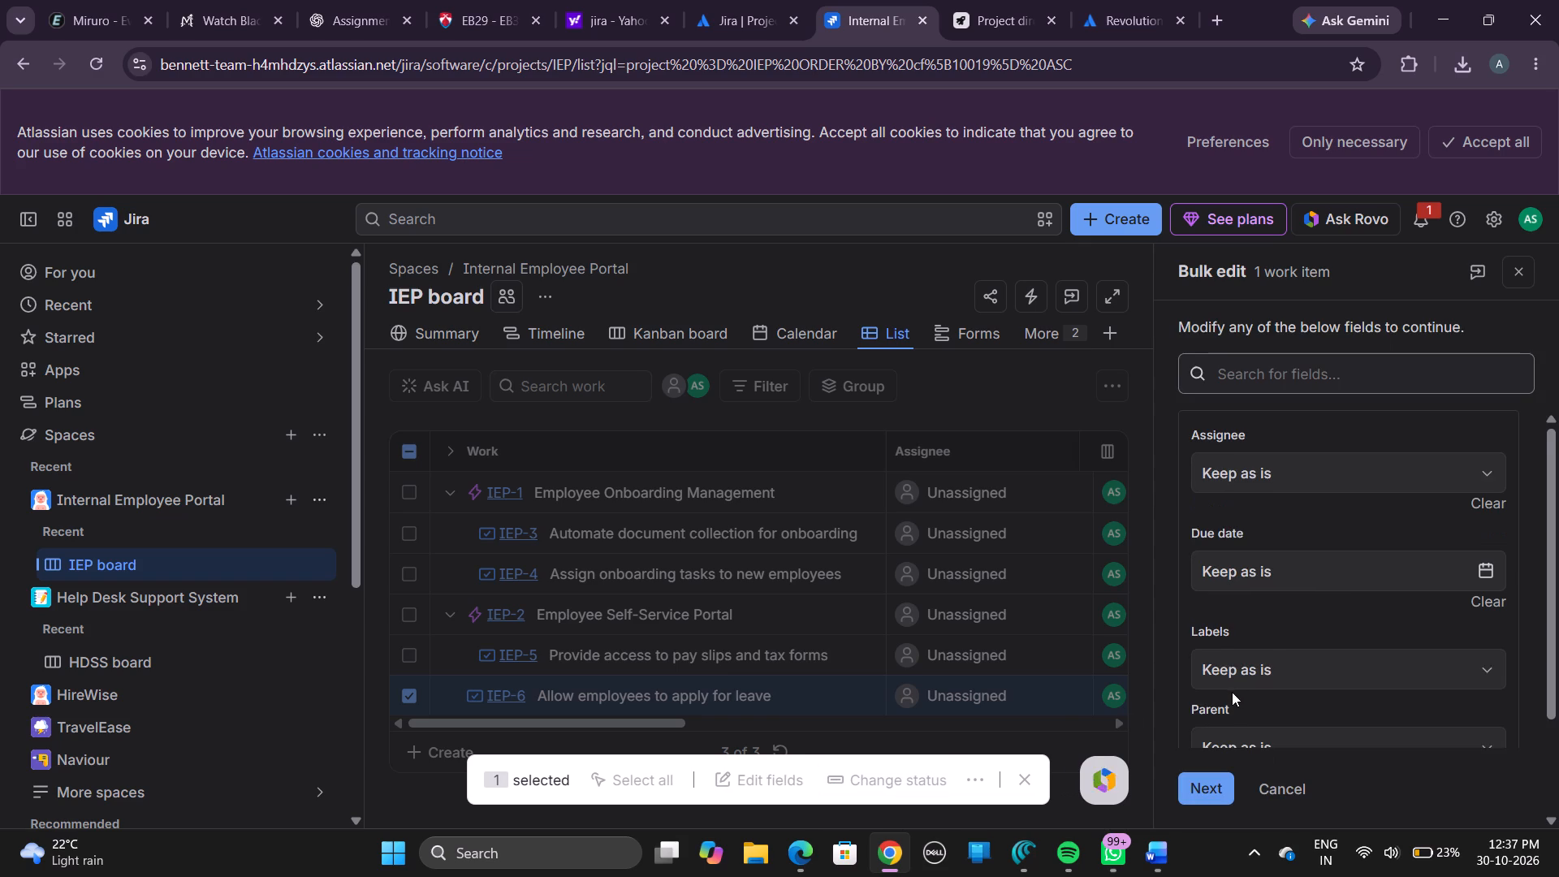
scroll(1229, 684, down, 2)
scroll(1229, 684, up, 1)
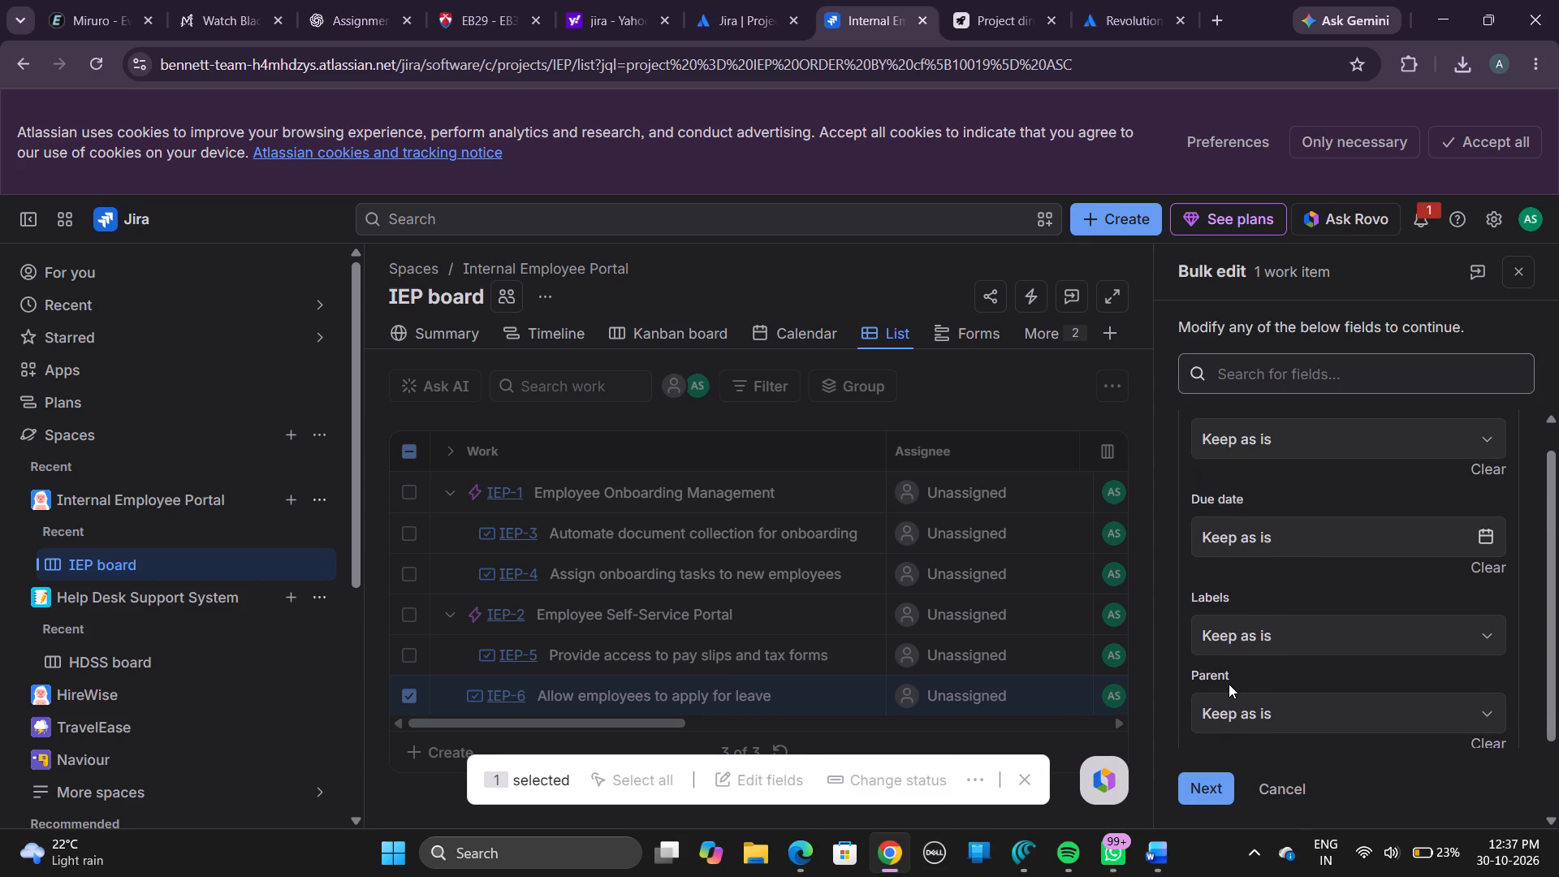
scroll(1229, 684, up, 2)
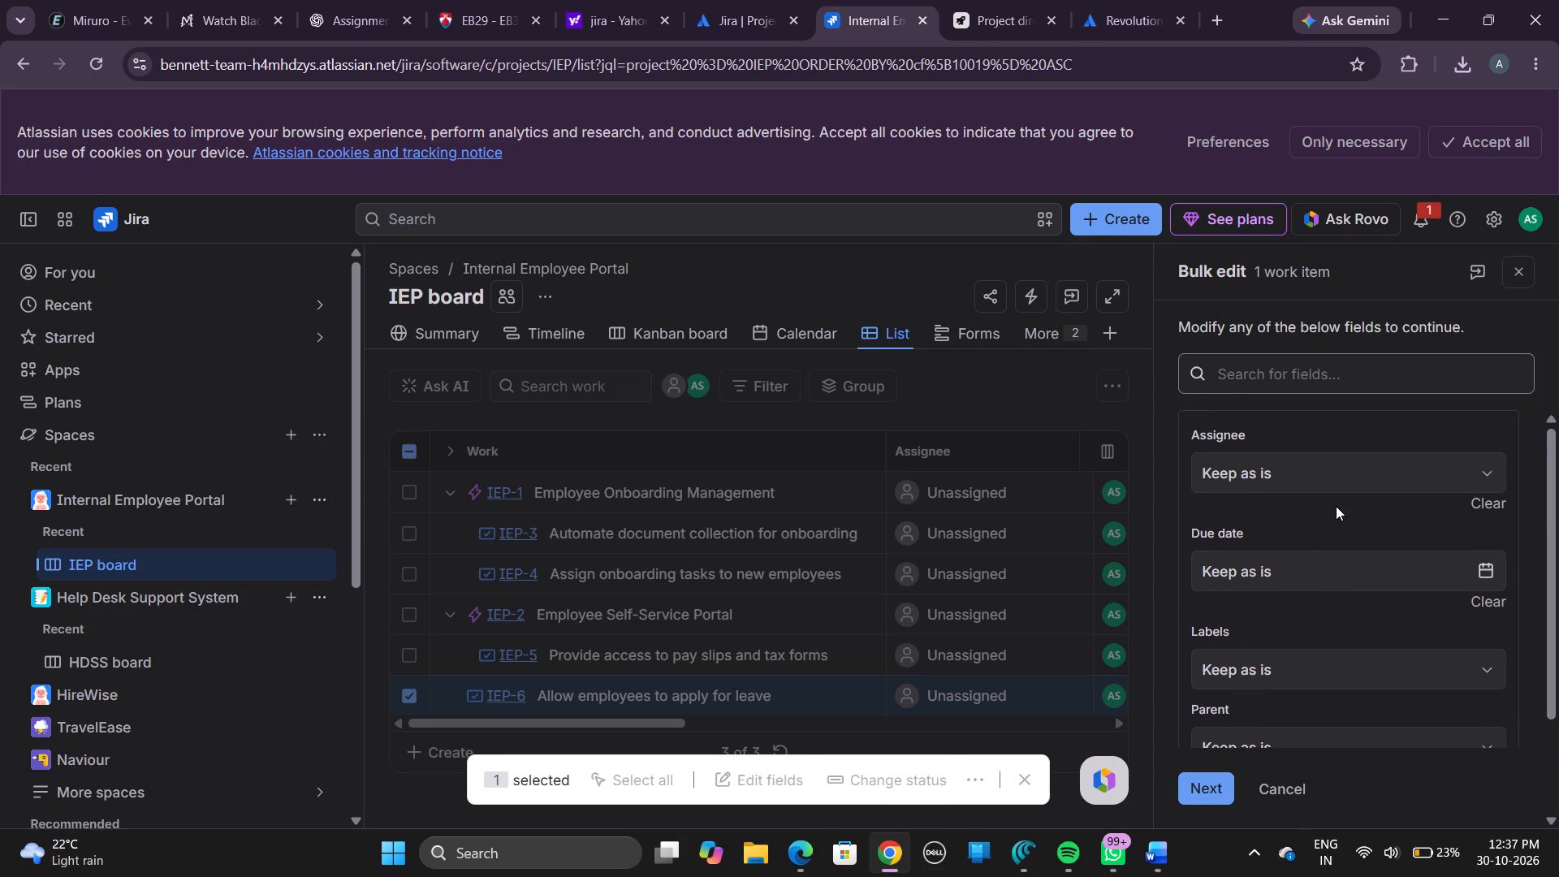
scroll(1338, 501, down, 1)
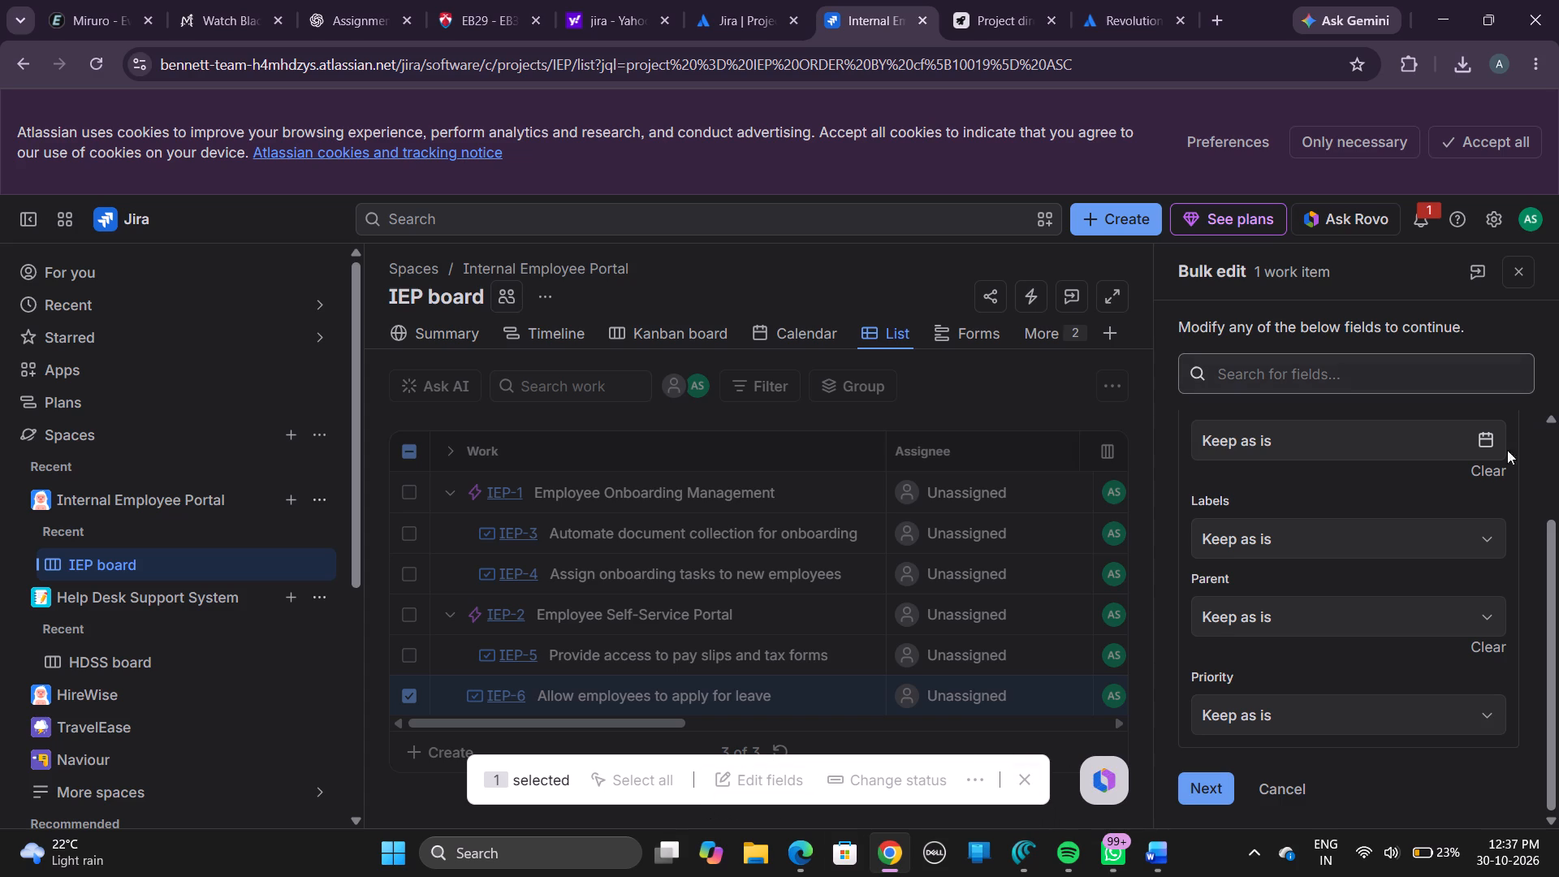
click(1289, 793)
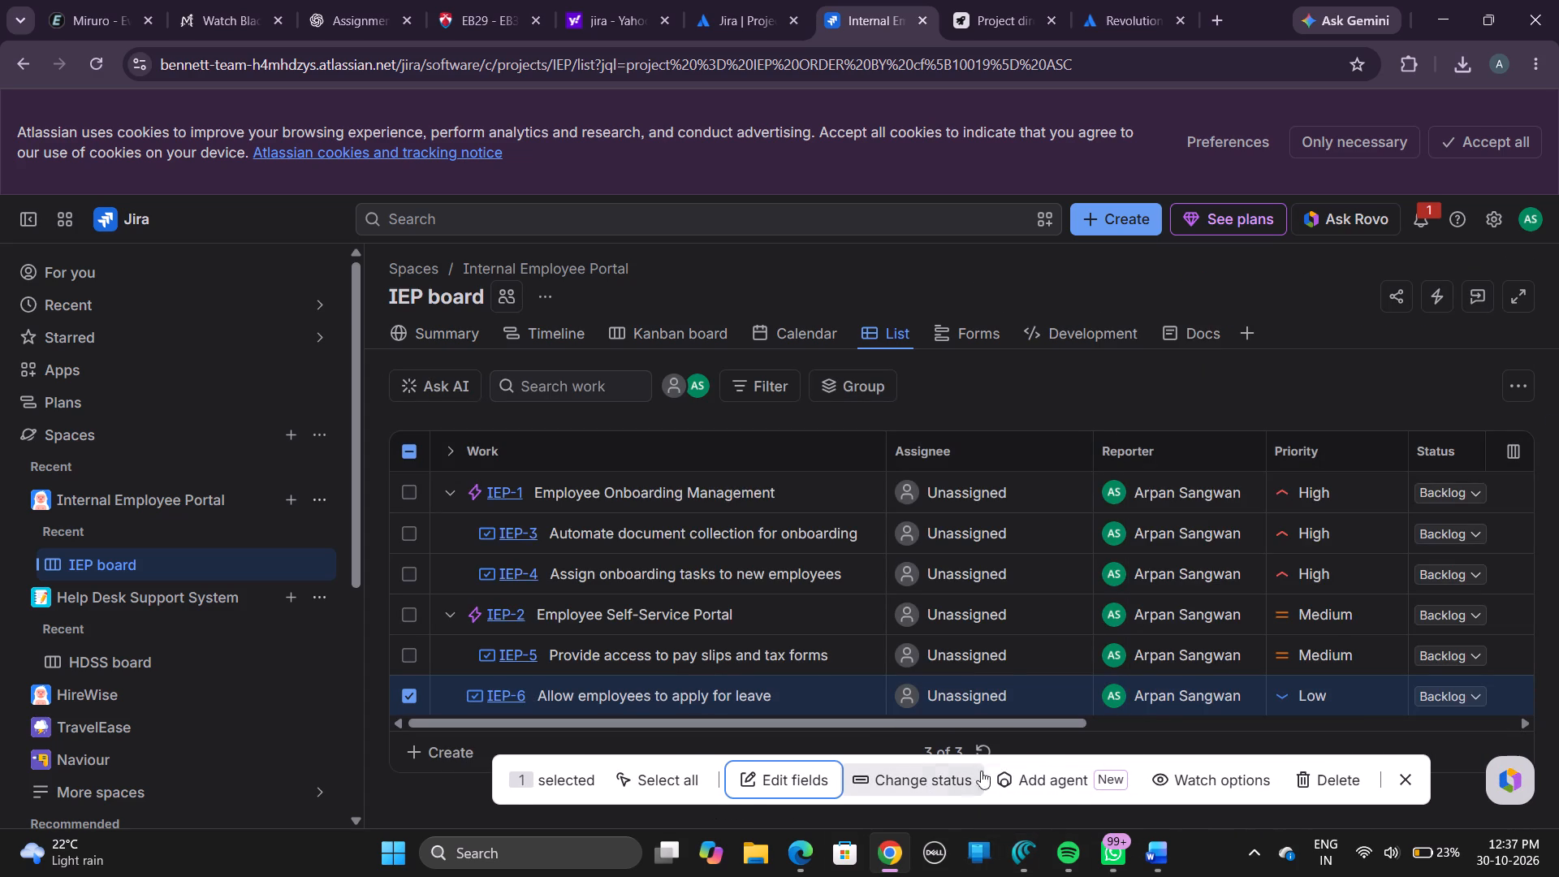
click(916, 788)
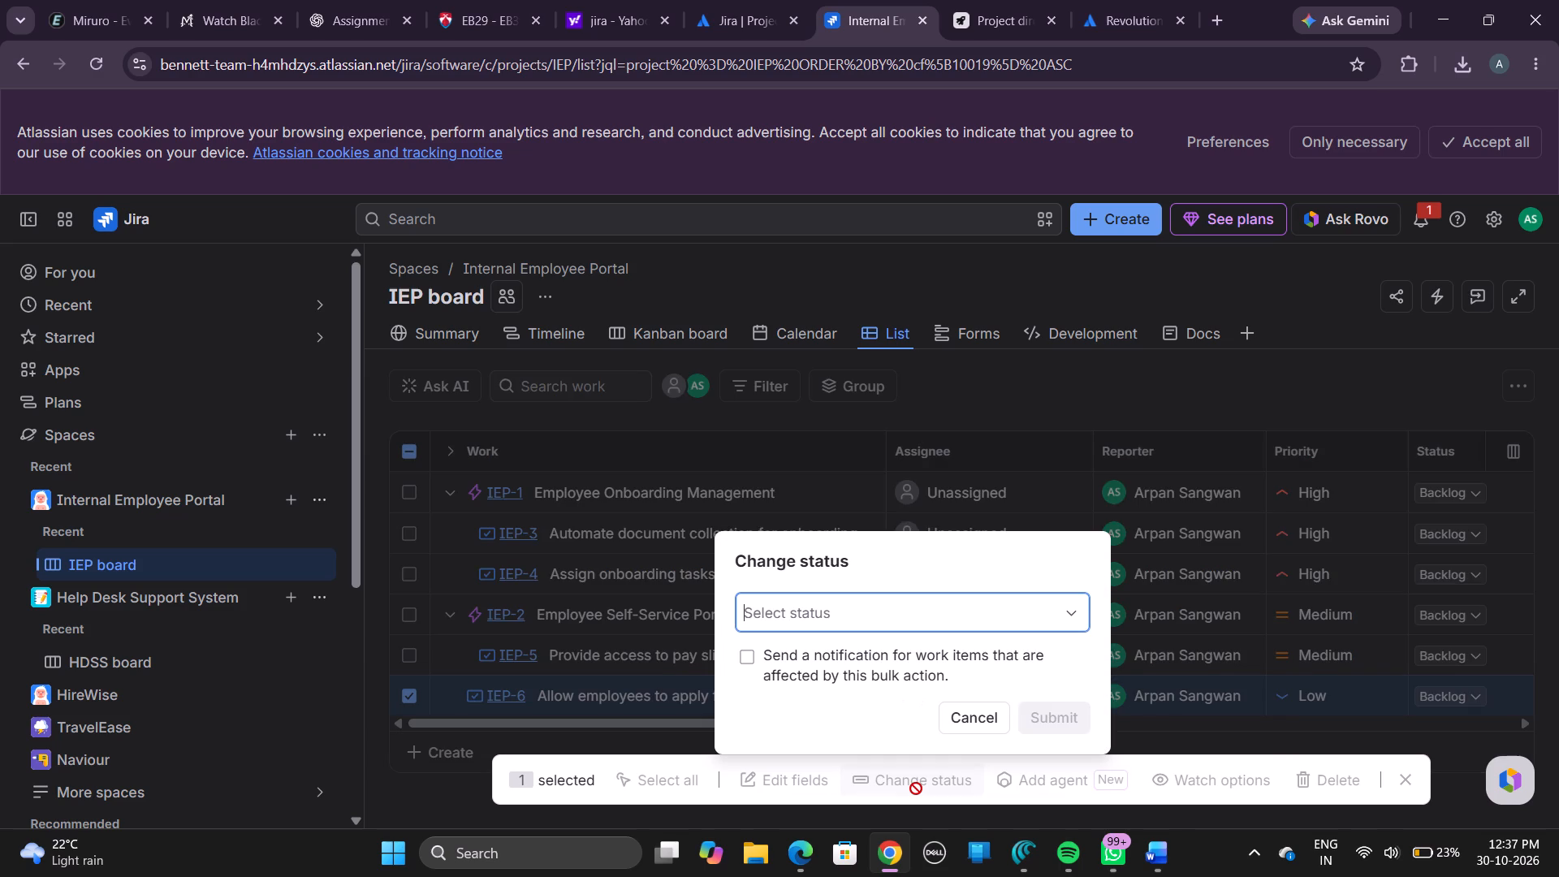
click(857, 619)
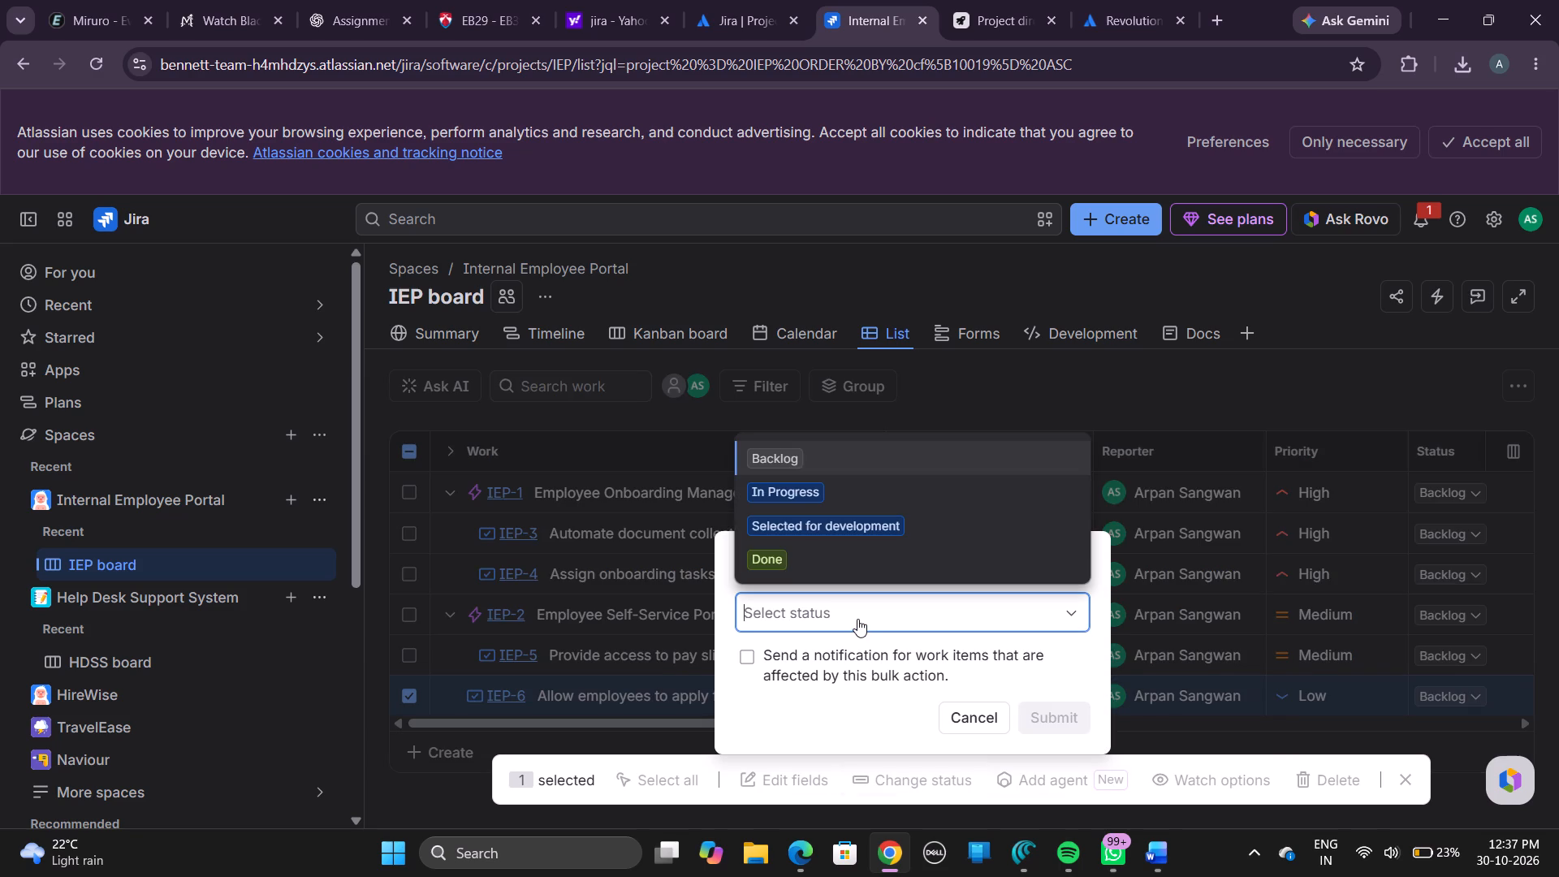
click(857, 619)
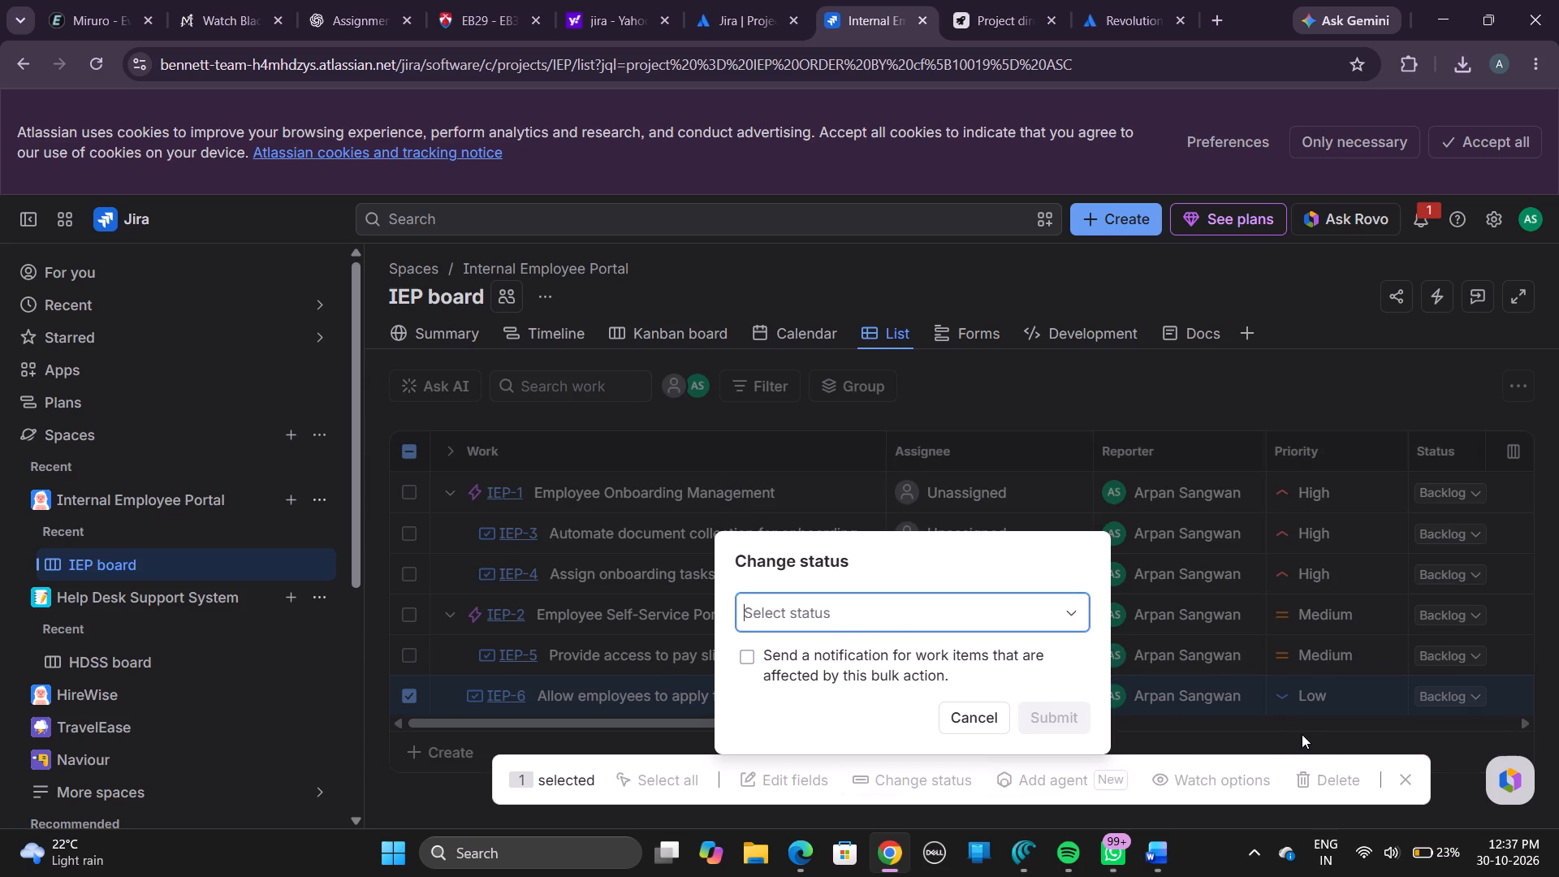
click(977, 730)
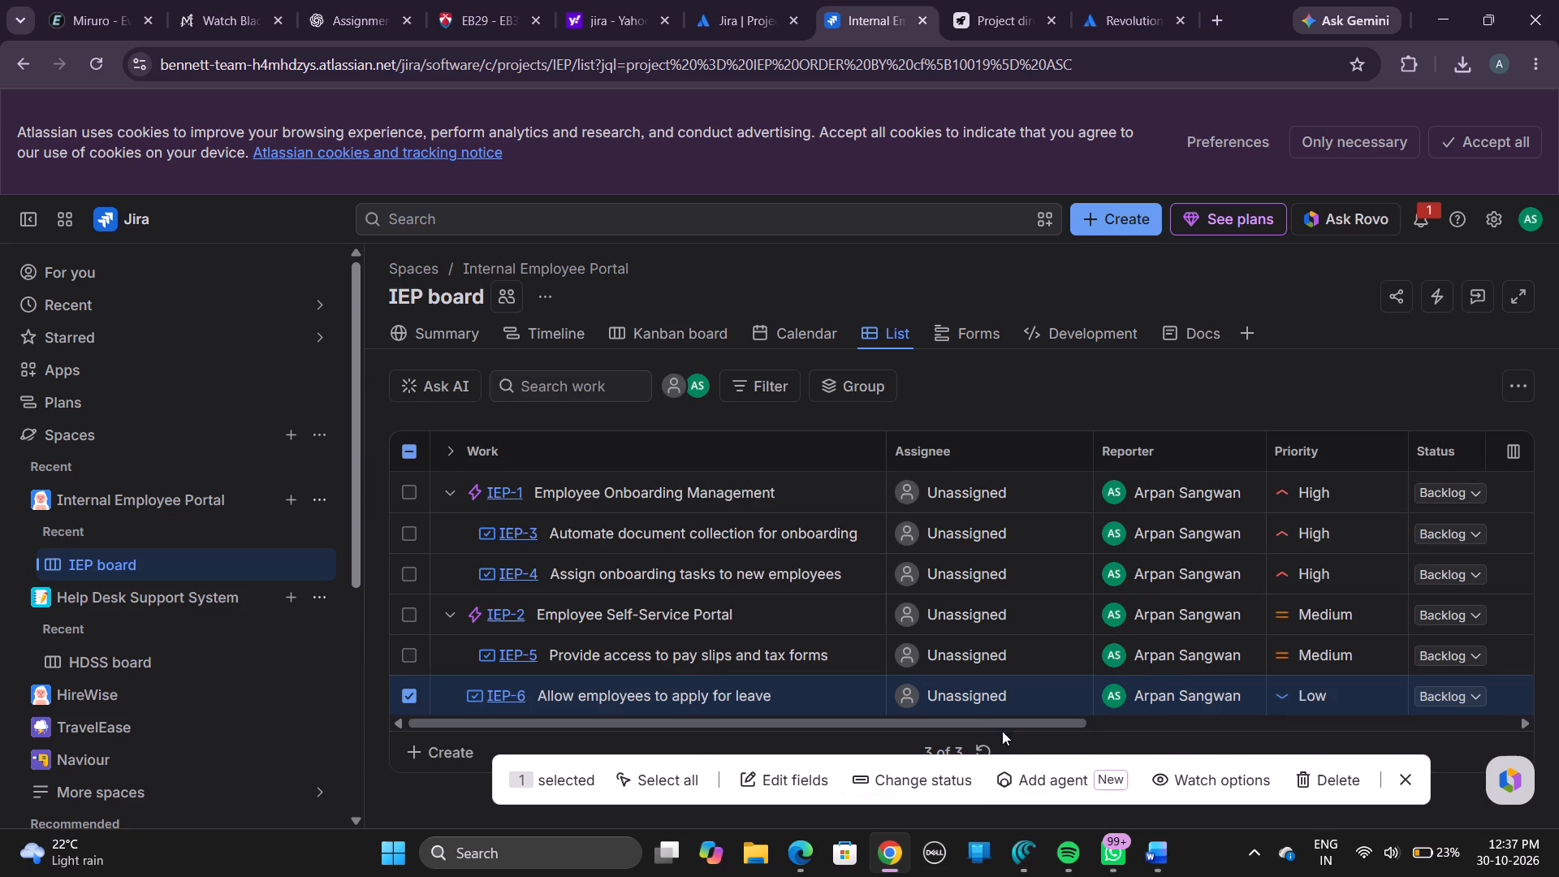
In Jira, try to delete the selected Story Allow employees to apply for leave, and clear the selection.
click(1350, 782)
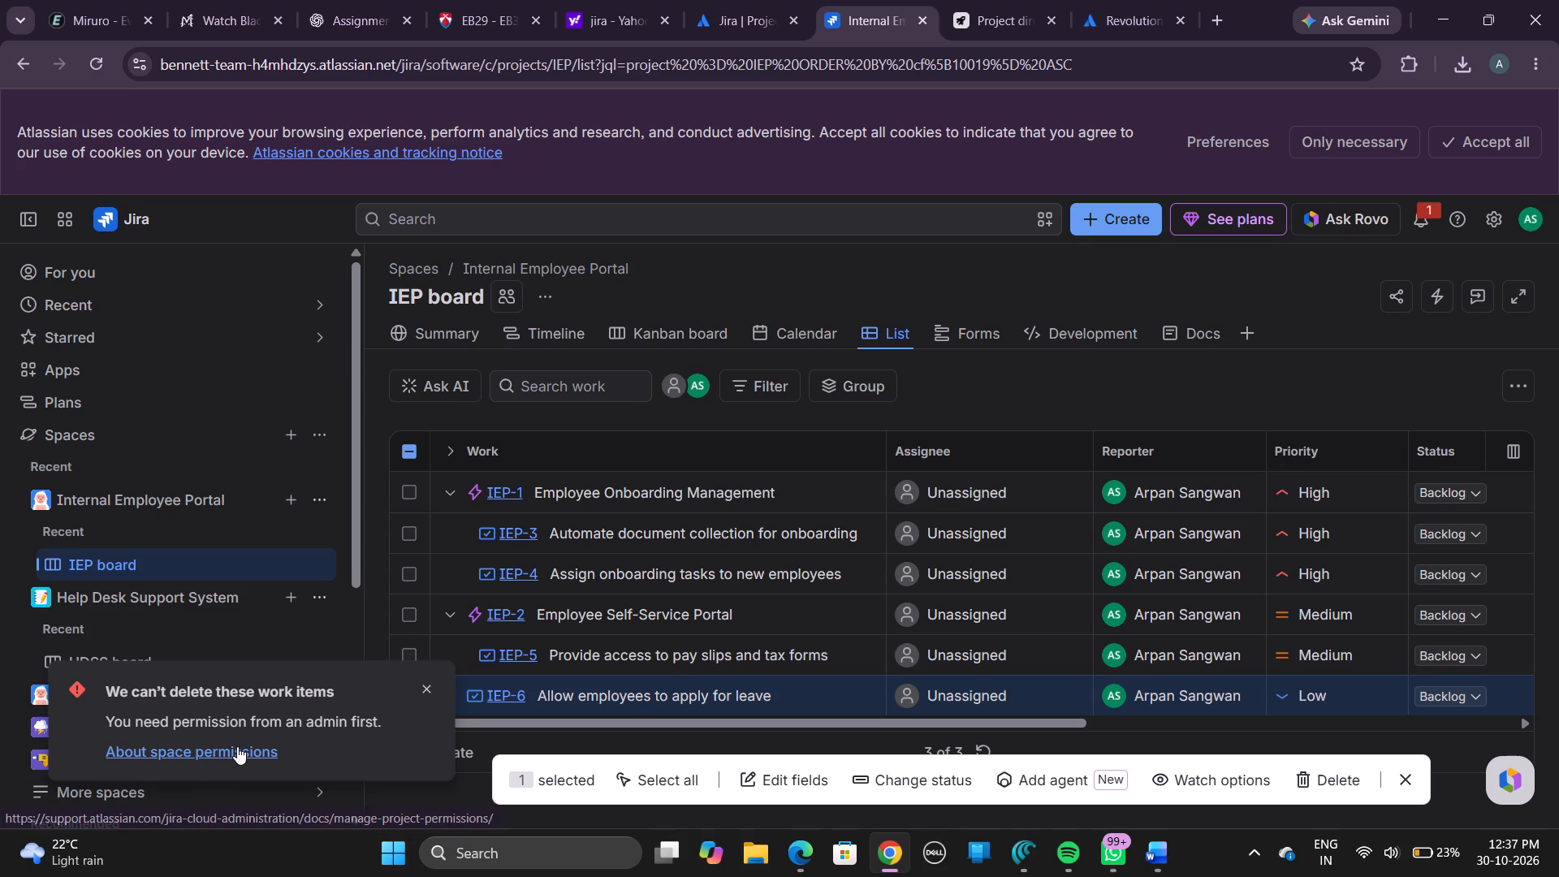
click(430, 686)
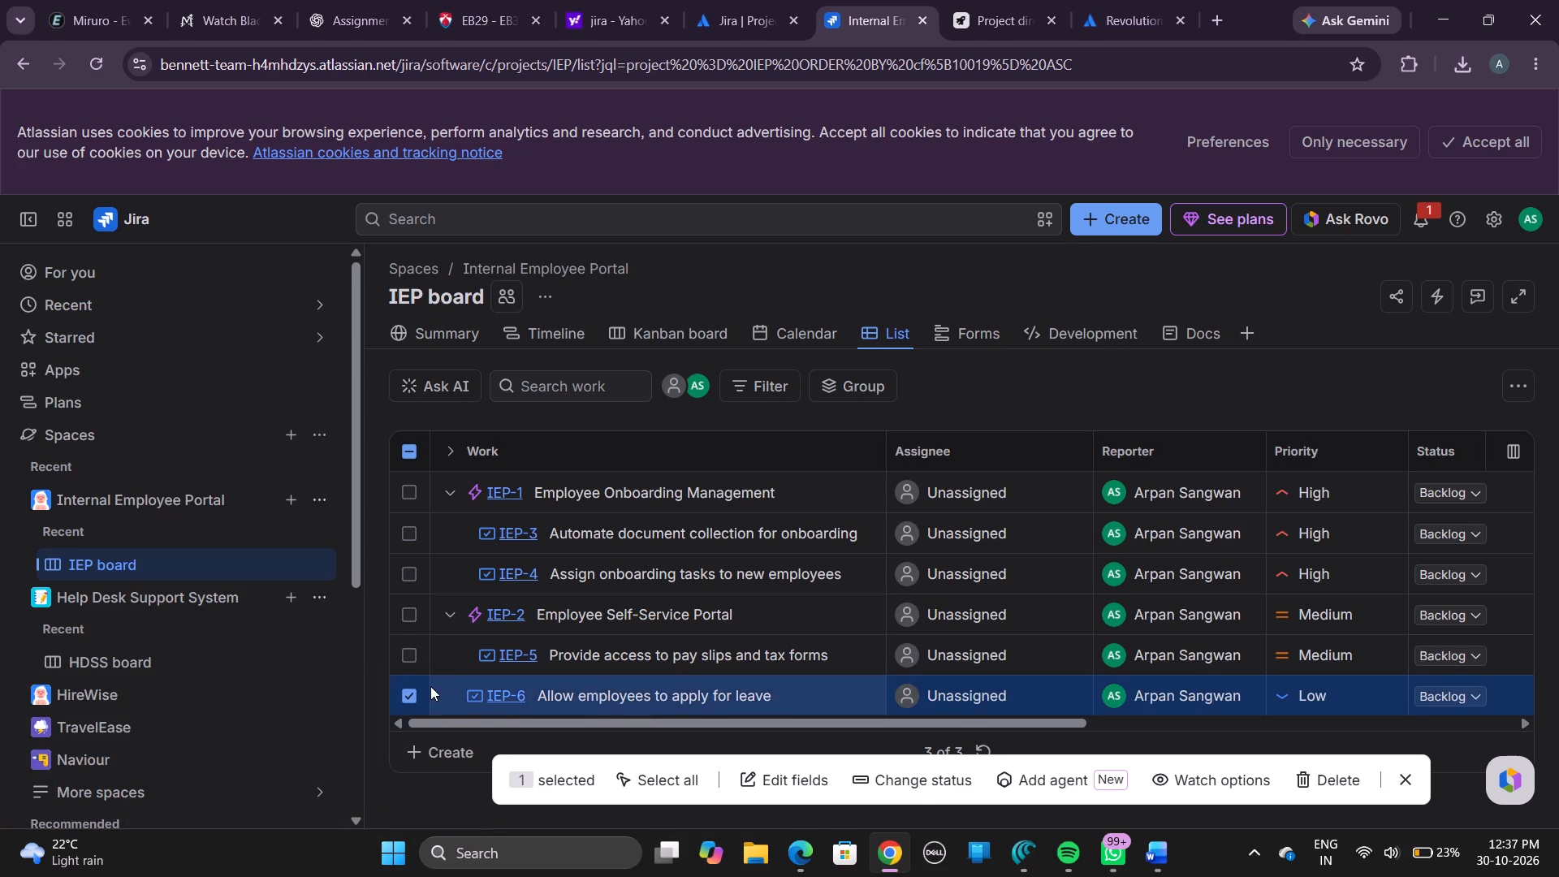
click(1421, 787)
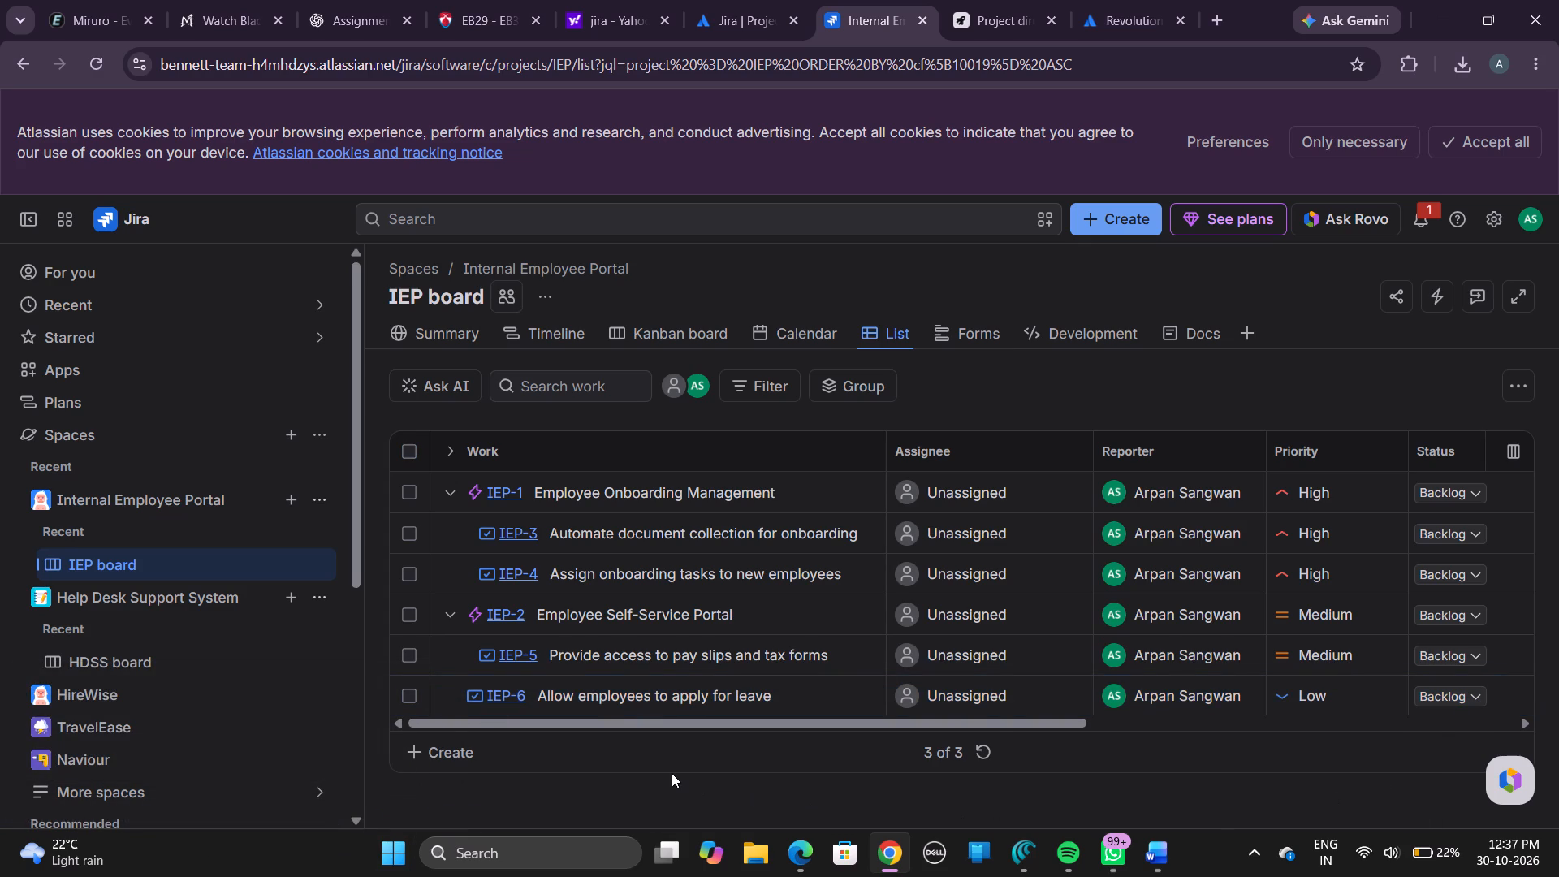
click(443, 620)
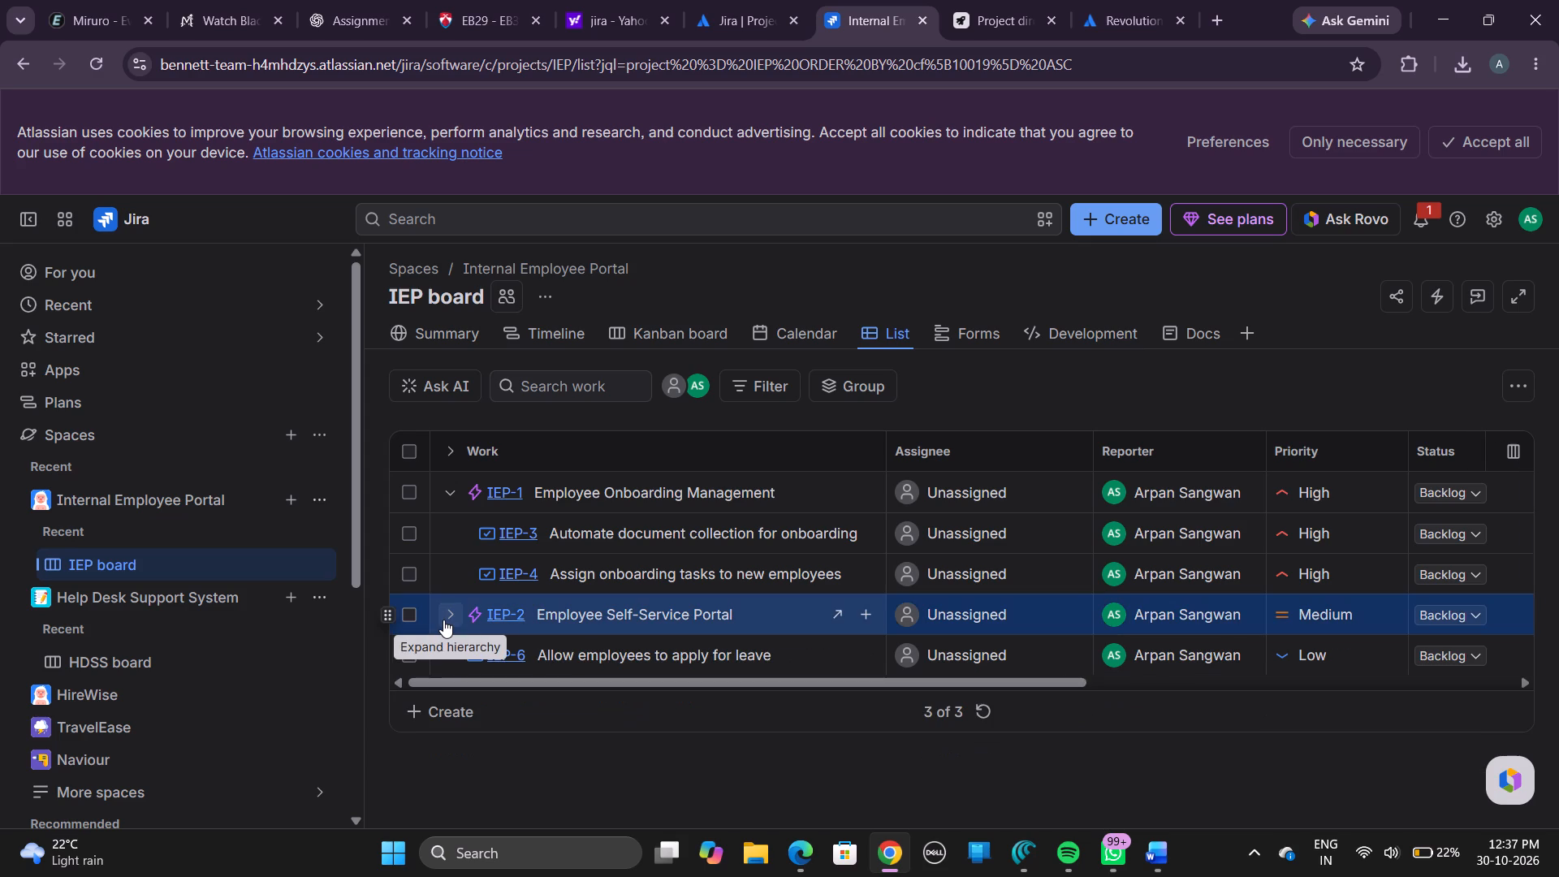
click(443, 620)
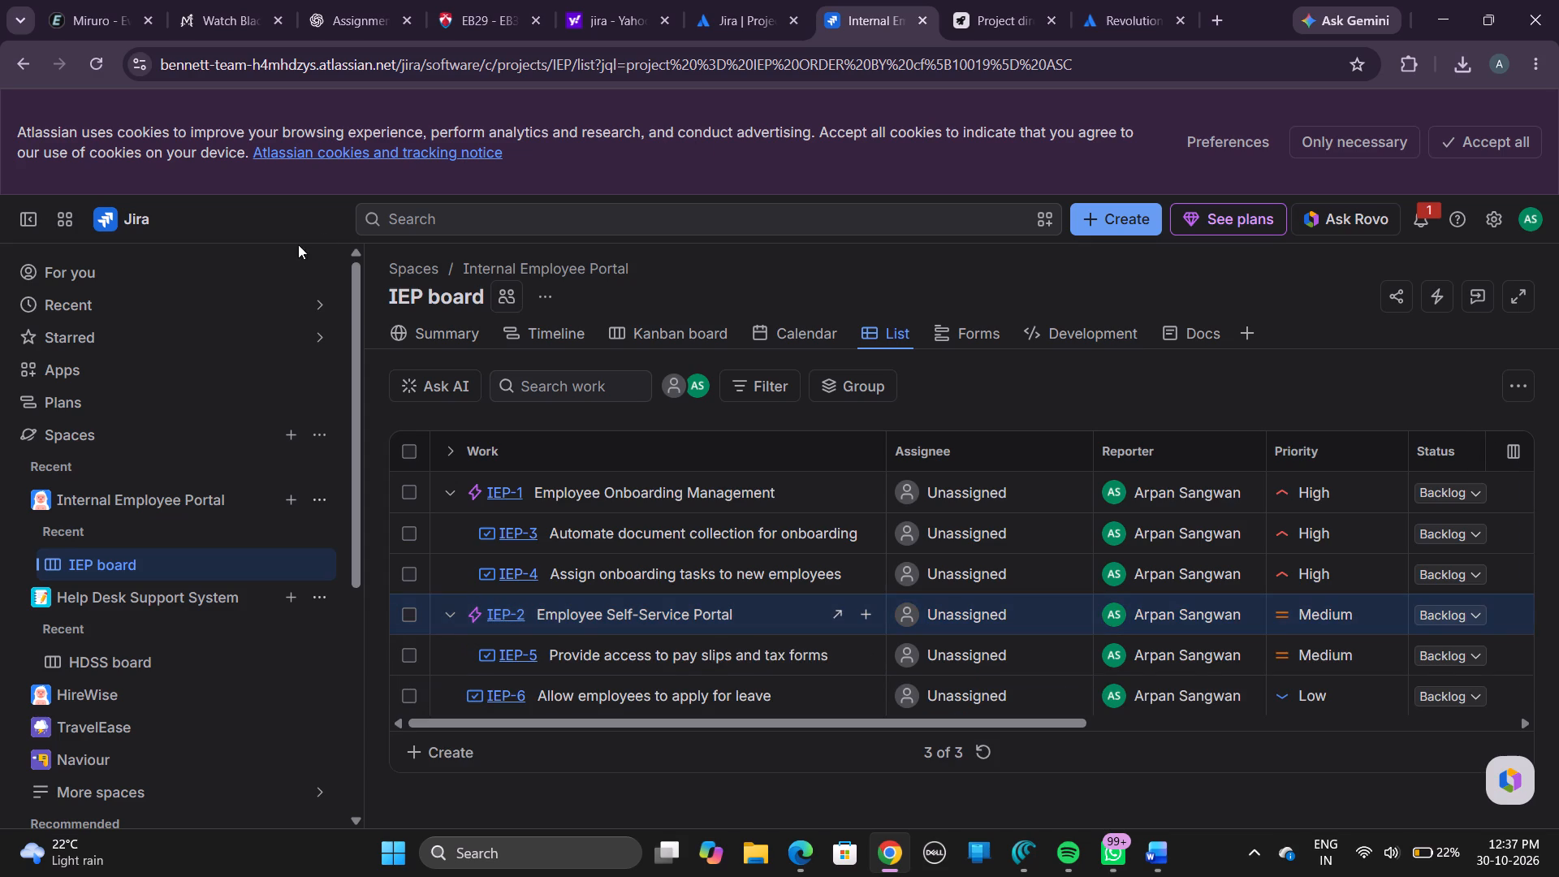
Start a new Story in the Internal Employee Portal space, with Employee Self-Service Portal (IEP-2) as parent and Low priority.
click(1138, 226)
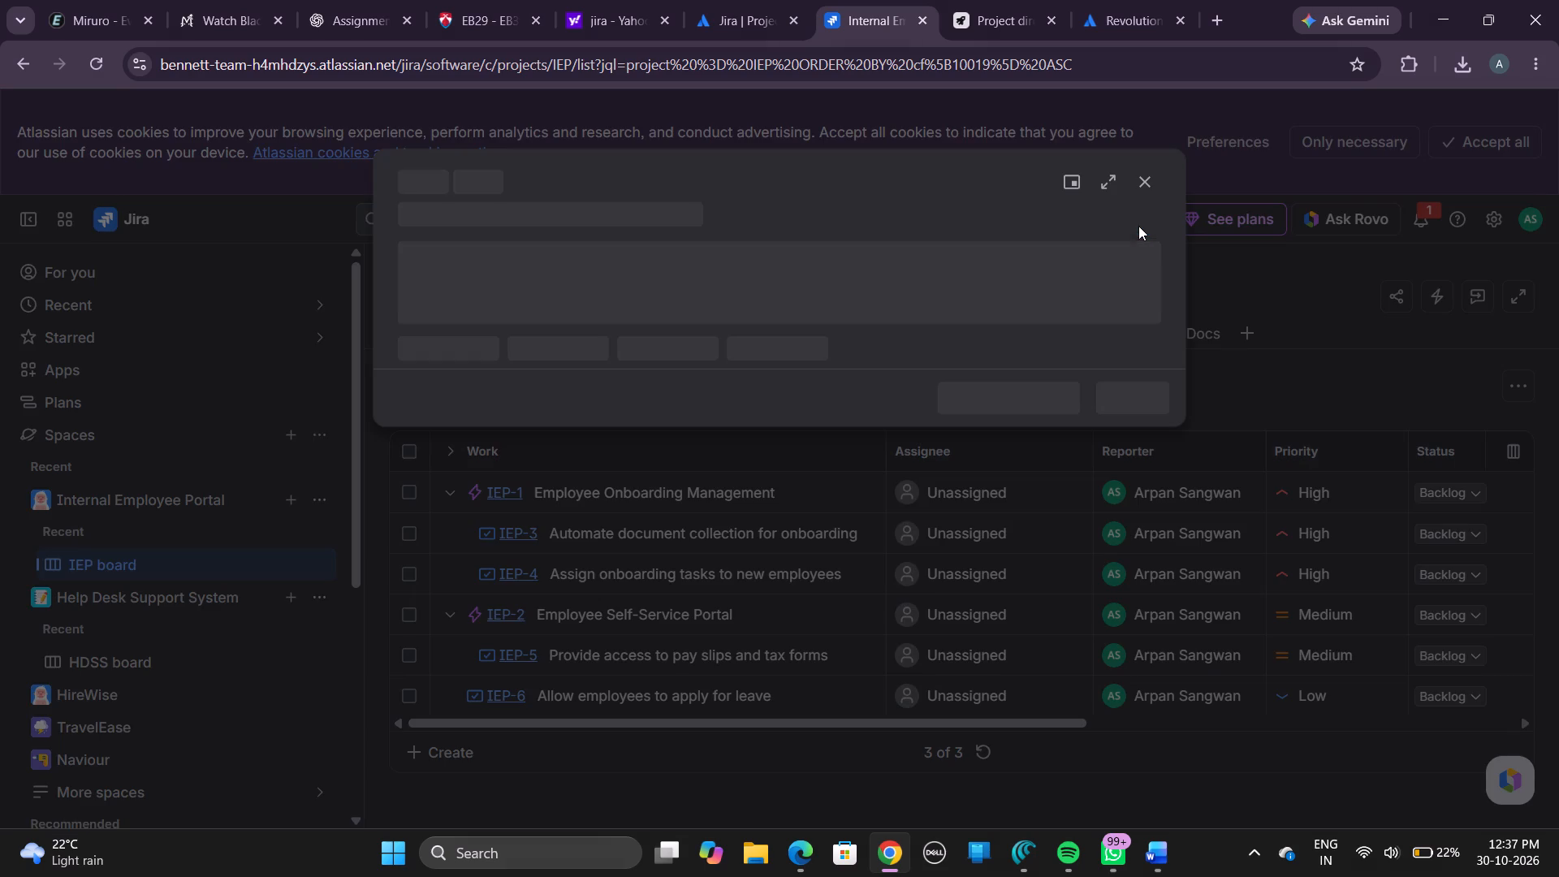
click(501, 192)
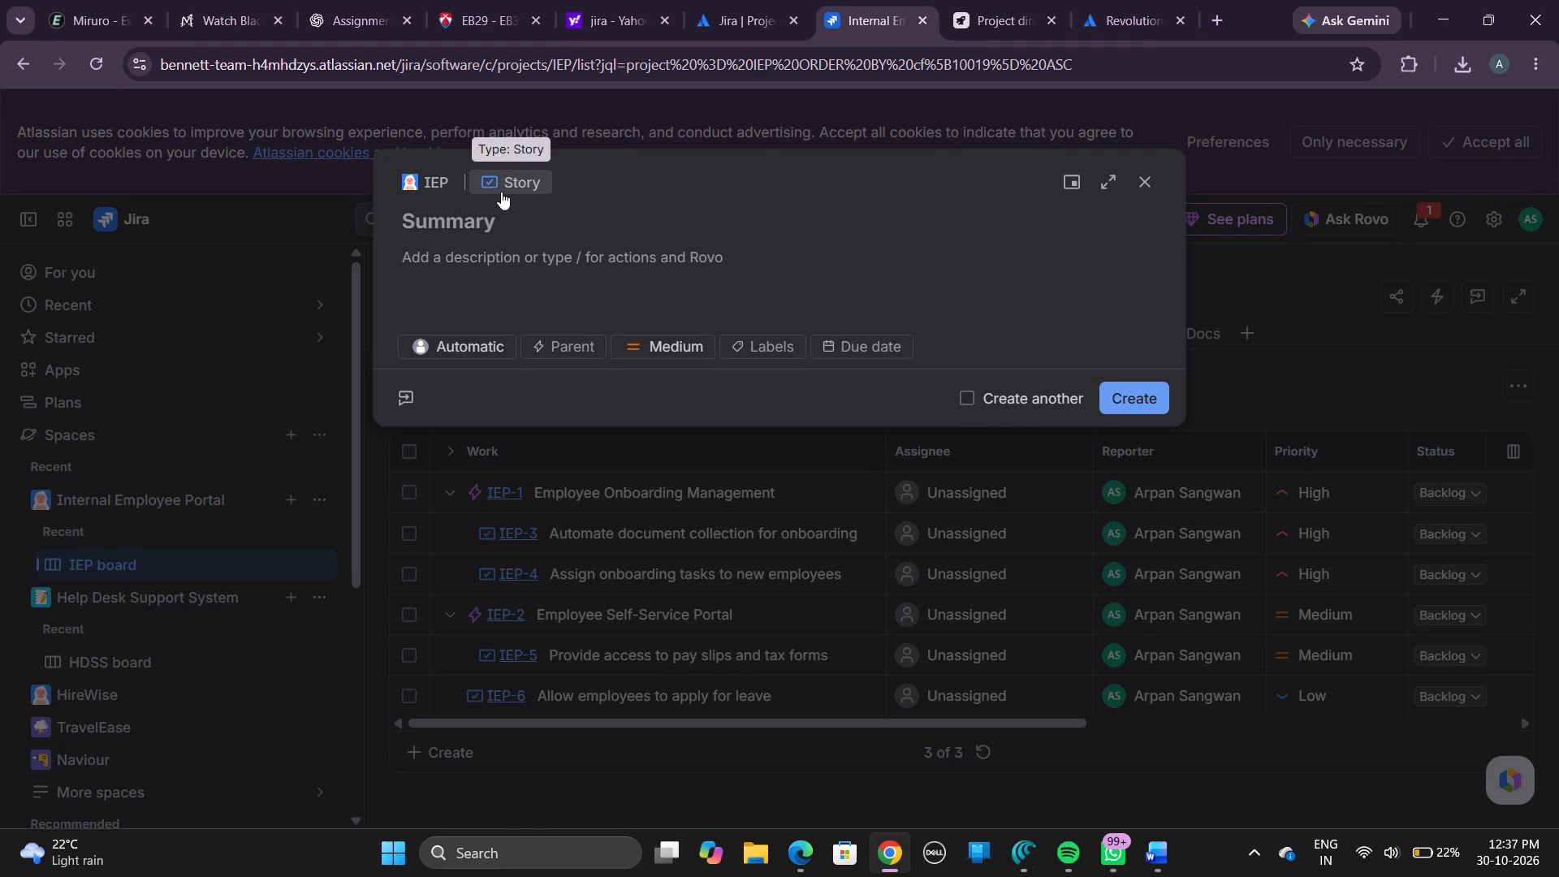
click(516, 261)
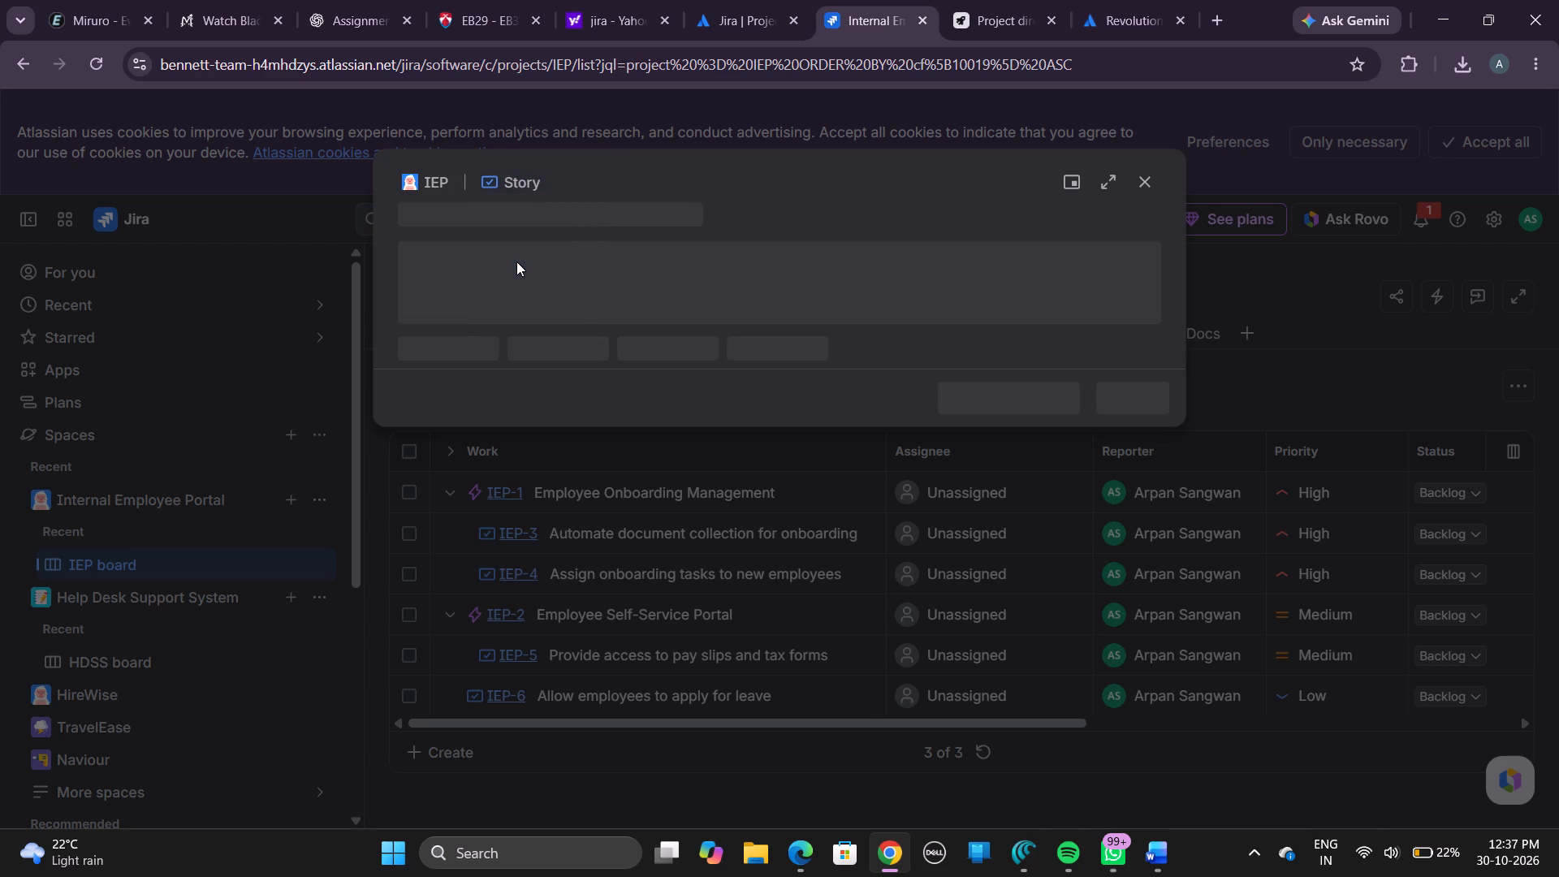
click(518, 251)
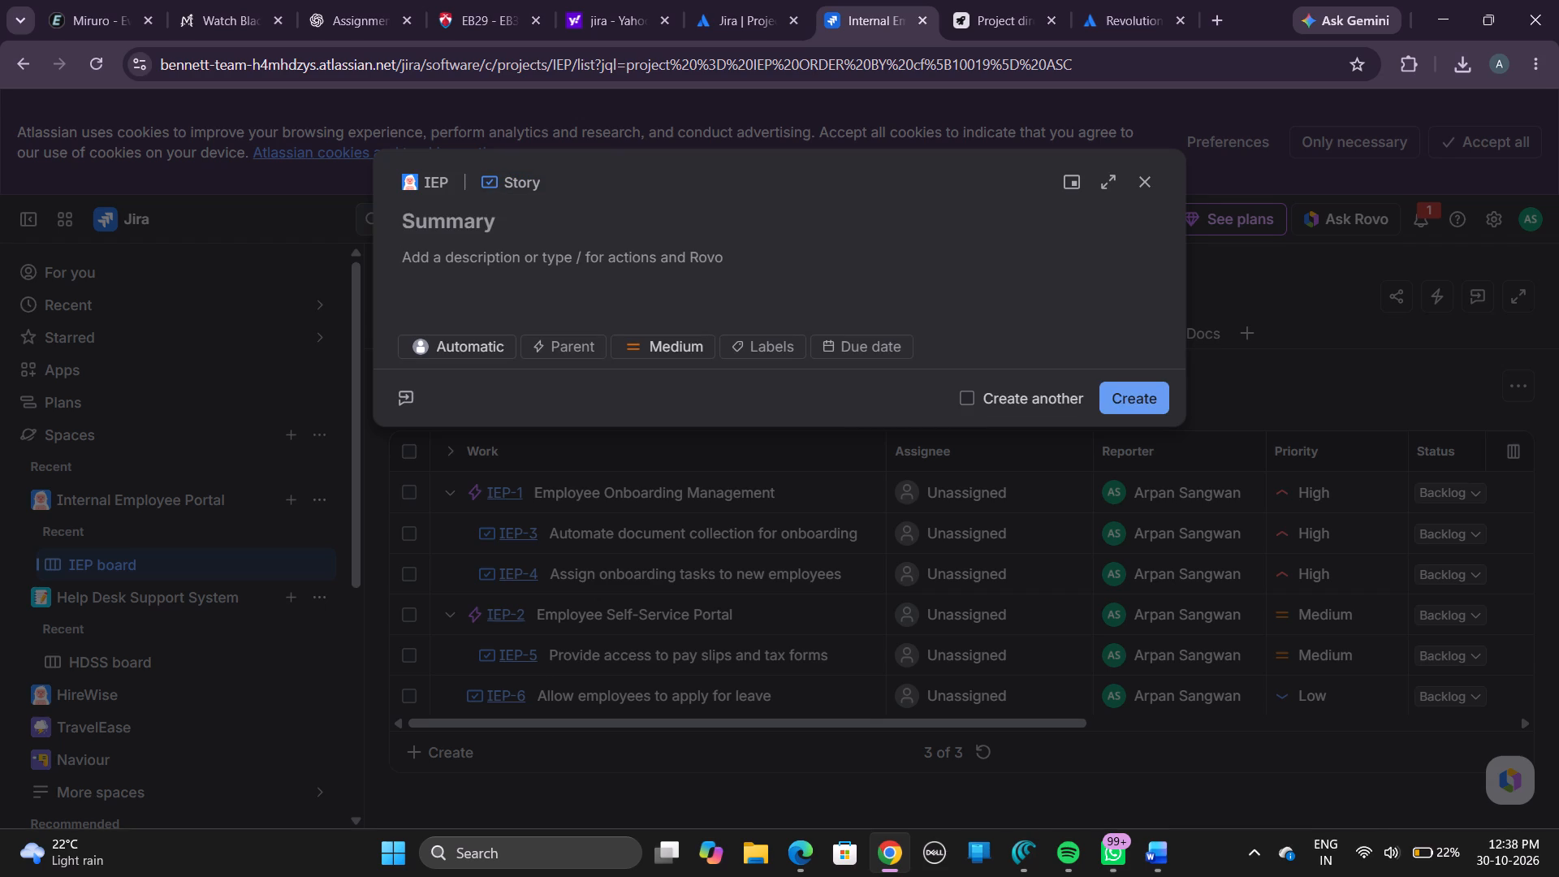
key(ctrl+v)
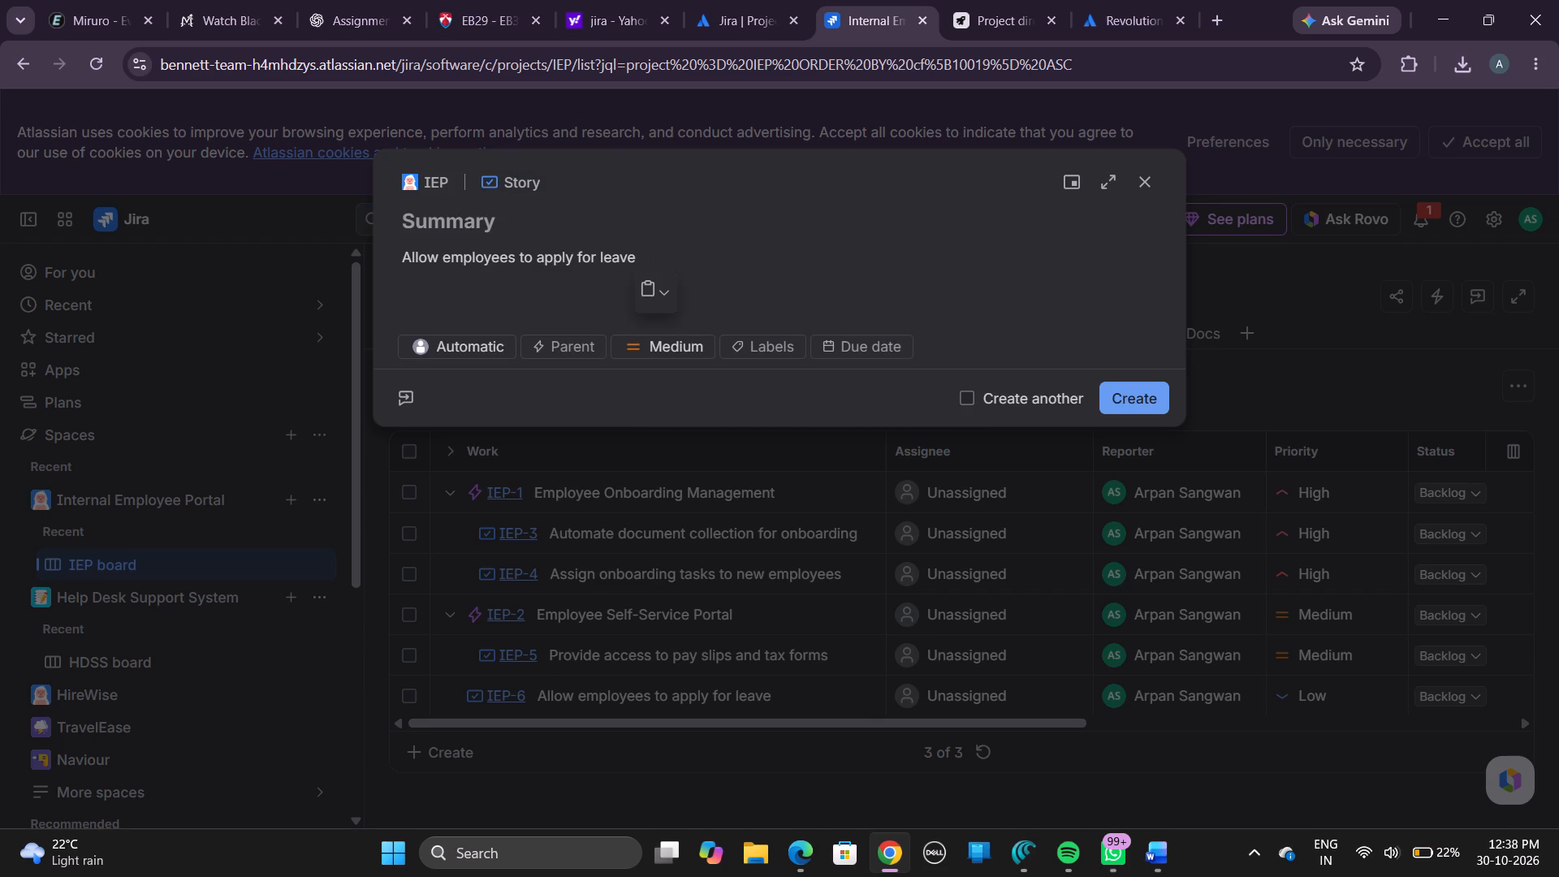
click(558, 336)
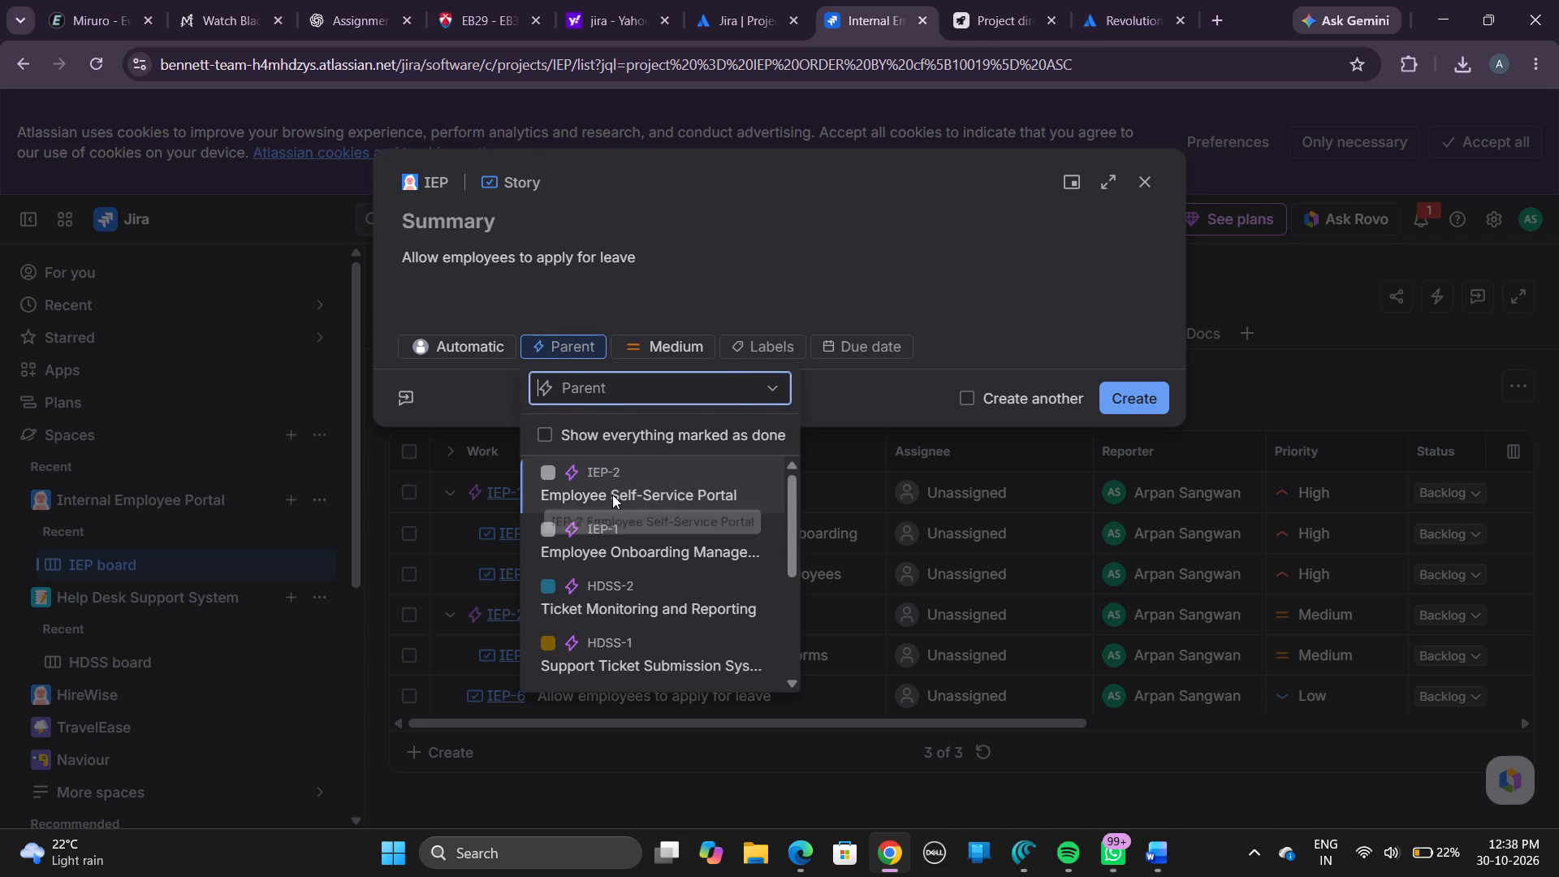
click(612, 493)
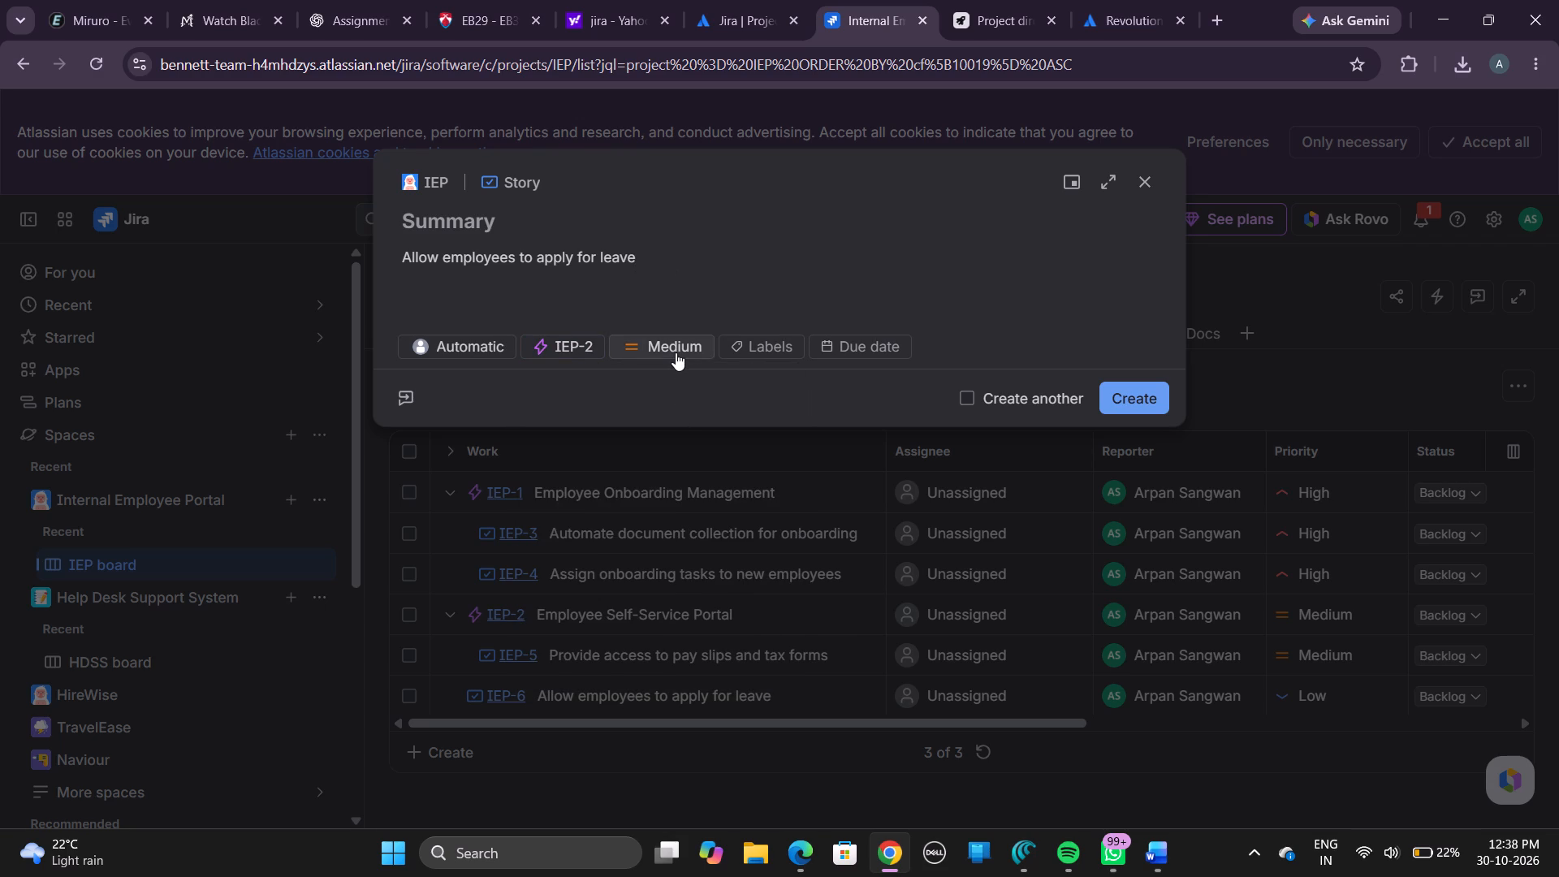
click(676, 352)
click(693, 496)
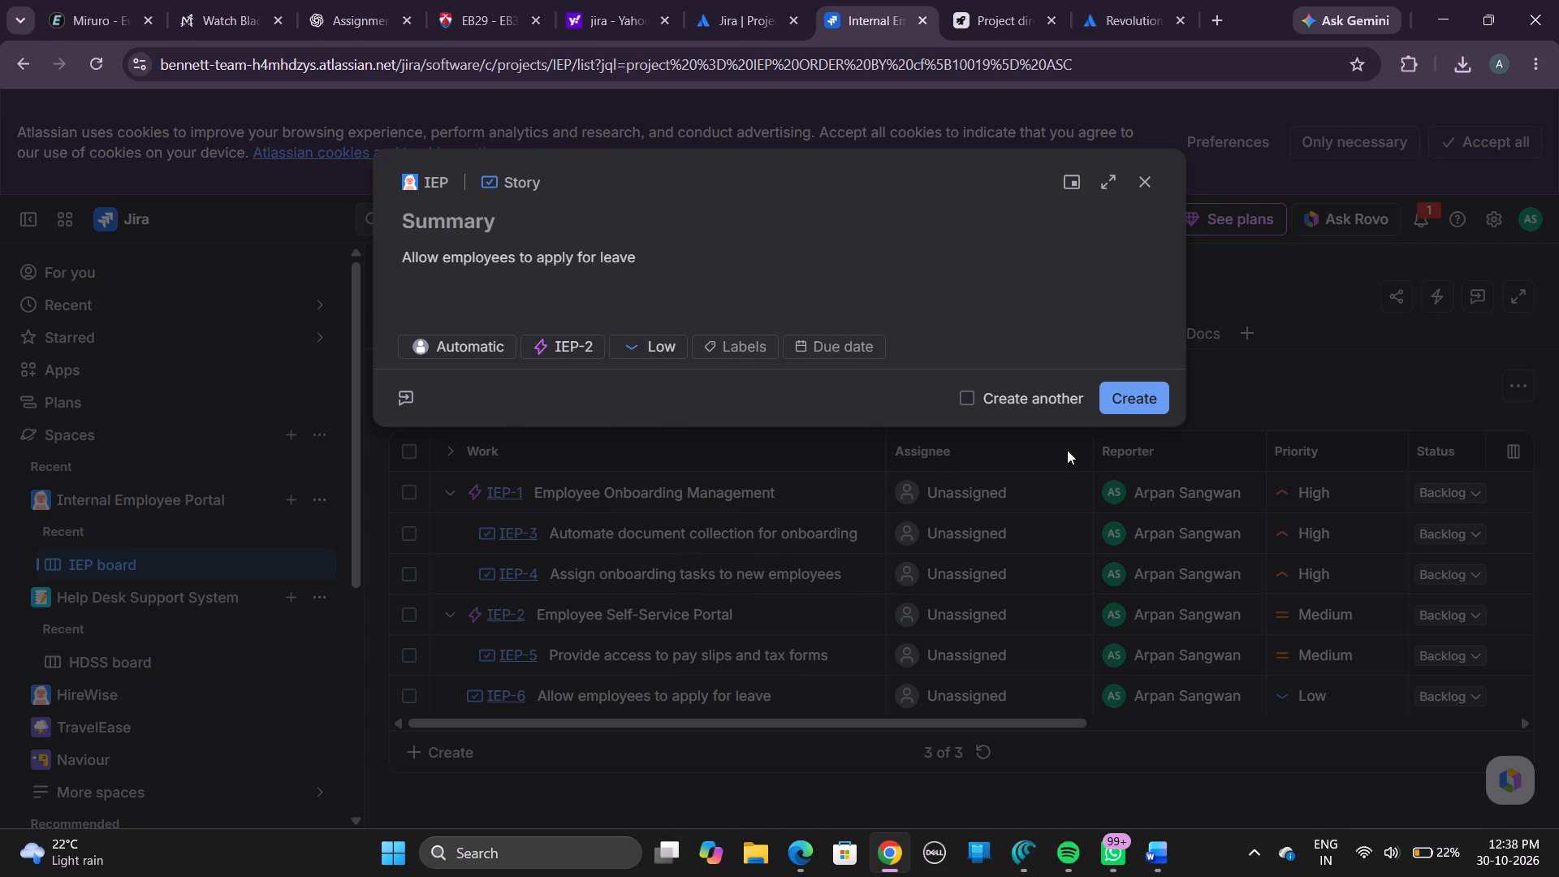
click(1123, 404)
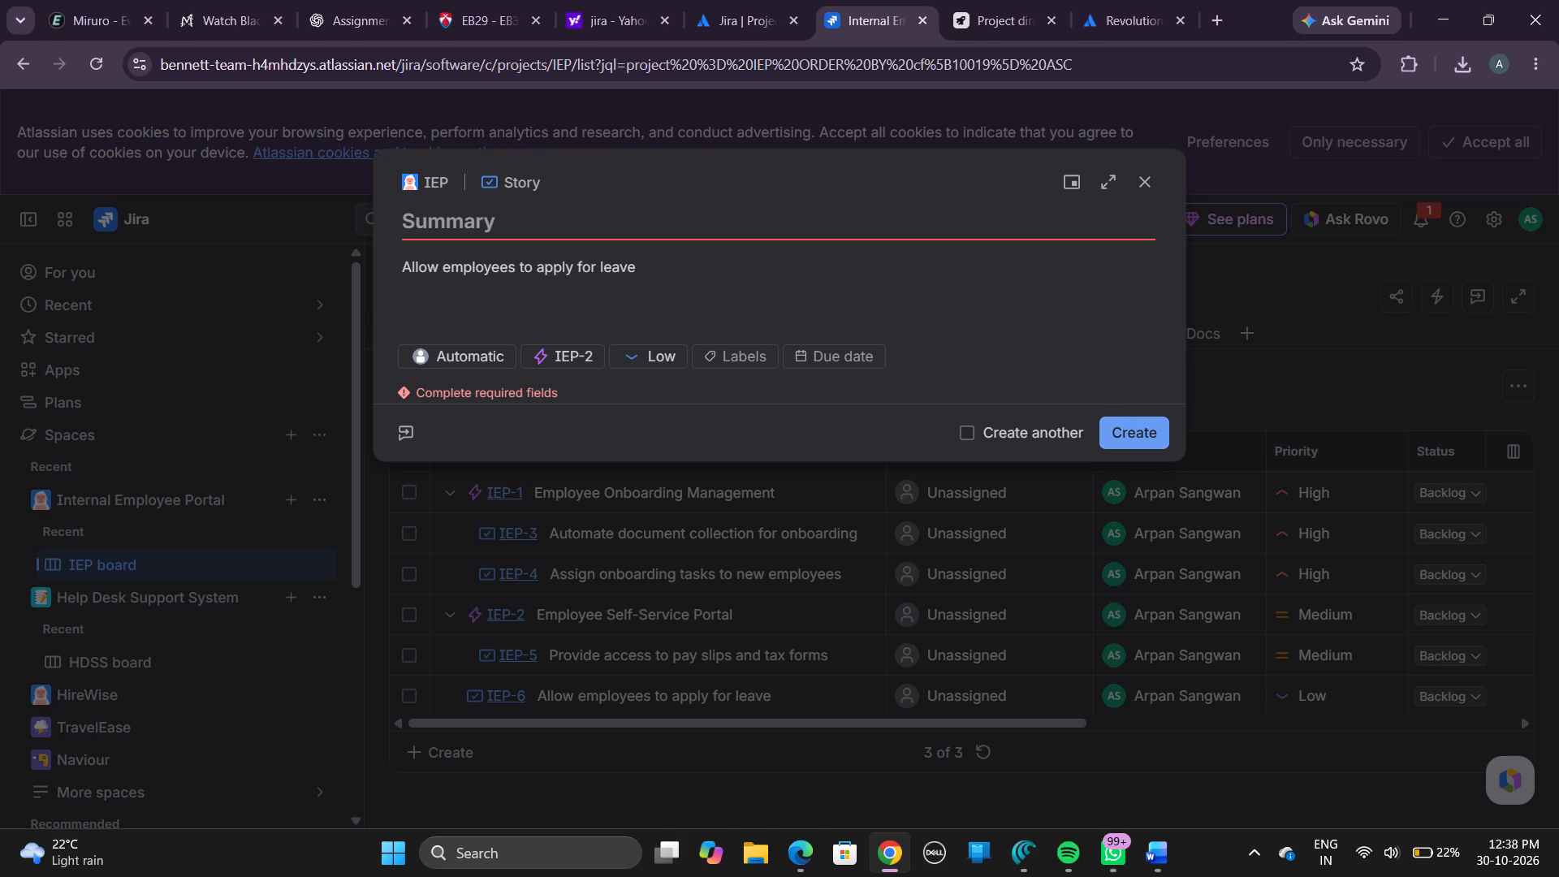
drag(661, 251, 650, 266)
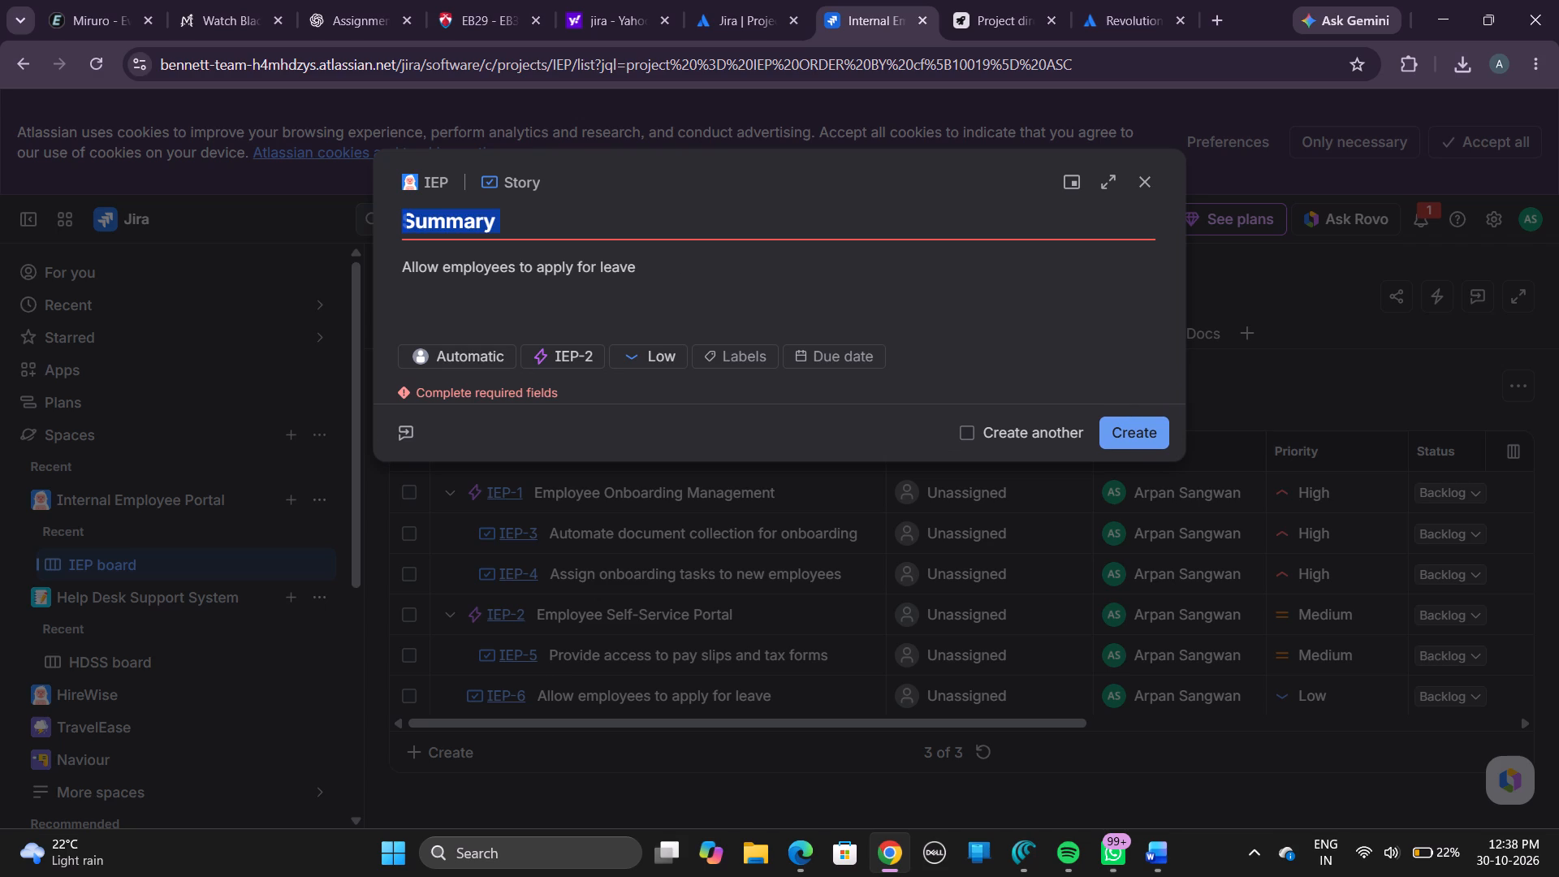
drag(650, 266, 649, 267)
drag(649, 267, 395, 274)
key(BackSpace)
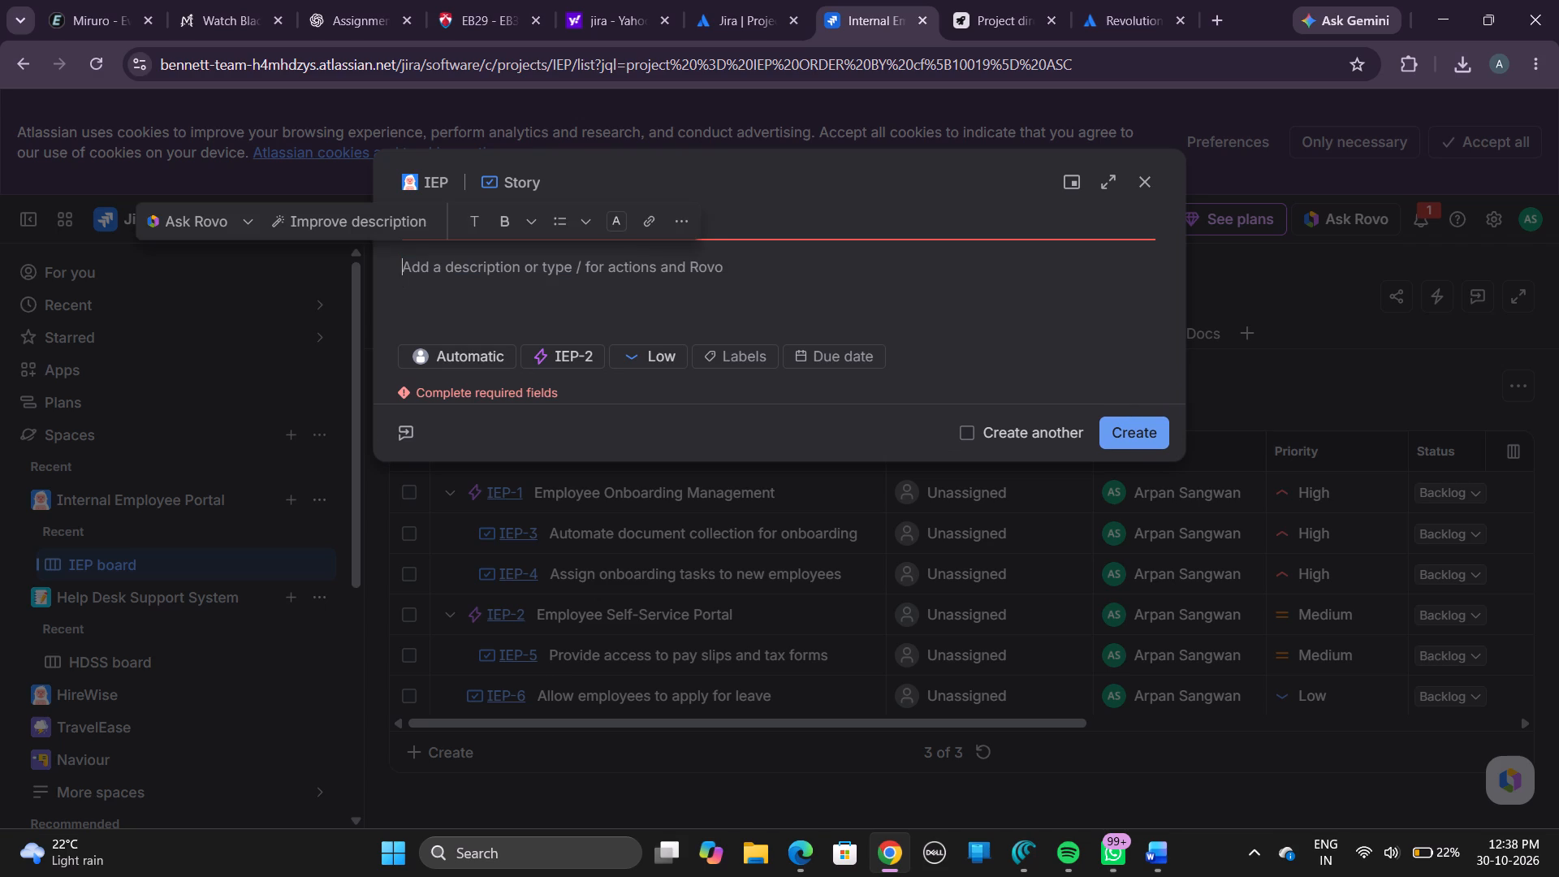
click(422, 235)
key(ctrl+v)
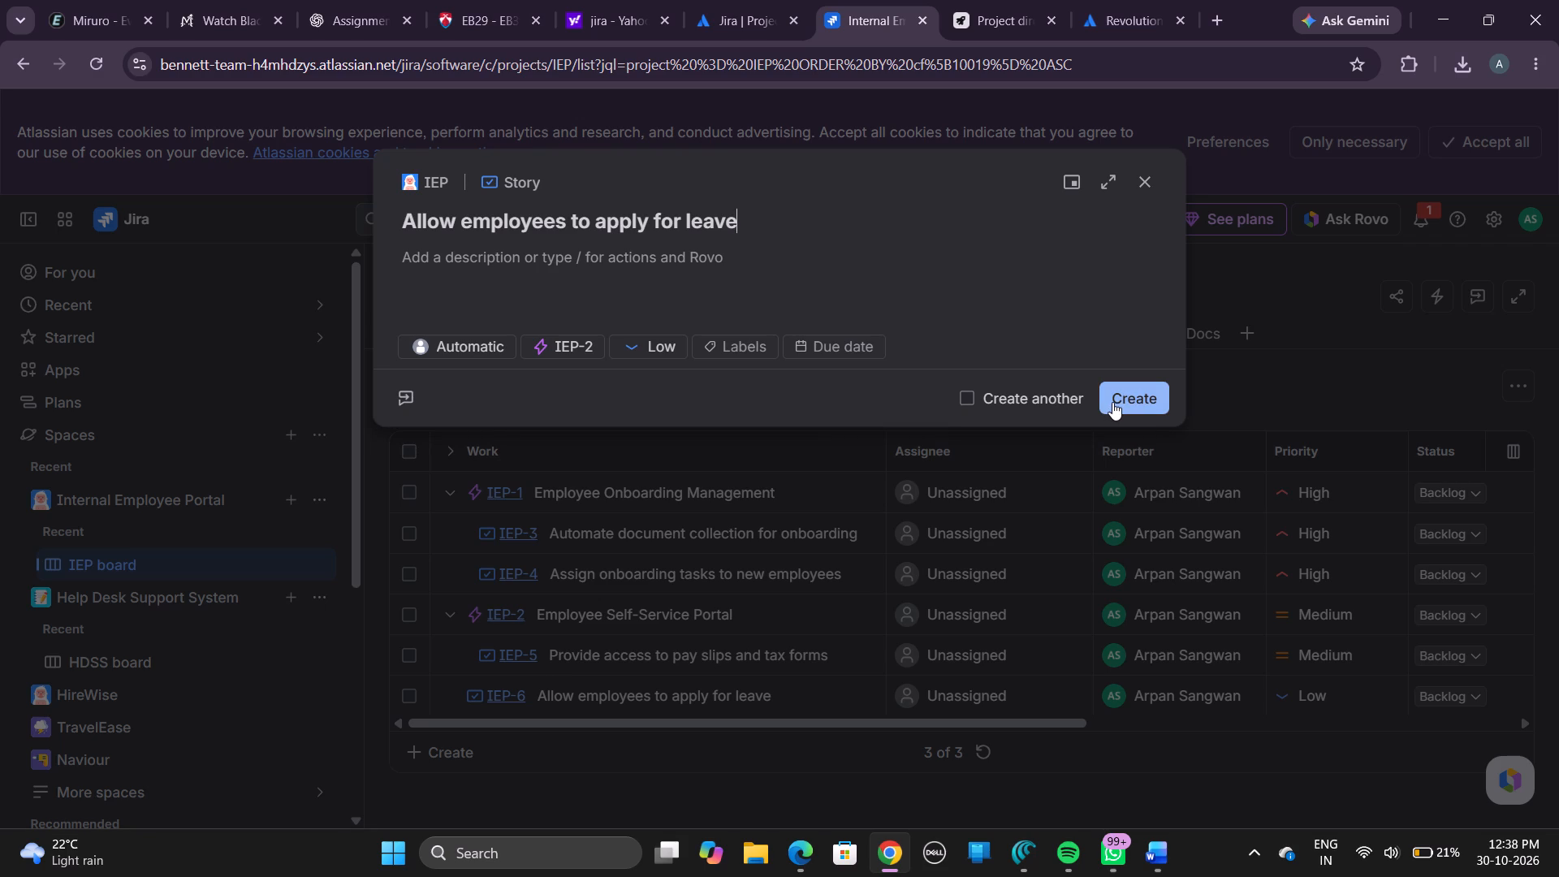
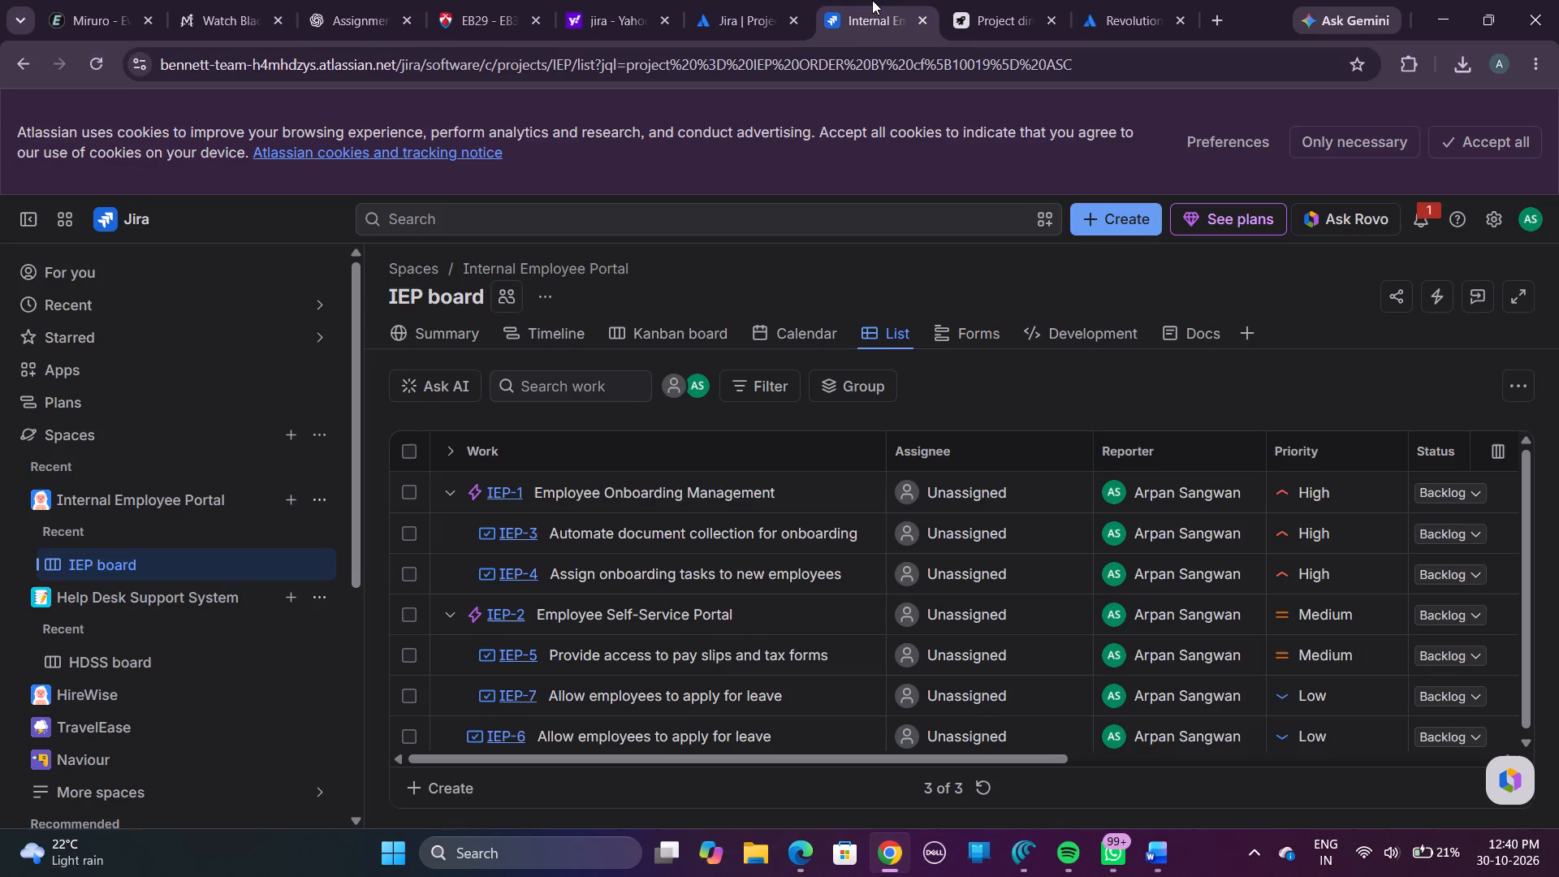
click(523, 536)
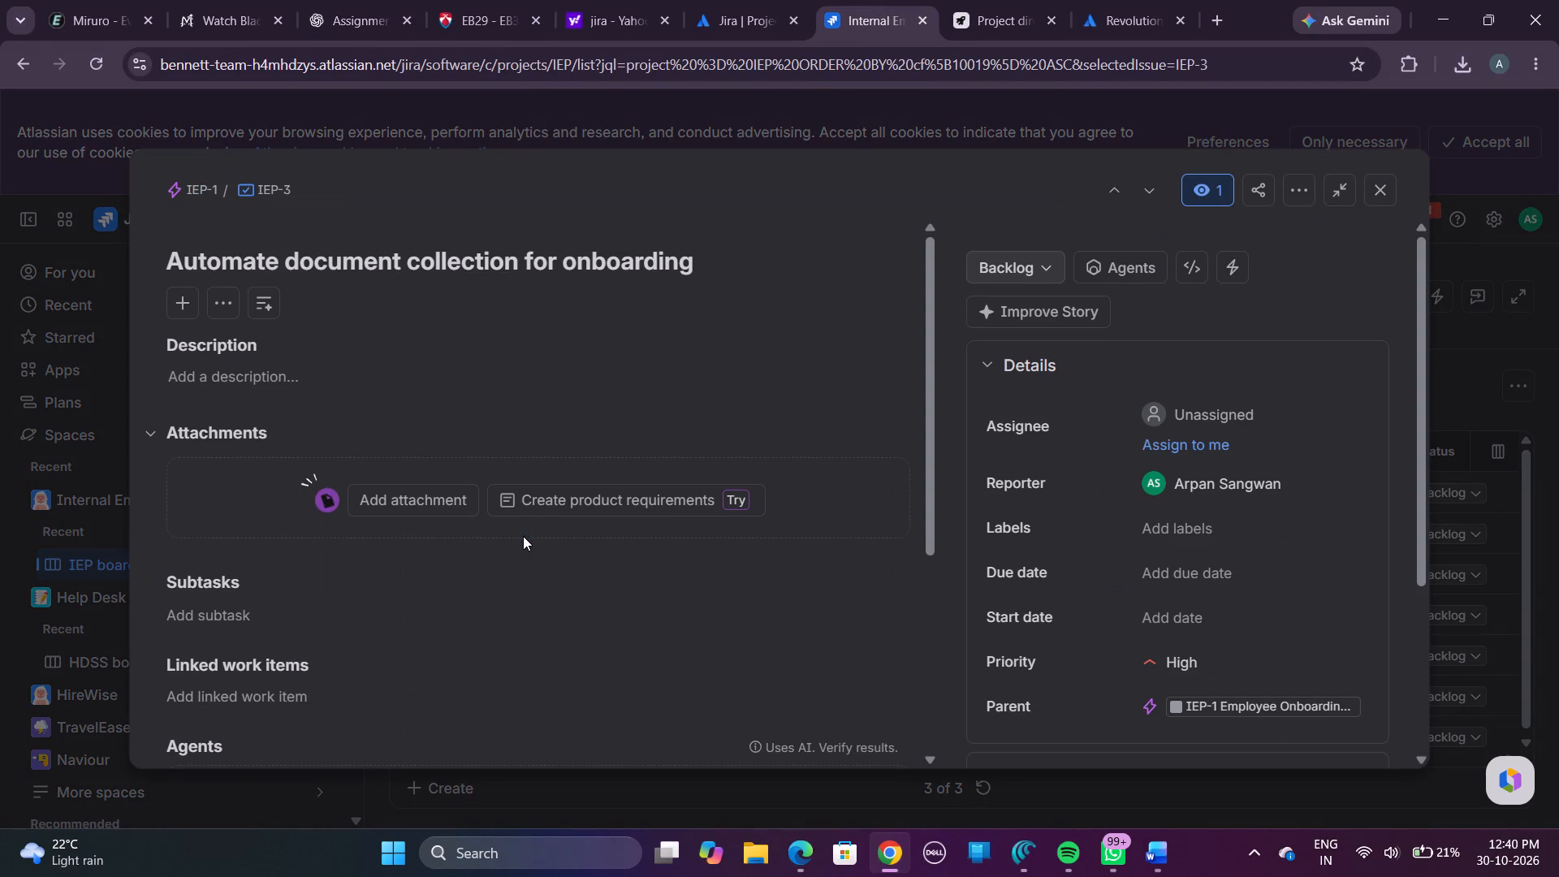
click(245, 616)
click(363, 543)
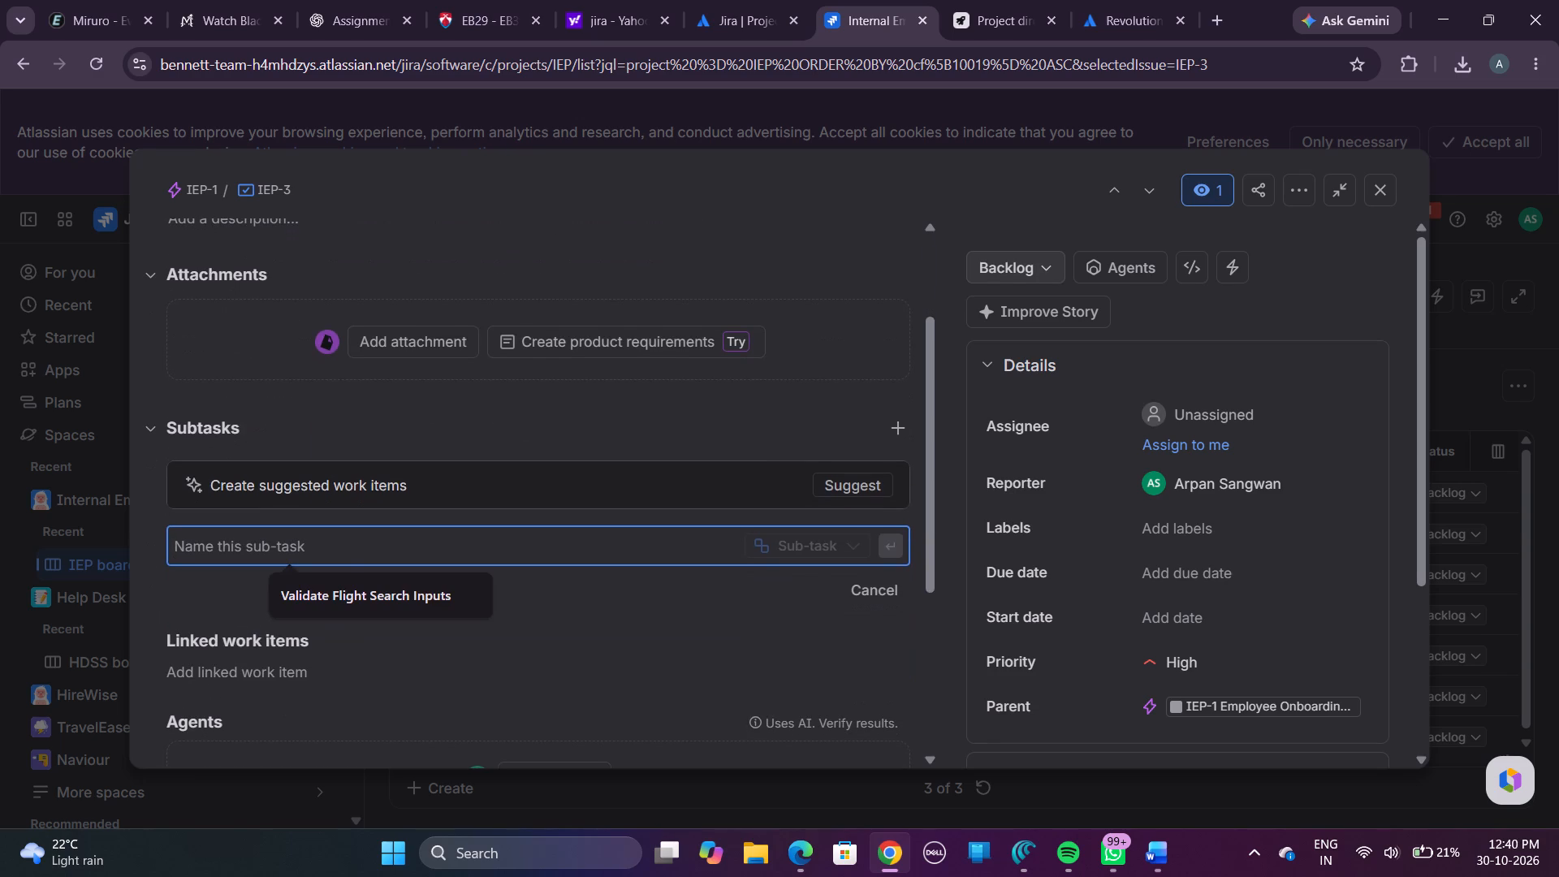
key(ctrl+v)
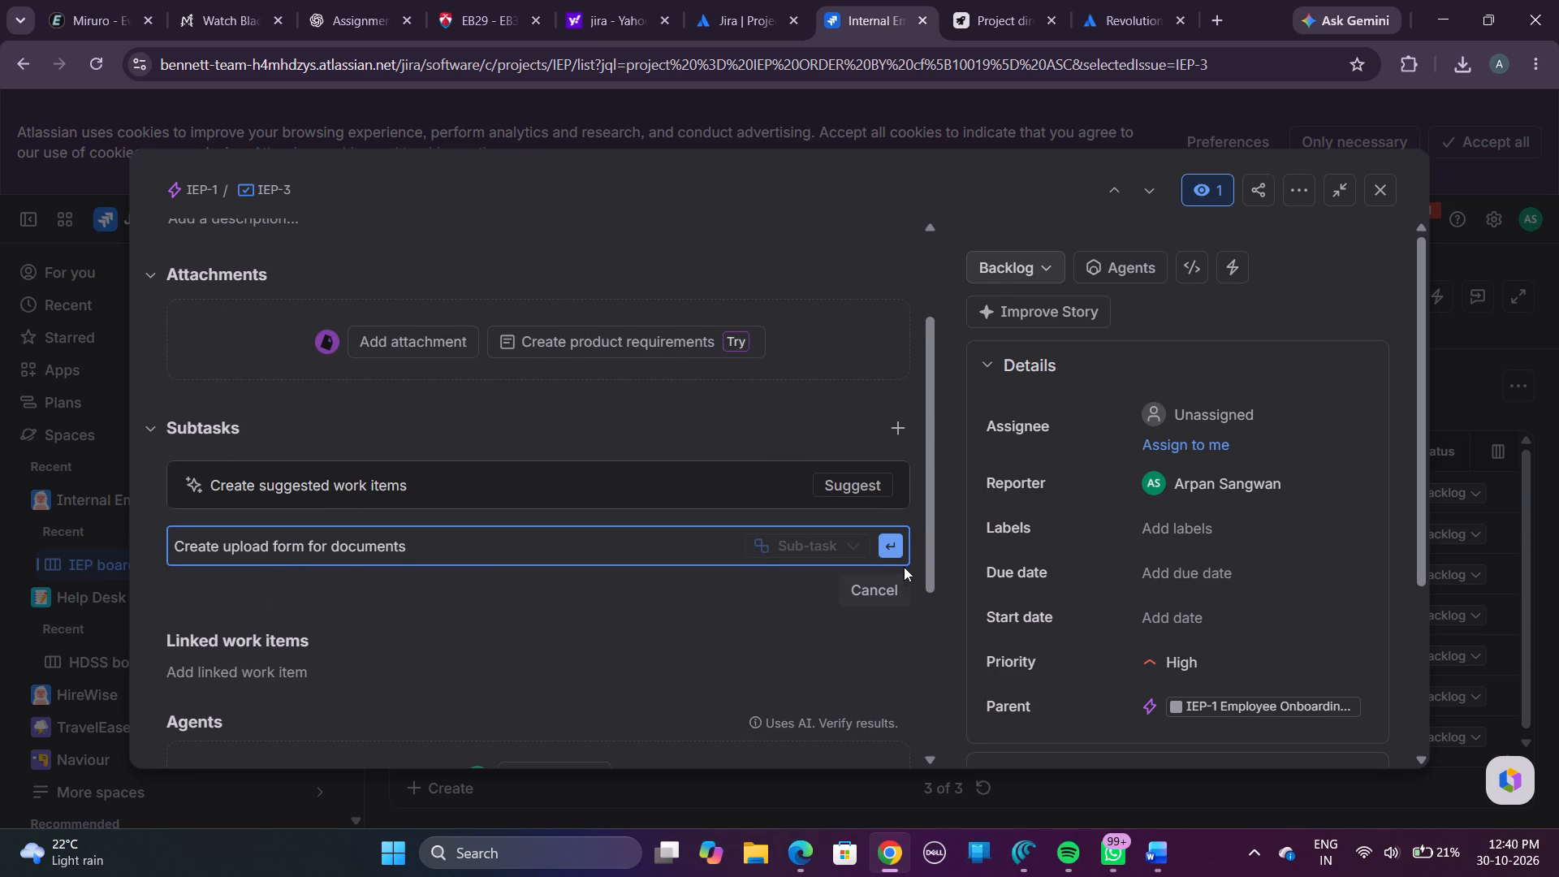
click(896, 545)
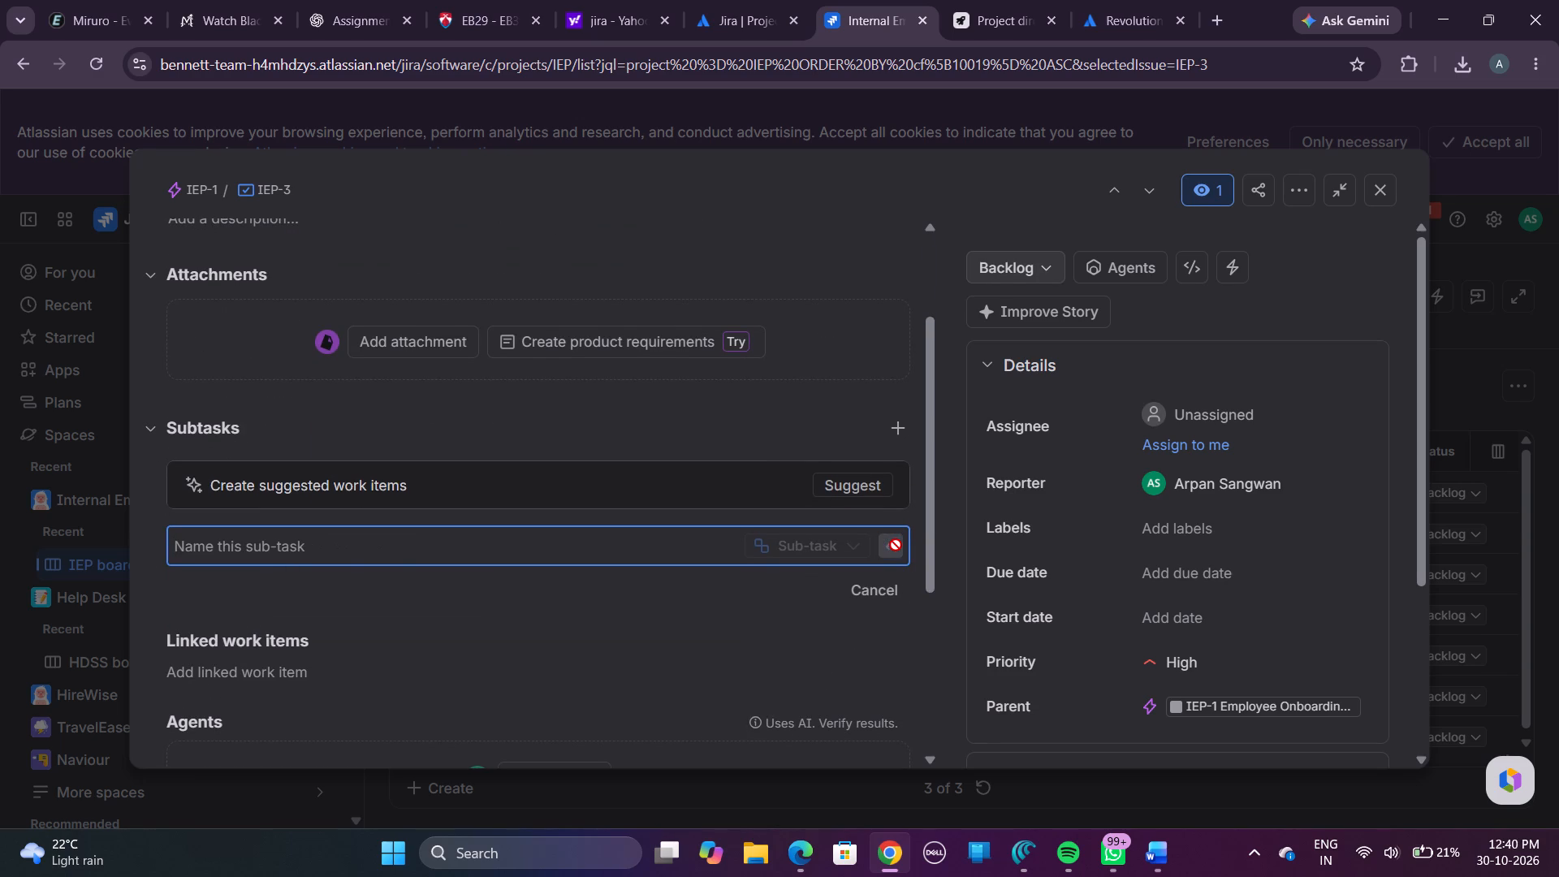
Copy the Sub-task 2 summary from ChatGPT and set the "Create upload form for documents" sub-task's priority to High in Jira.
click(362, 4)
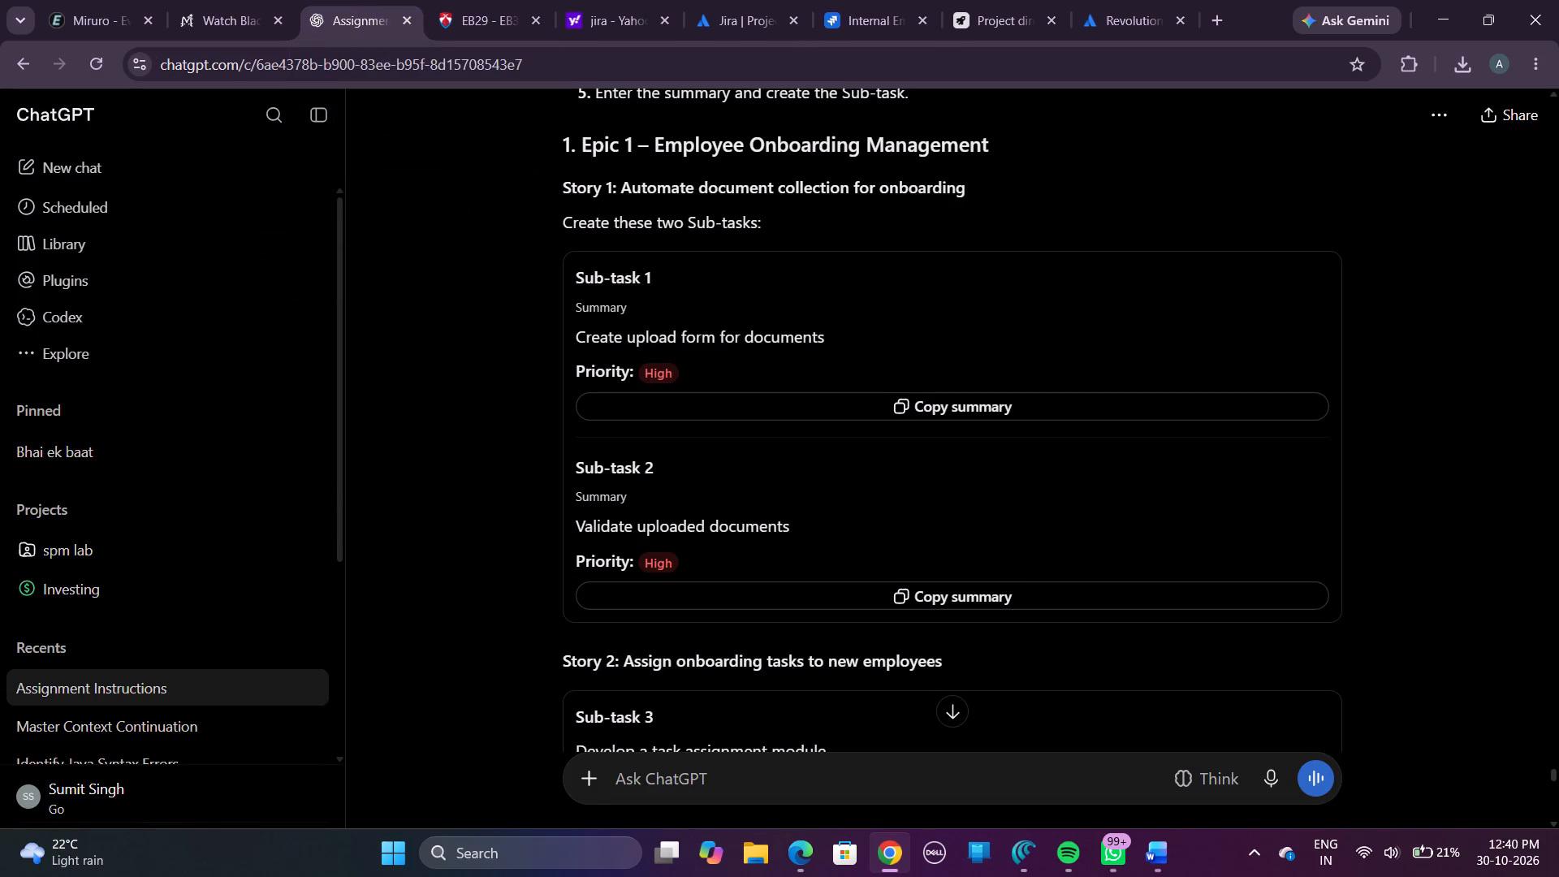
click(755, 600)
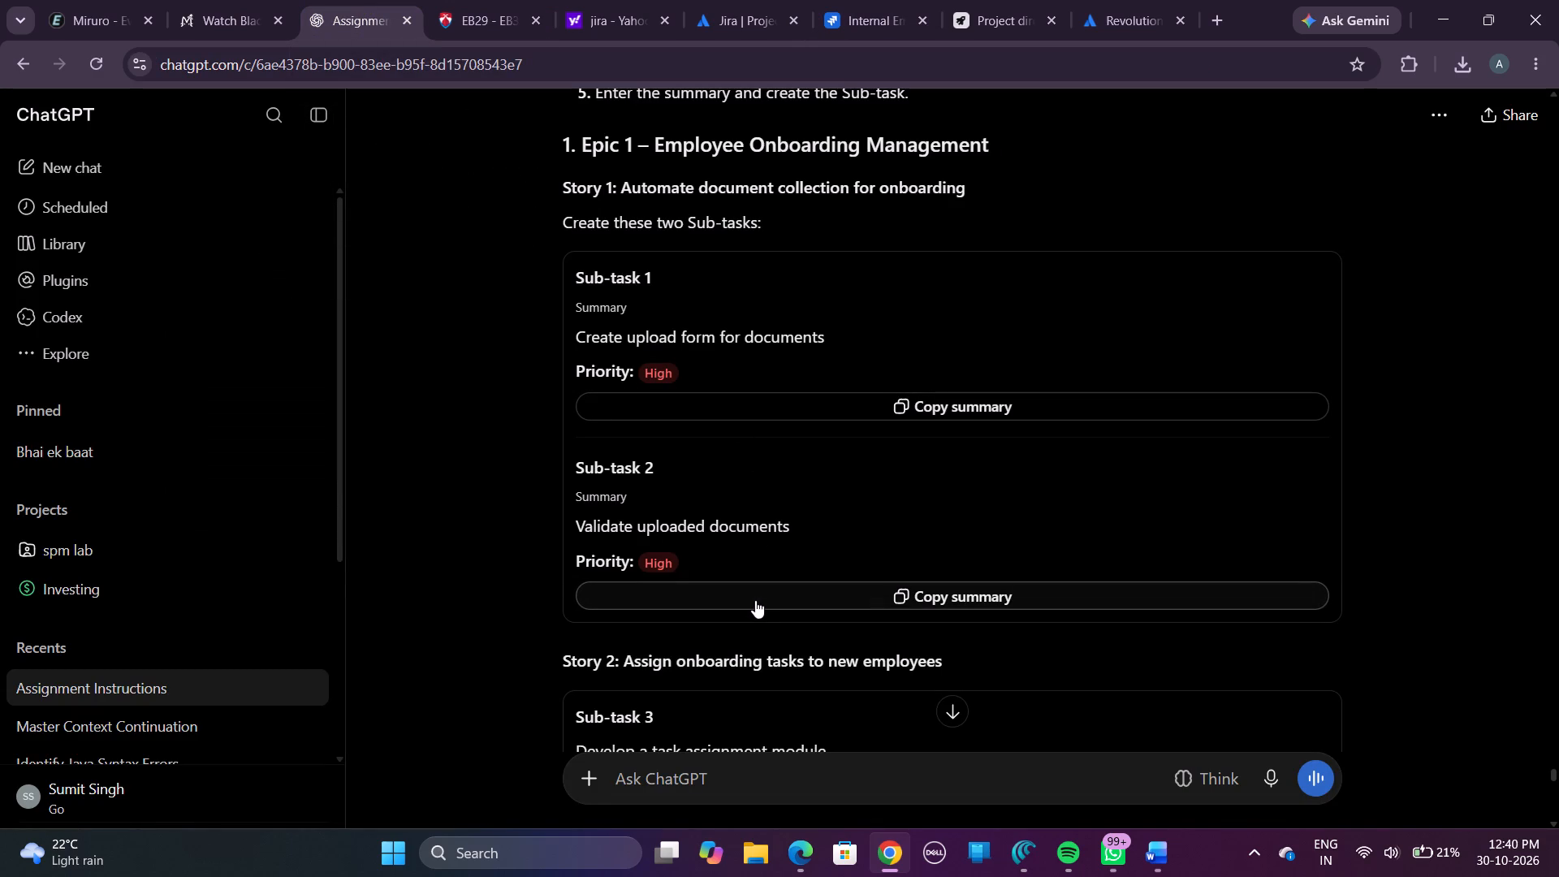
click(921, 592)
click(887, 2)
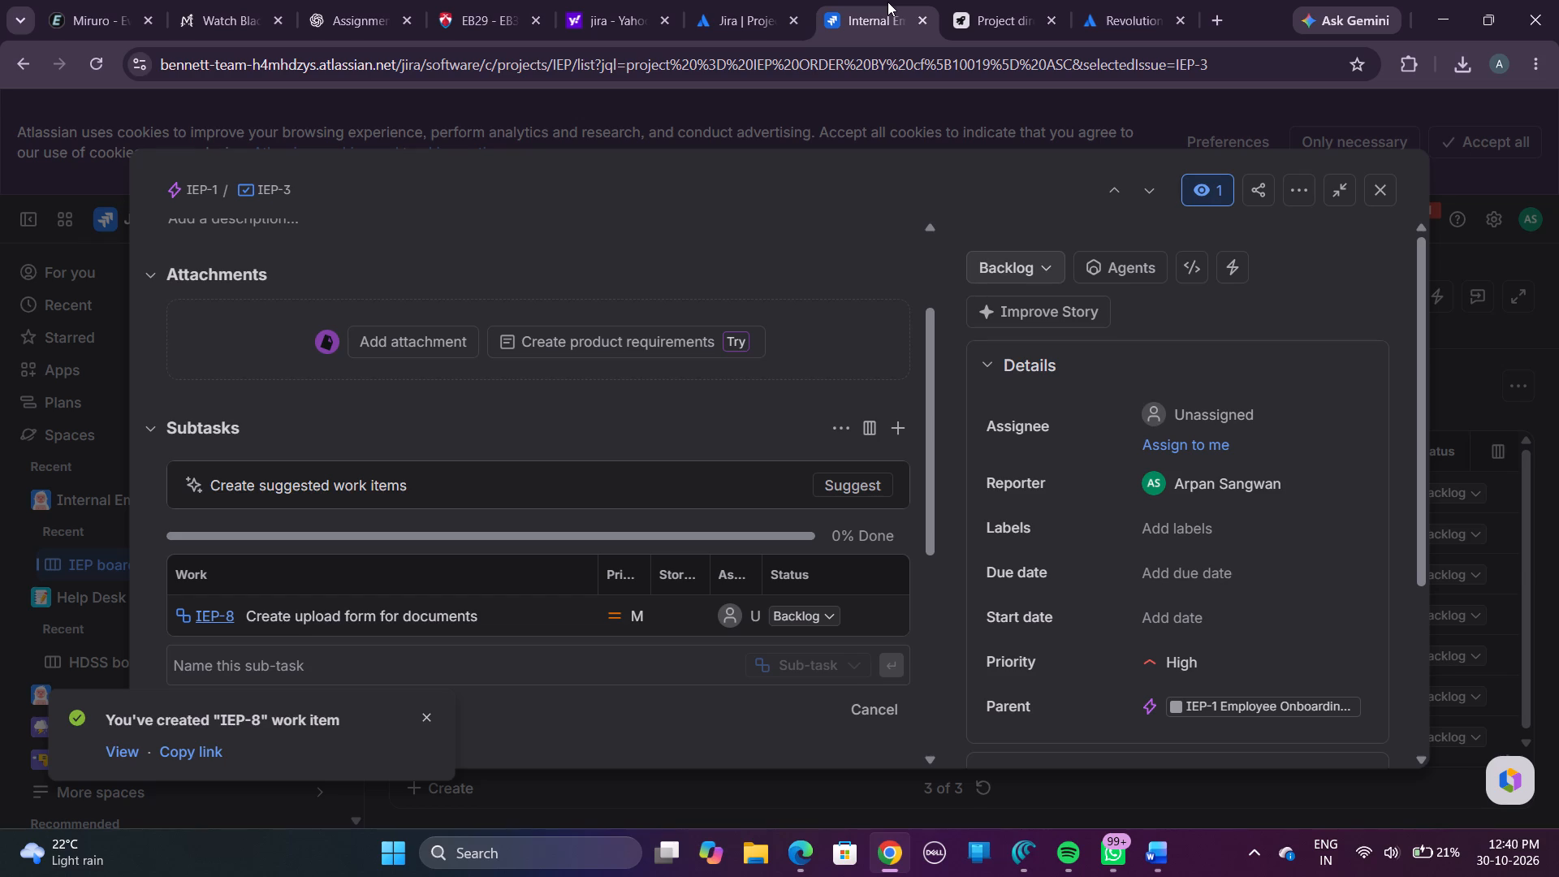
click(618, 628)
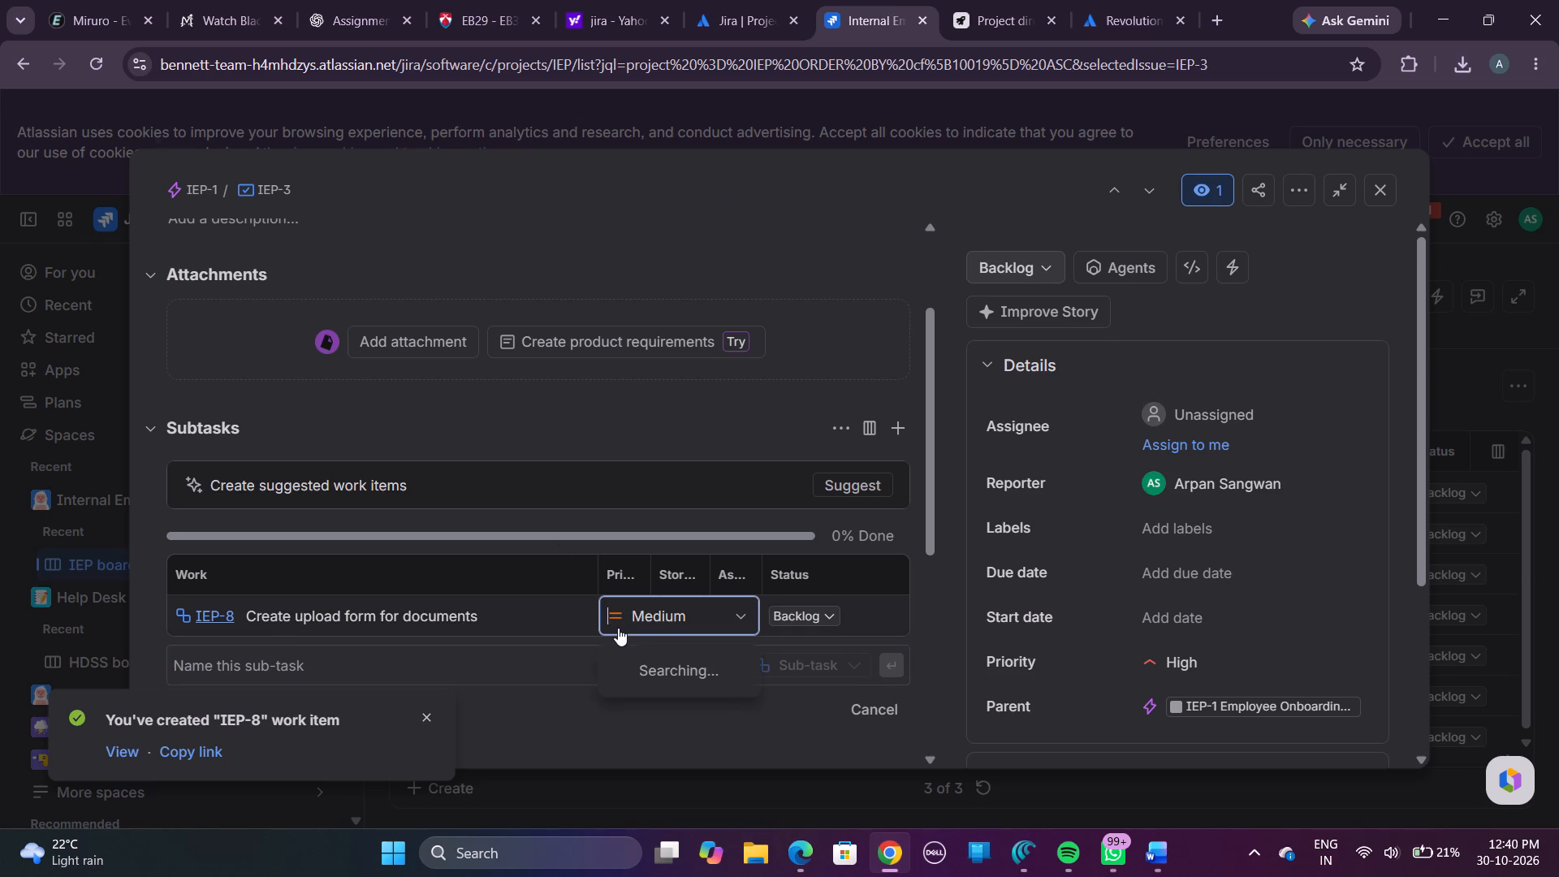
click(641, 701)
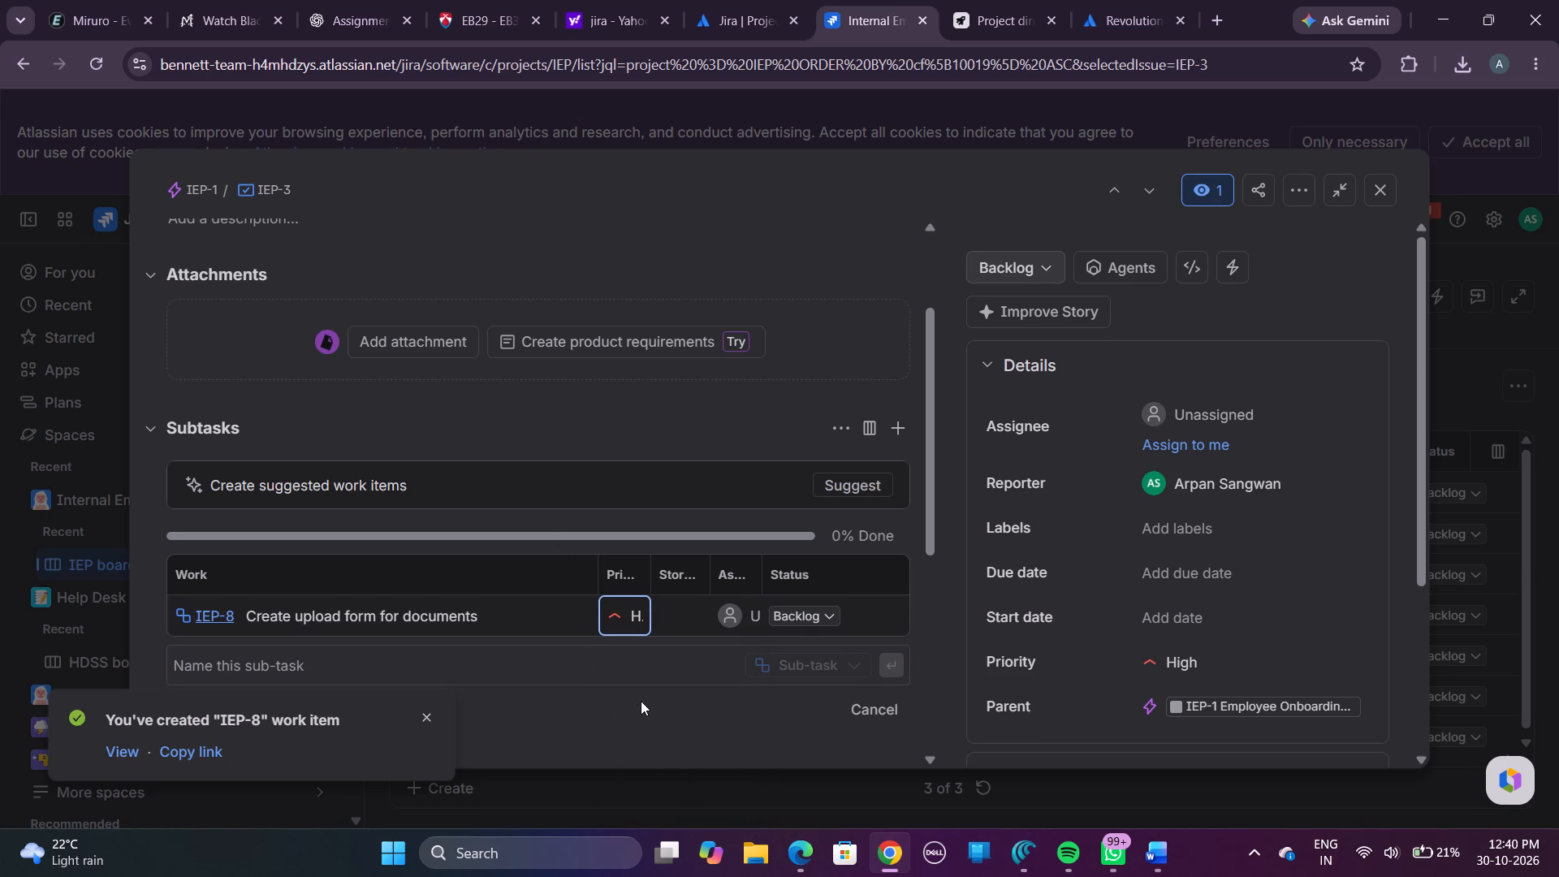
Add the sub-task "Validate uploaded documents" with High priority to Story IEP-3, and close the Story.
click(551, 660)
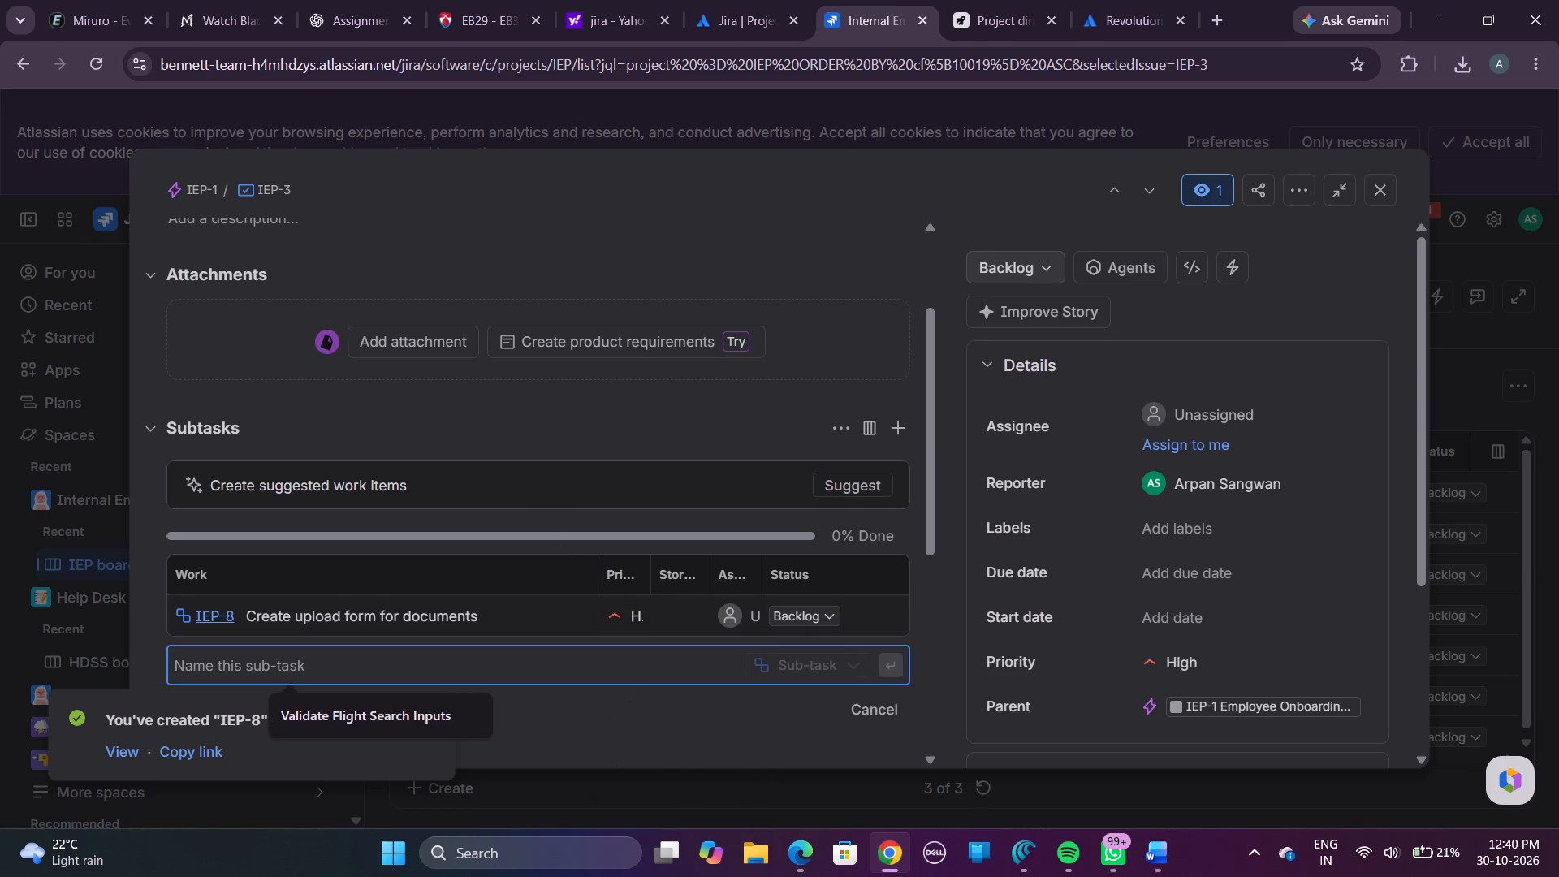
key(ctrl+v)
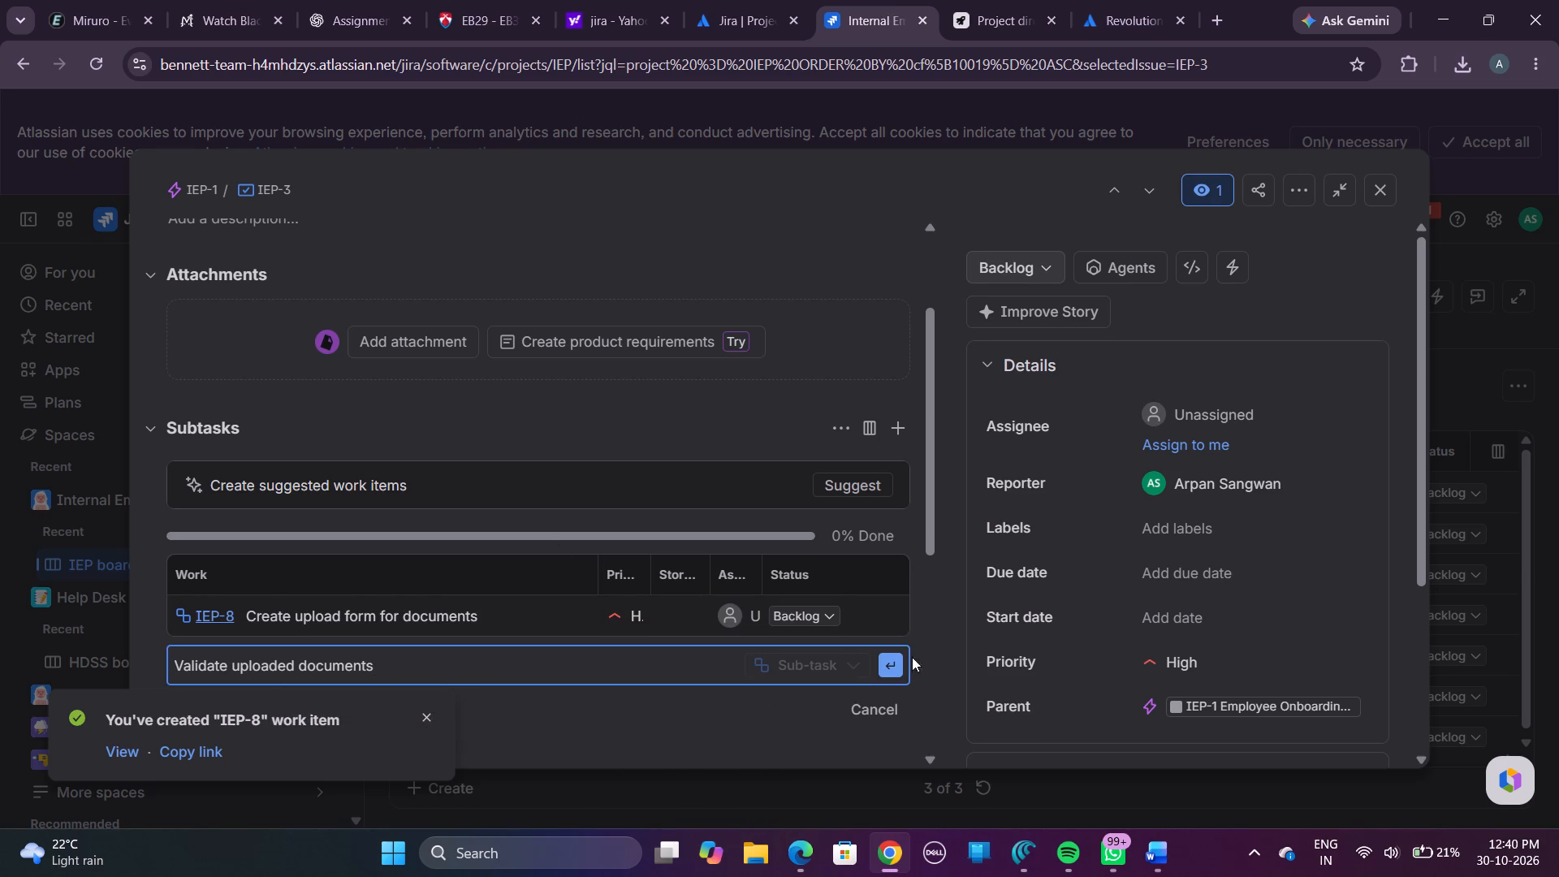
click(892, 663)
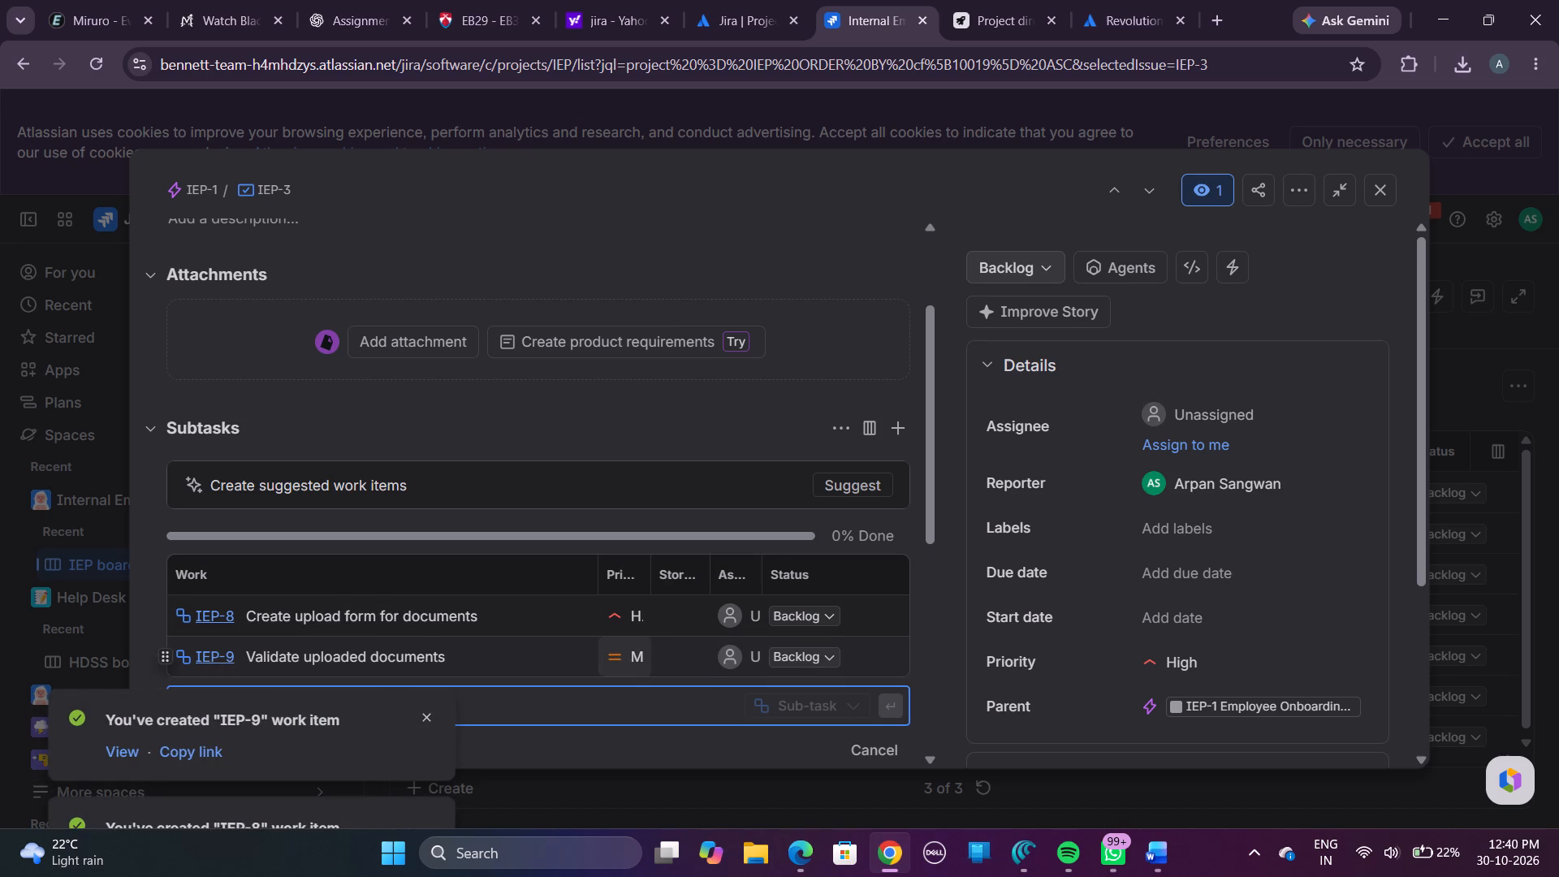
click(632, 659)
click(653, 735)
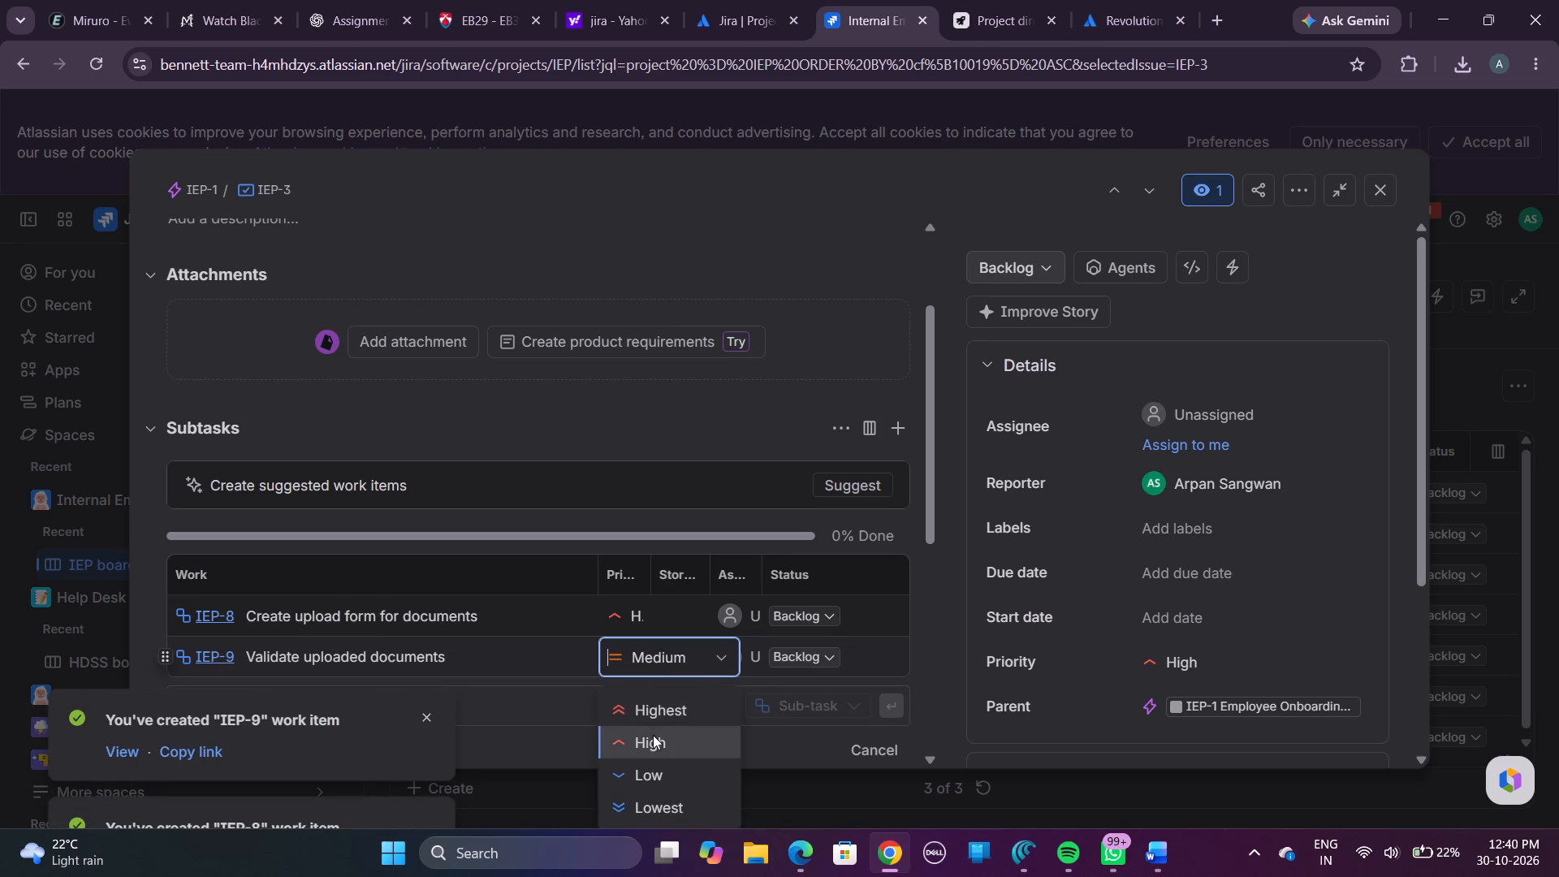
scroll(720, 564, down, 3)
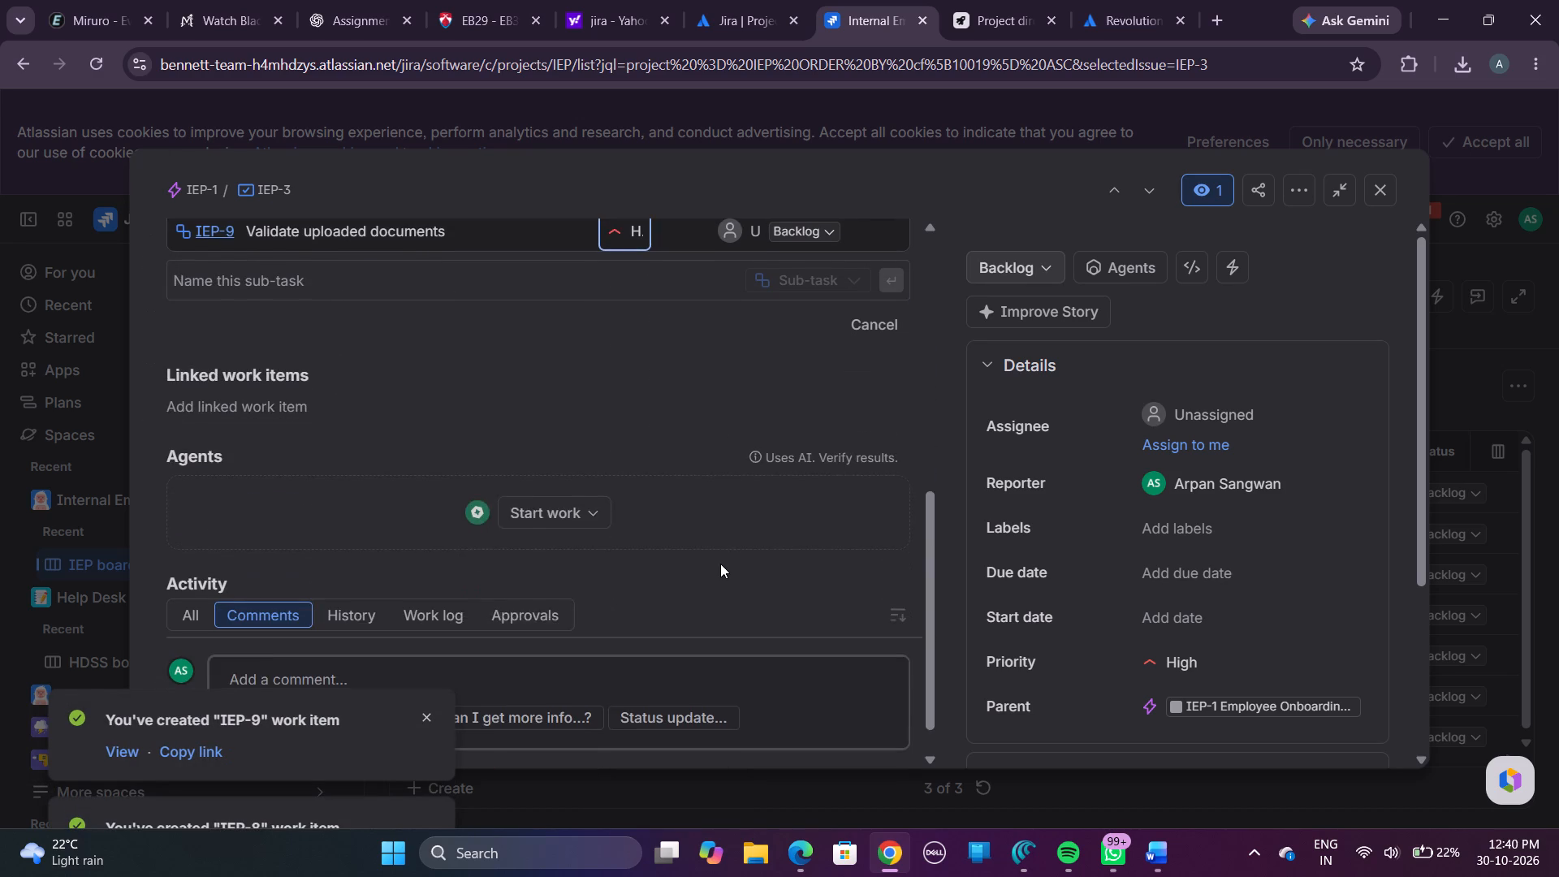
scroll(720, 564, down, 2)
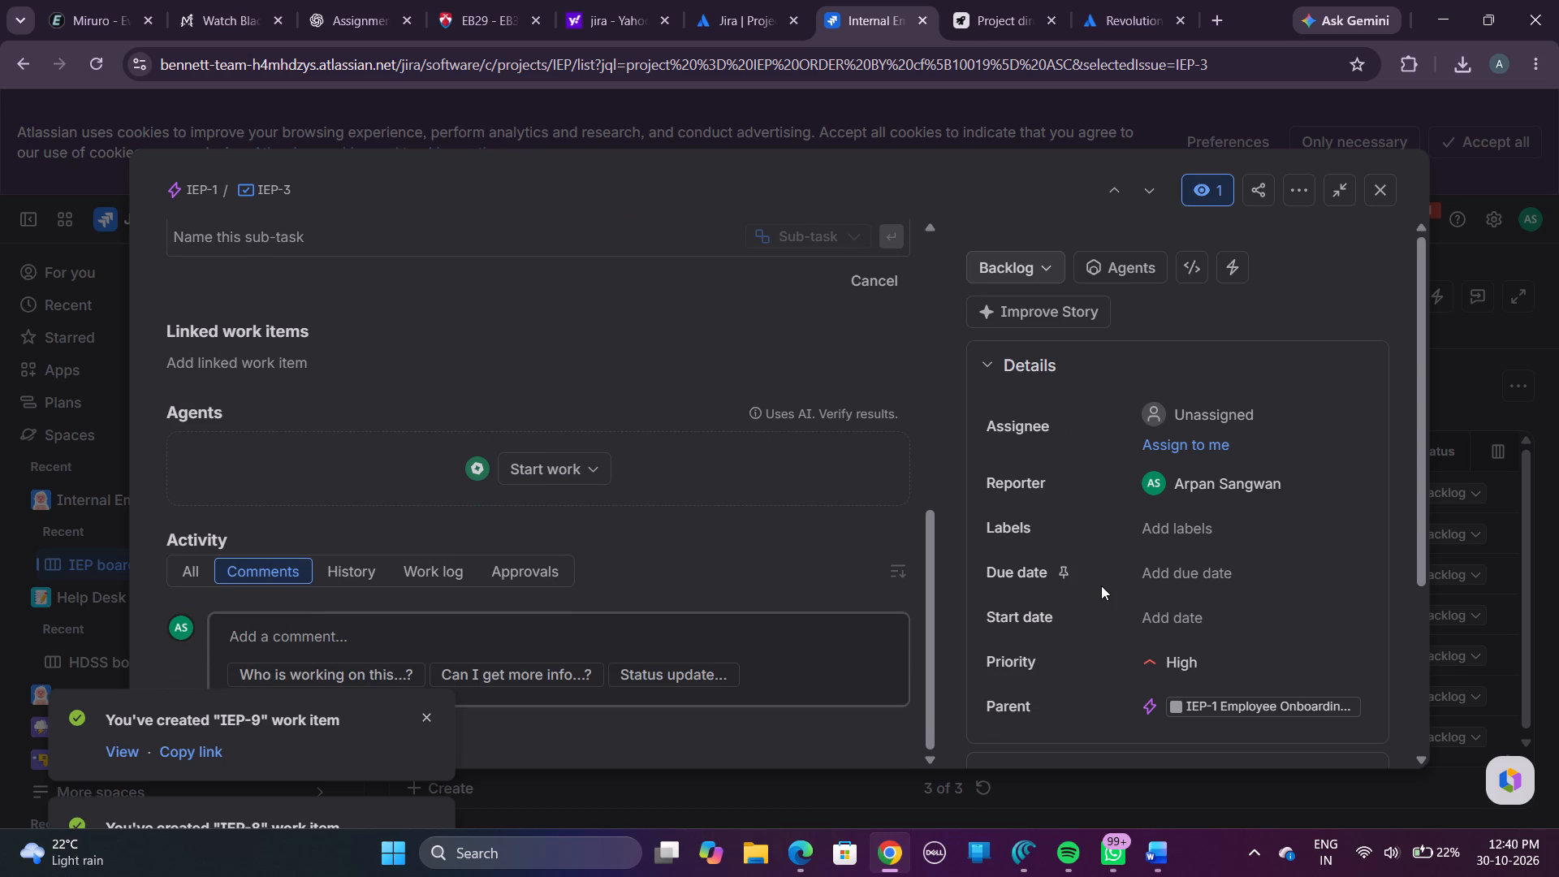
scroll(1064, 572, down, 2)
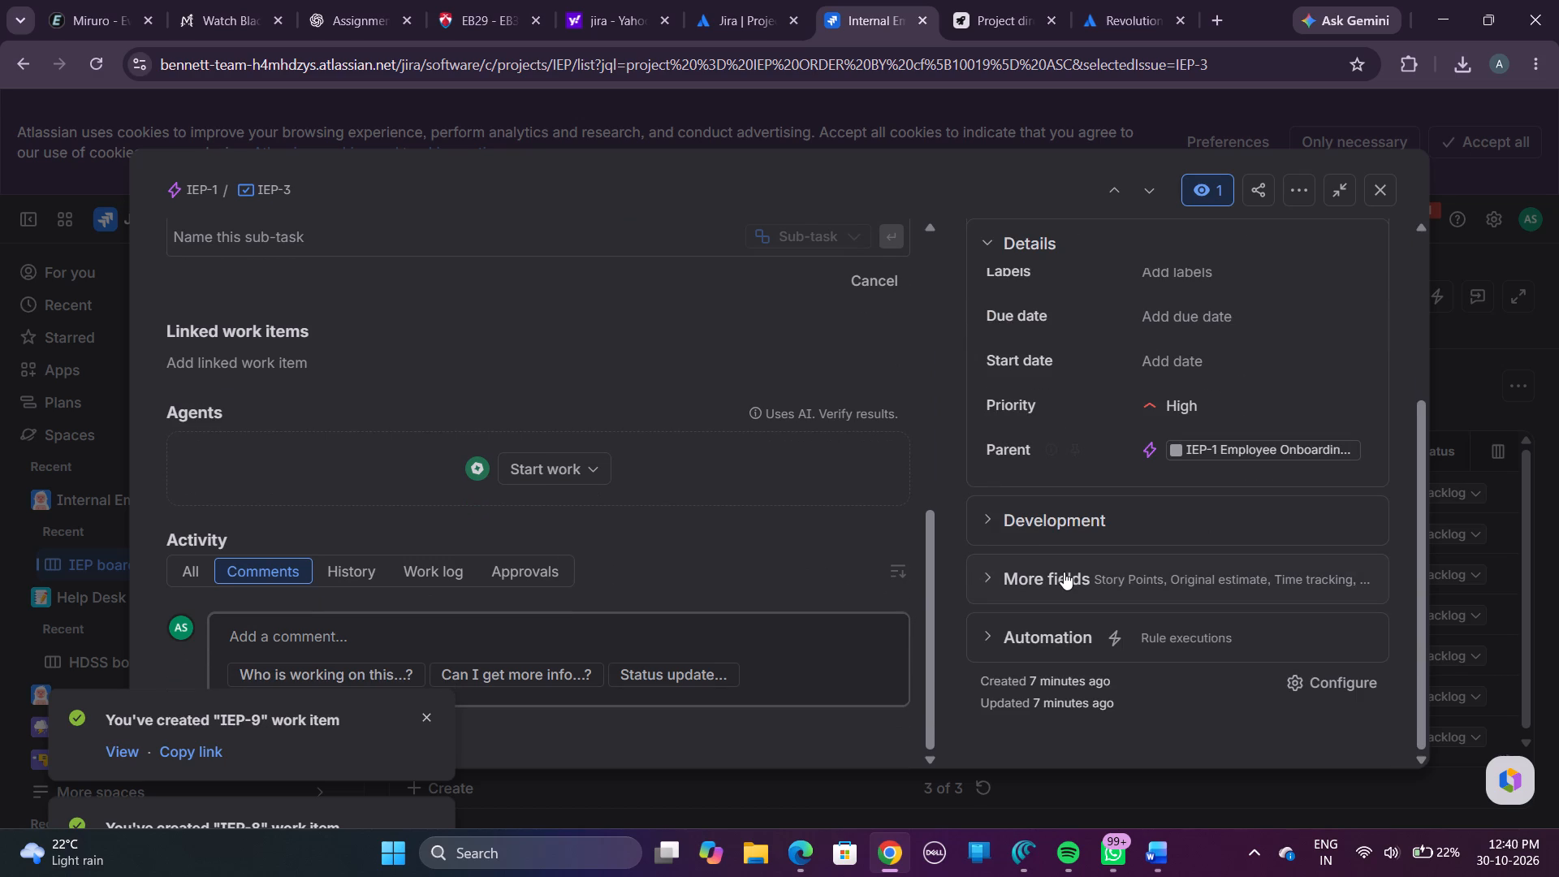
scroll(1064, 572, down, 1)
scroll(752, 624, up, 4)
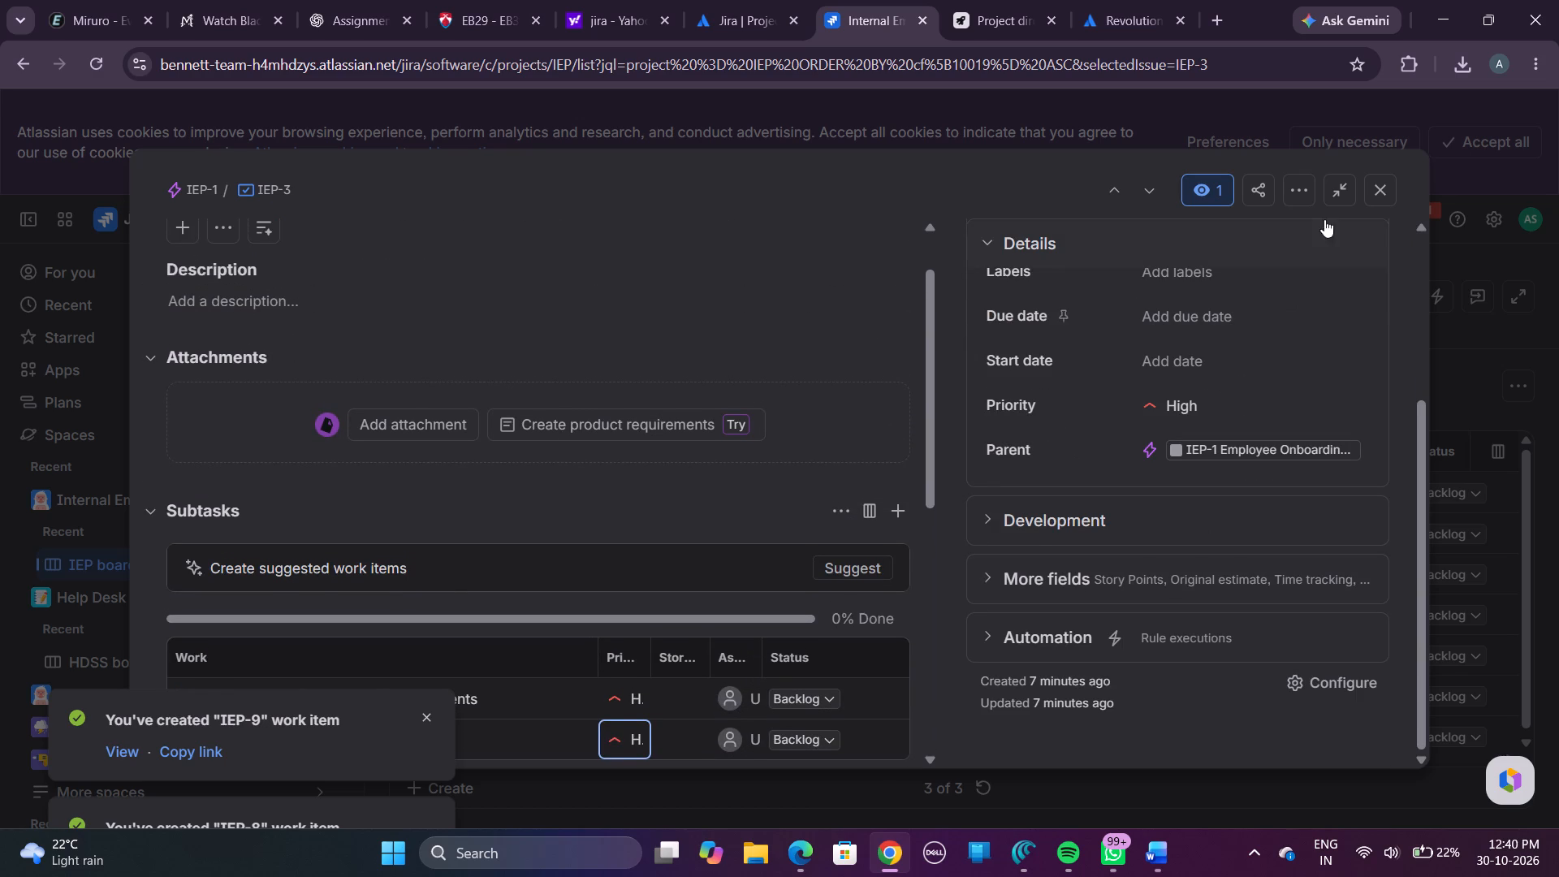
click(1377, 189)
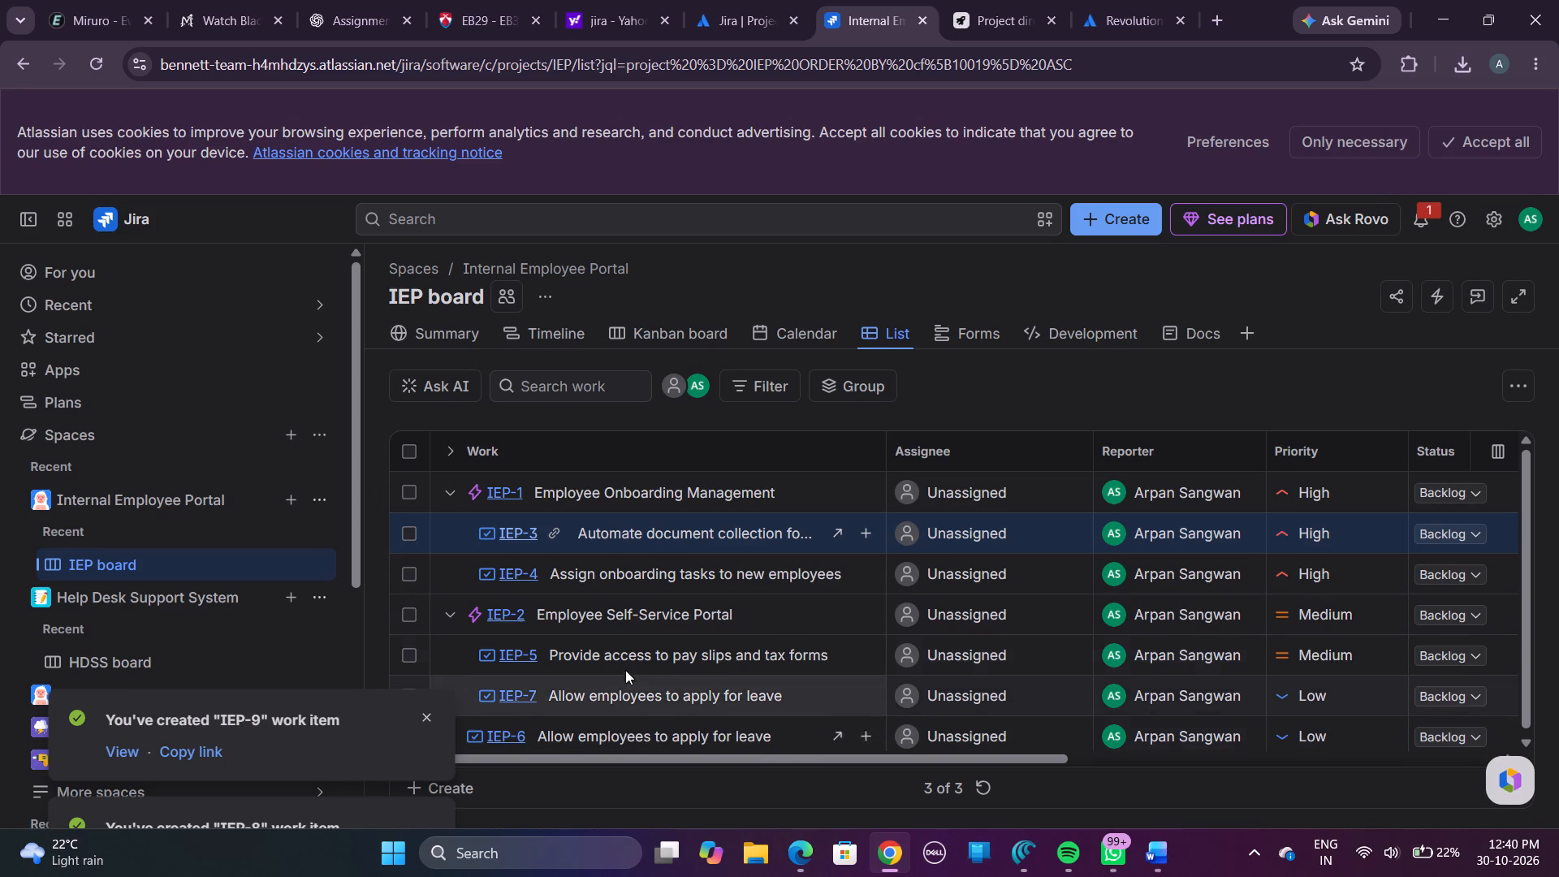
Copy the Sub-task 3 summary from ChatGPT and create "Develop a task assignment module" as a sub-task of Jira Story IEP-4.
click(518, 569)
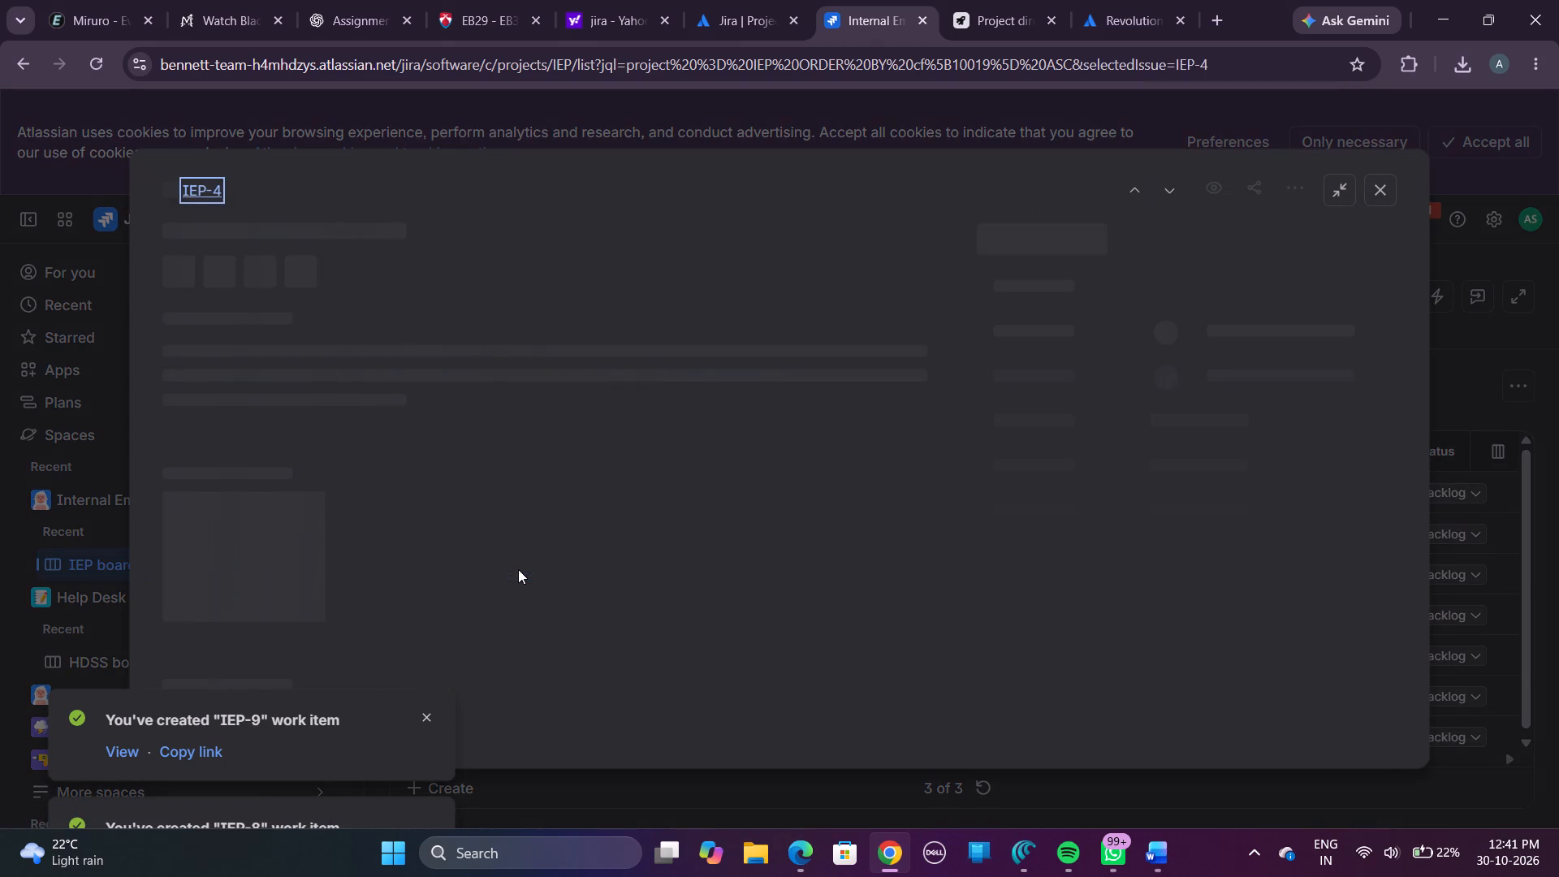
click(340, 0)
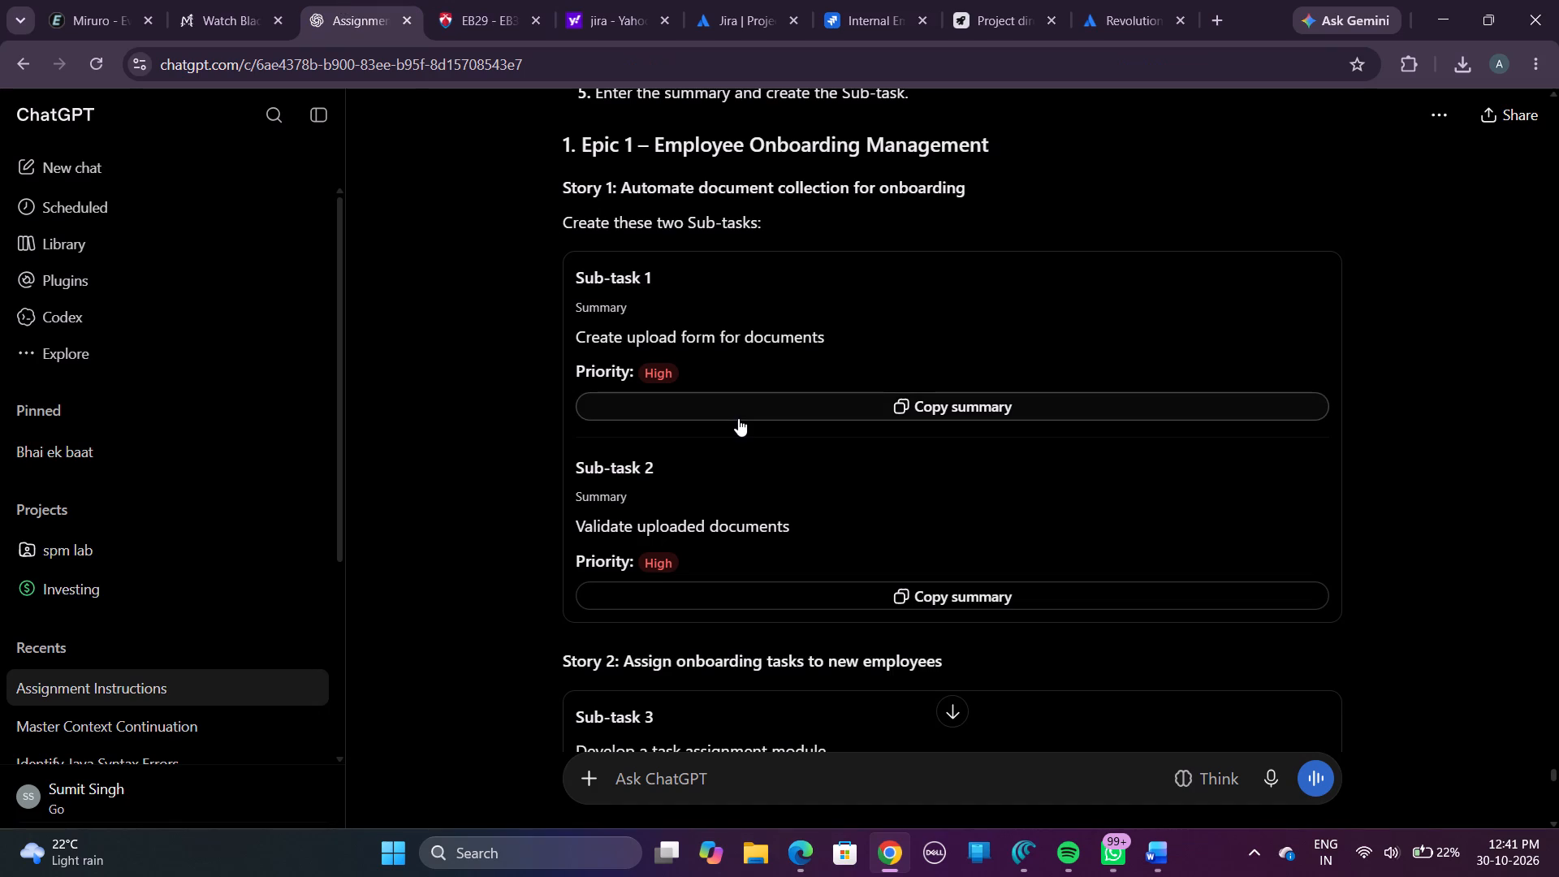
scroll(713, 489, down, 4)
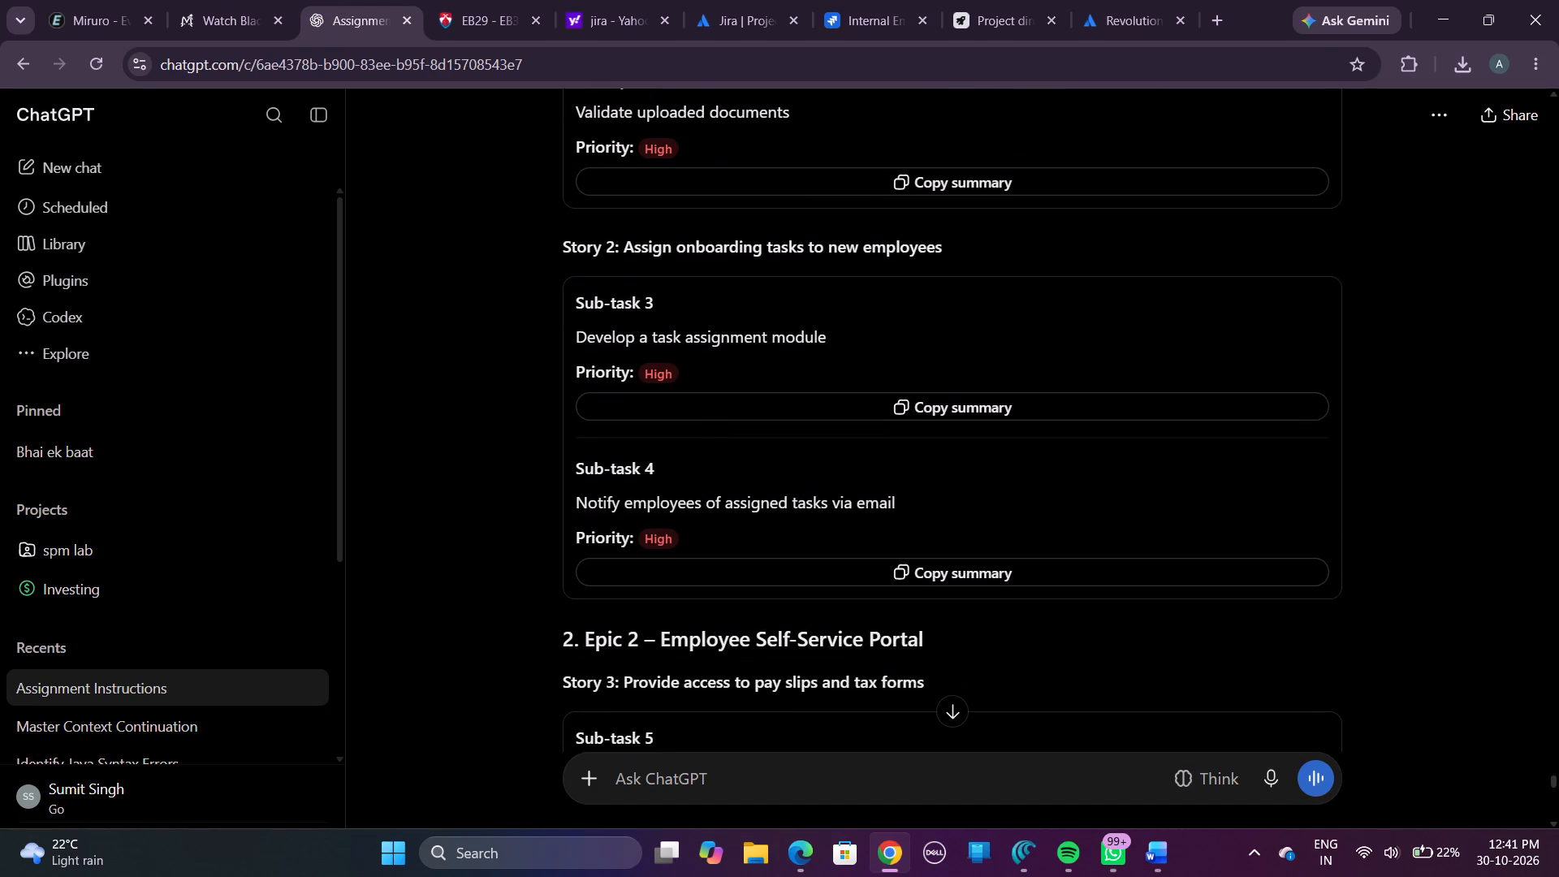
click(859, 404)
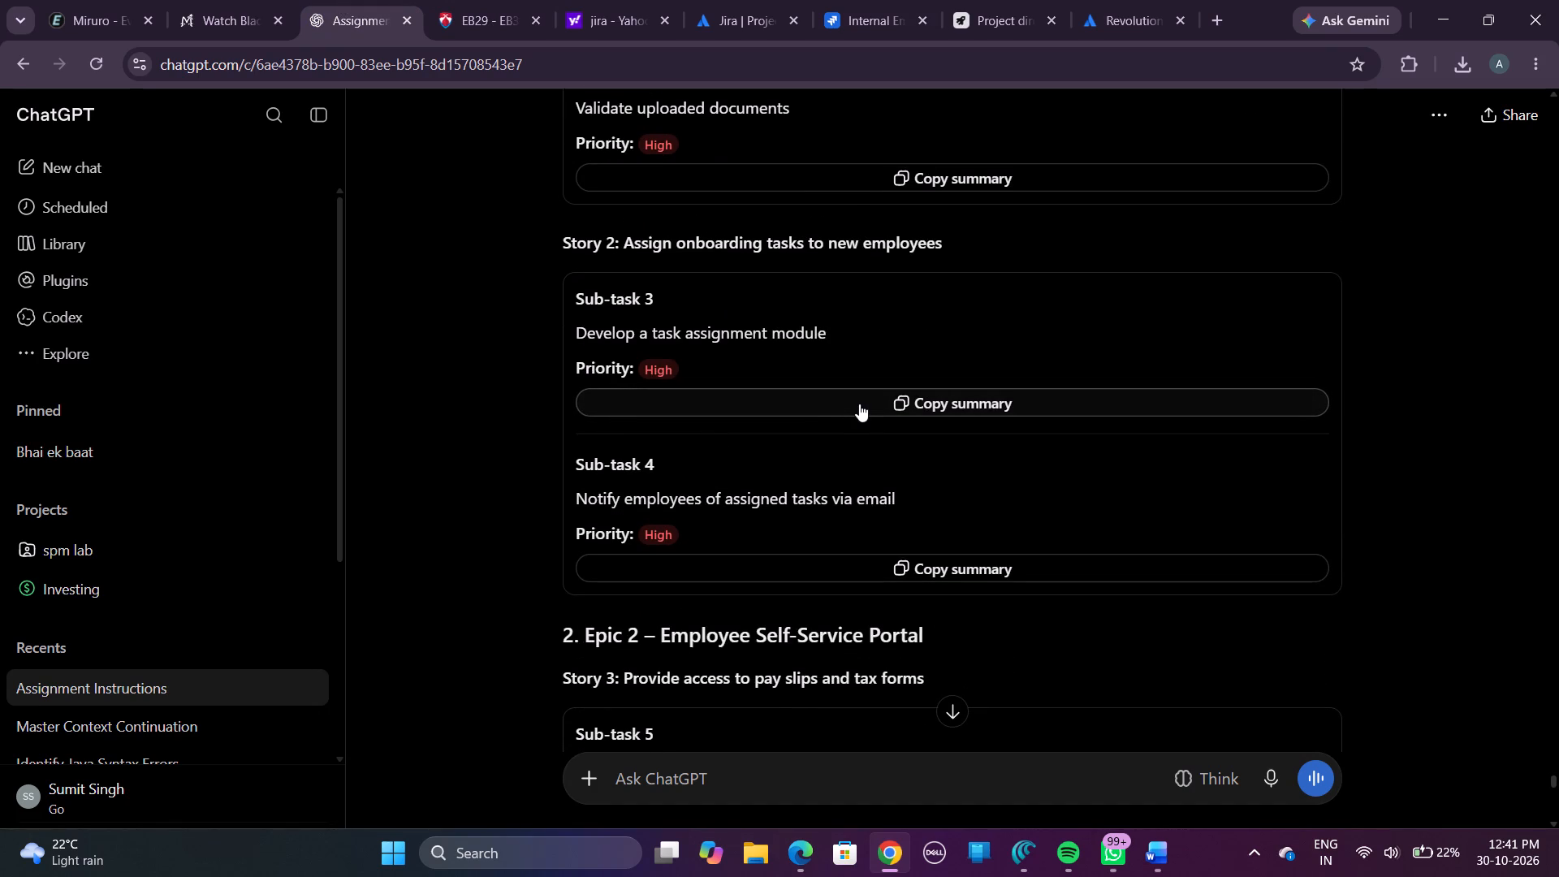
click(859, 404)
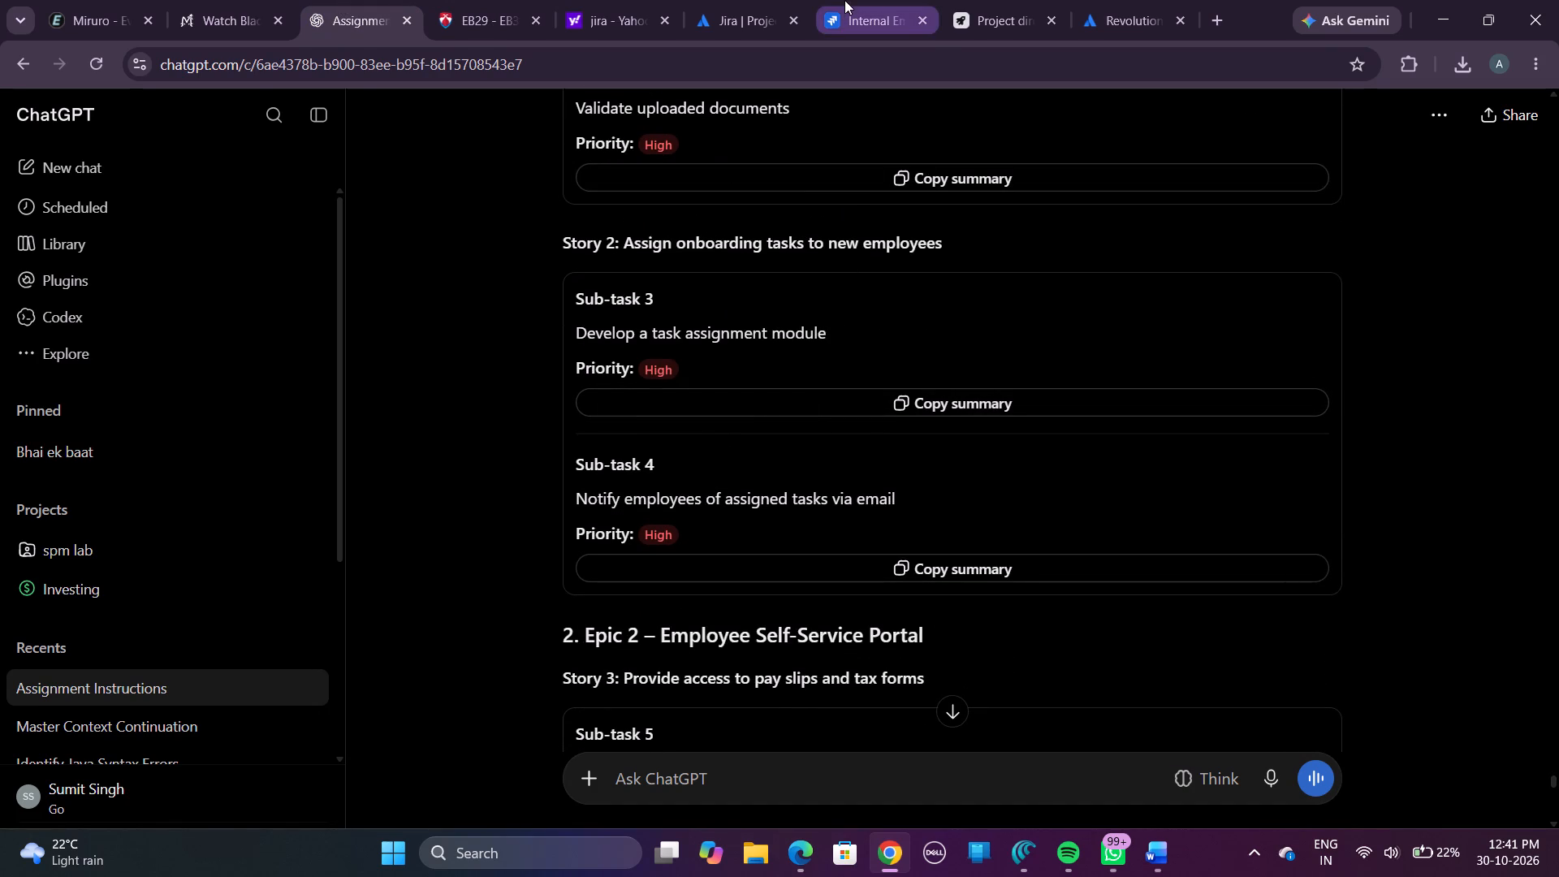
click(844, 0)
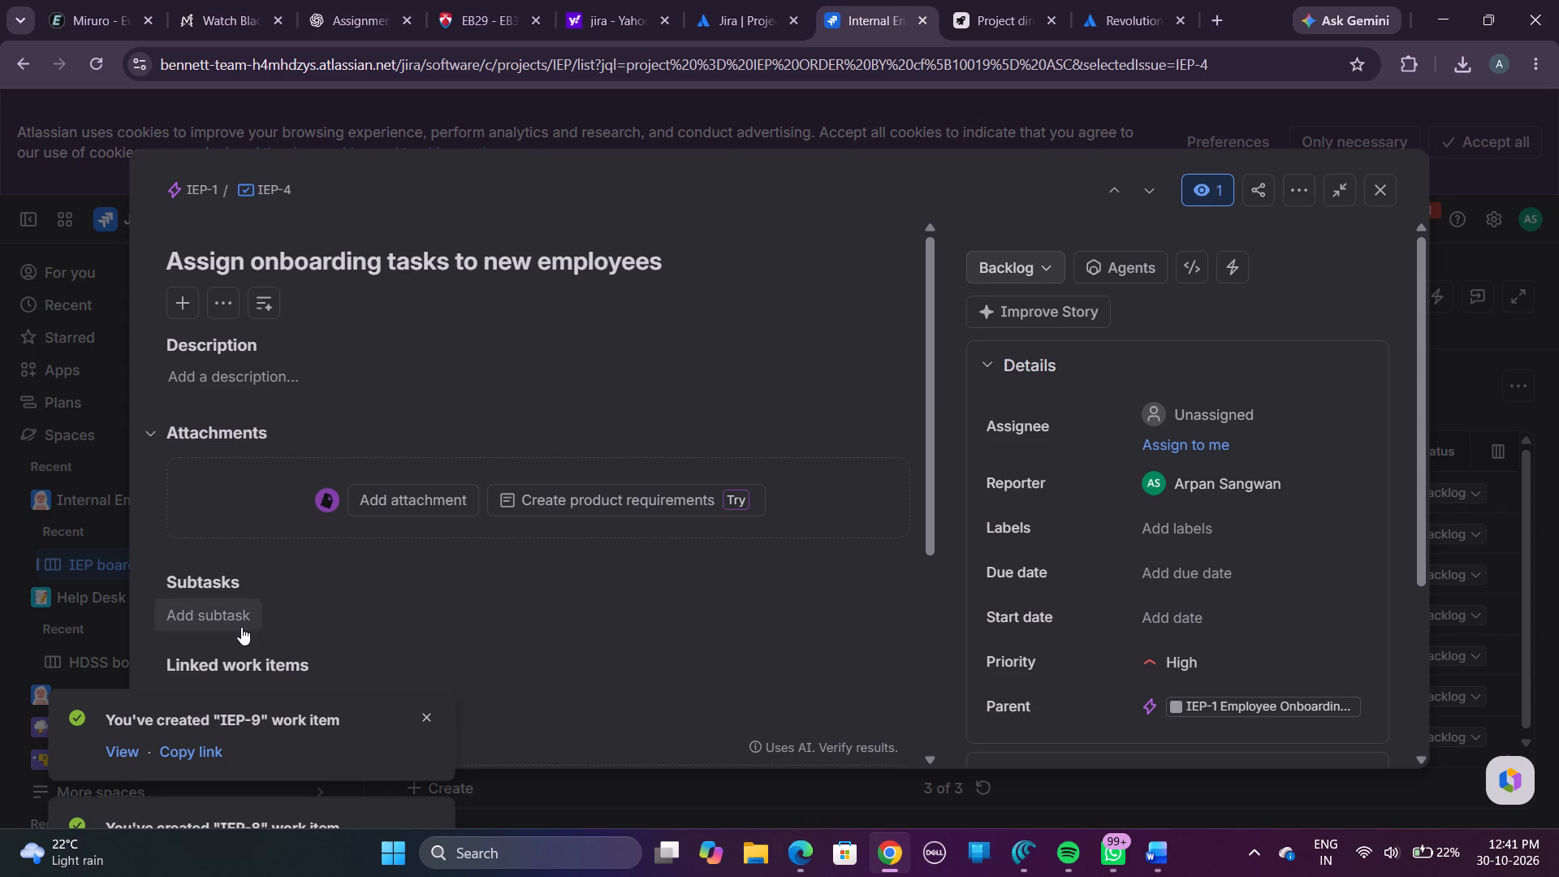
click(241, 627)
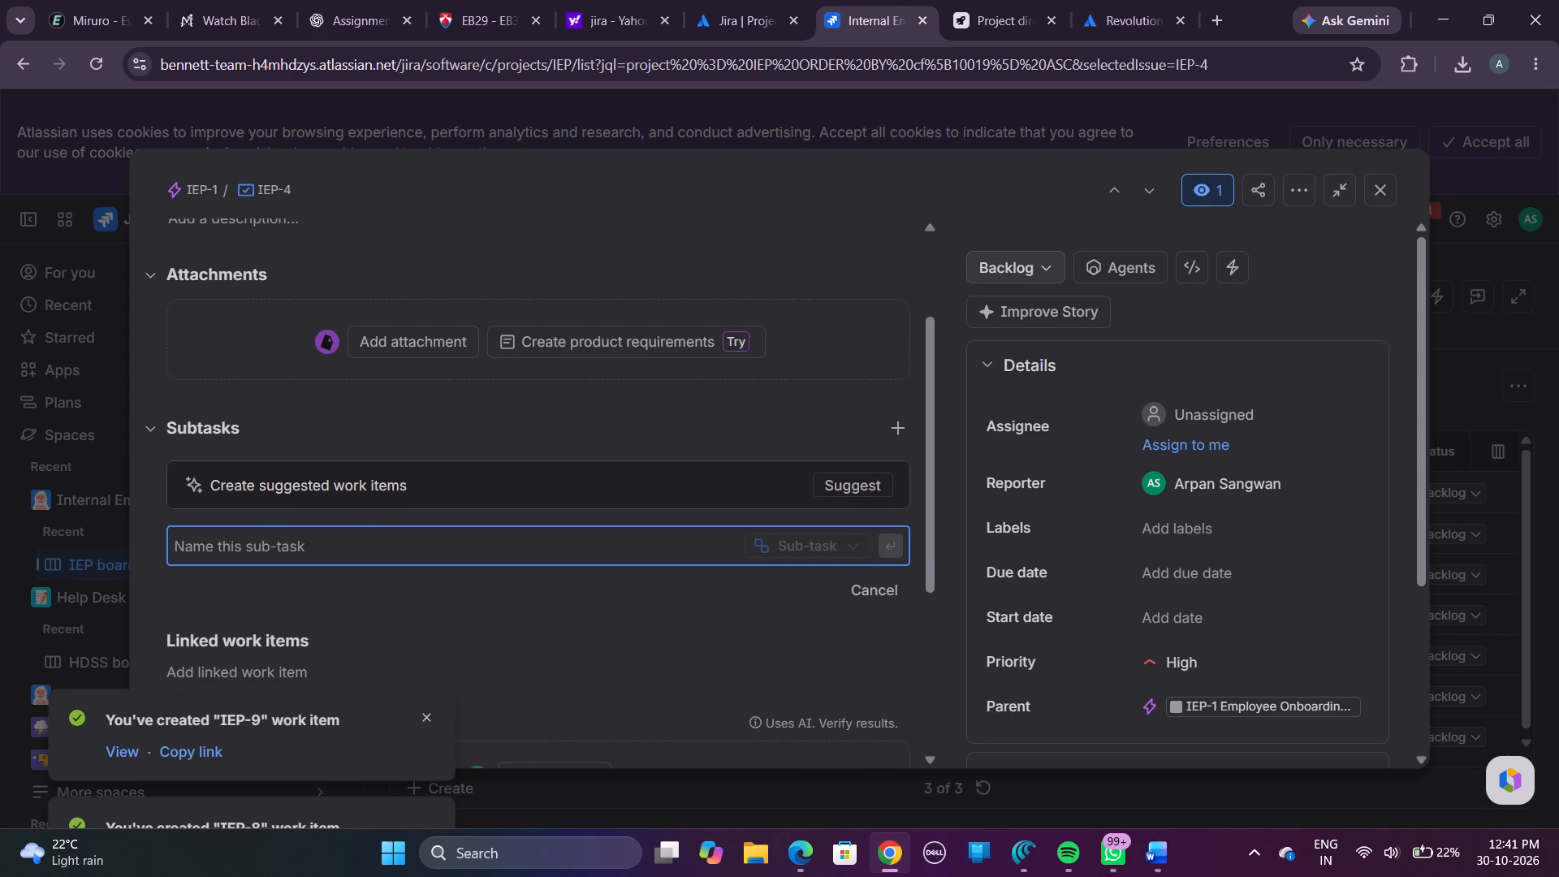
key(ctrl+v)
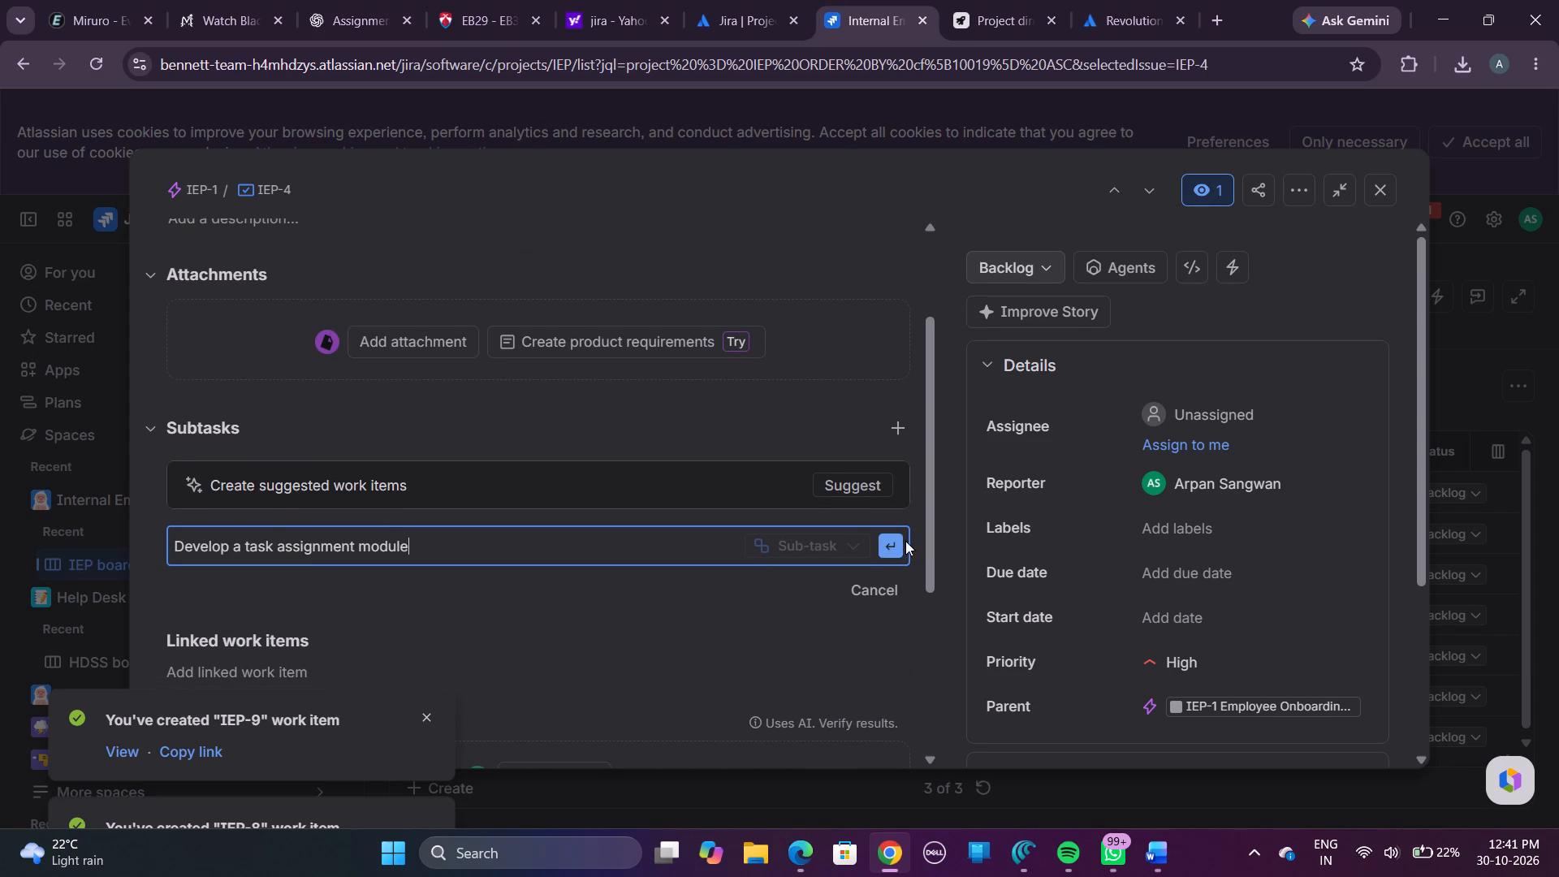
click(895, 542)
Copy the Sub-task 4 summary from ChatGPT and set the "Develop a task assignment module" sub-task's priority to High in Jira.
click(355, 36)
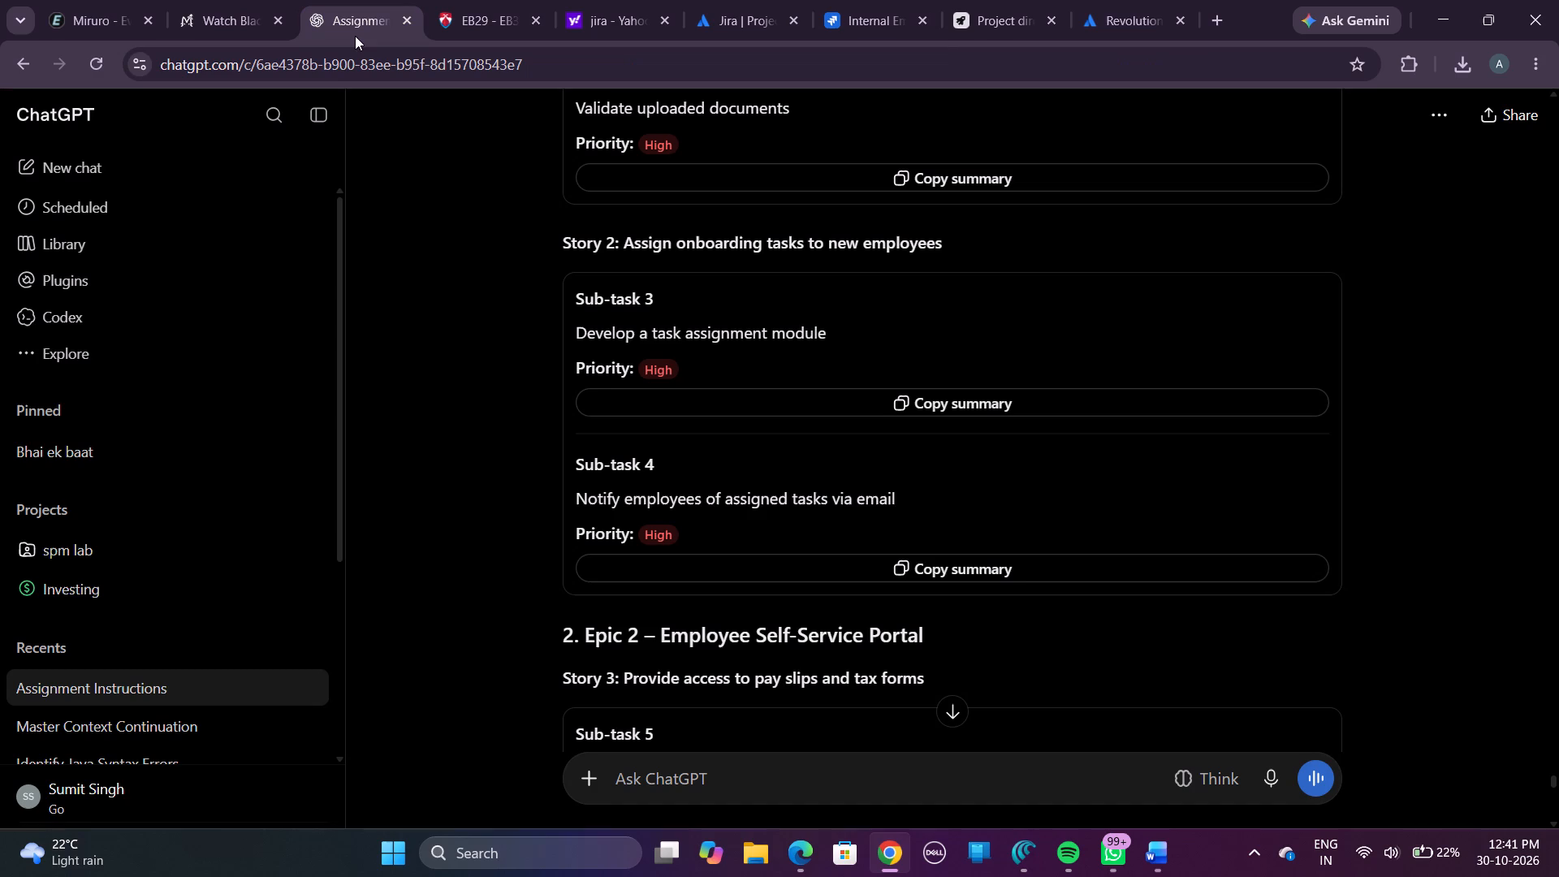
click(797, 572)
click(876, 29)
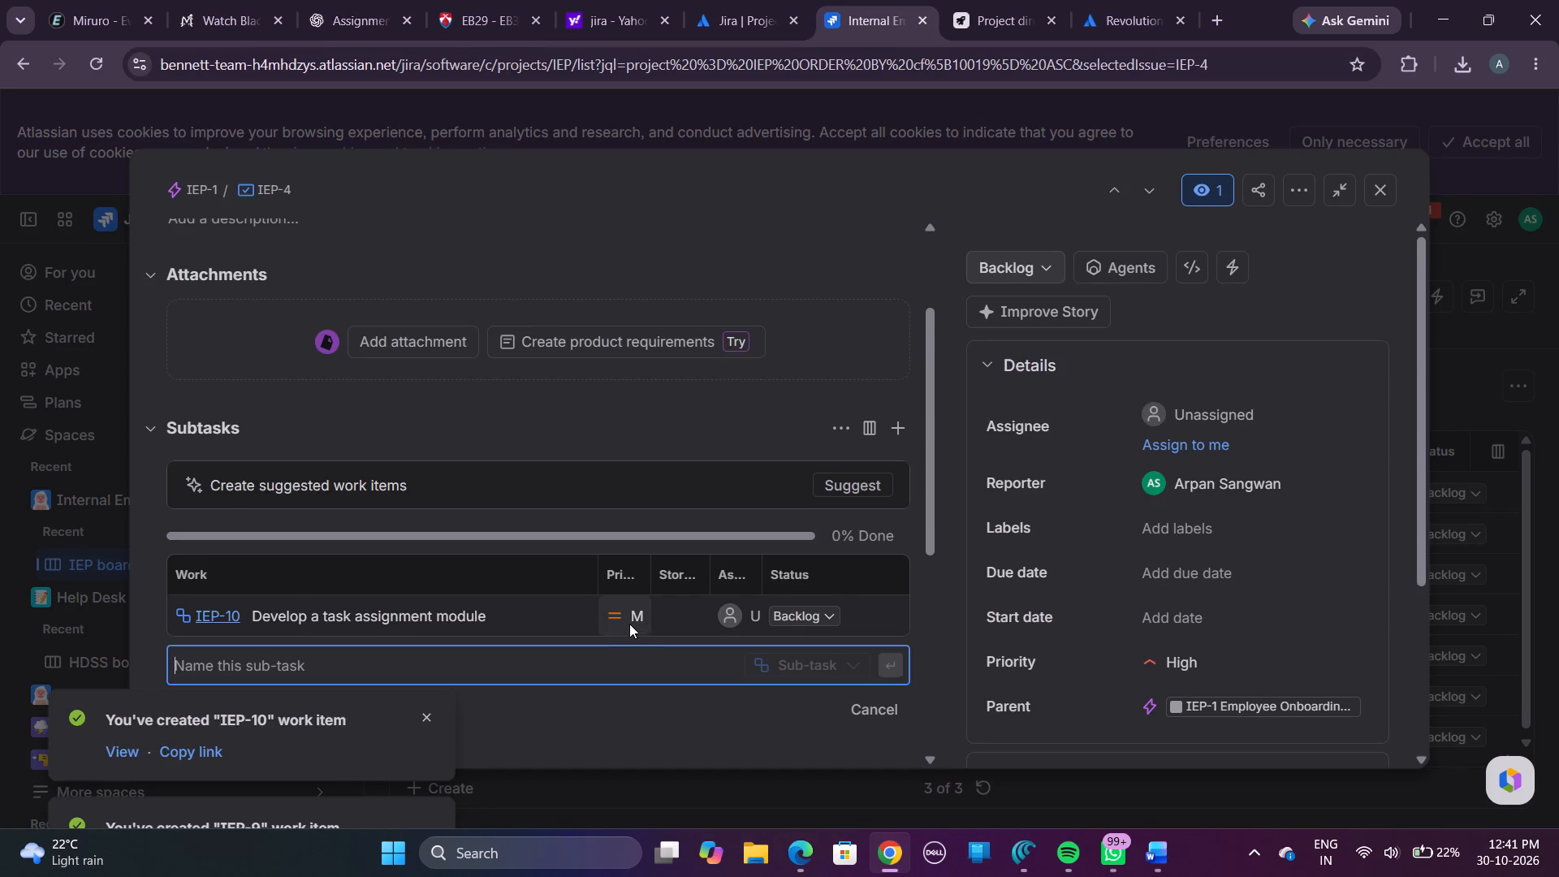
click(629, 622)
click(643, 707)
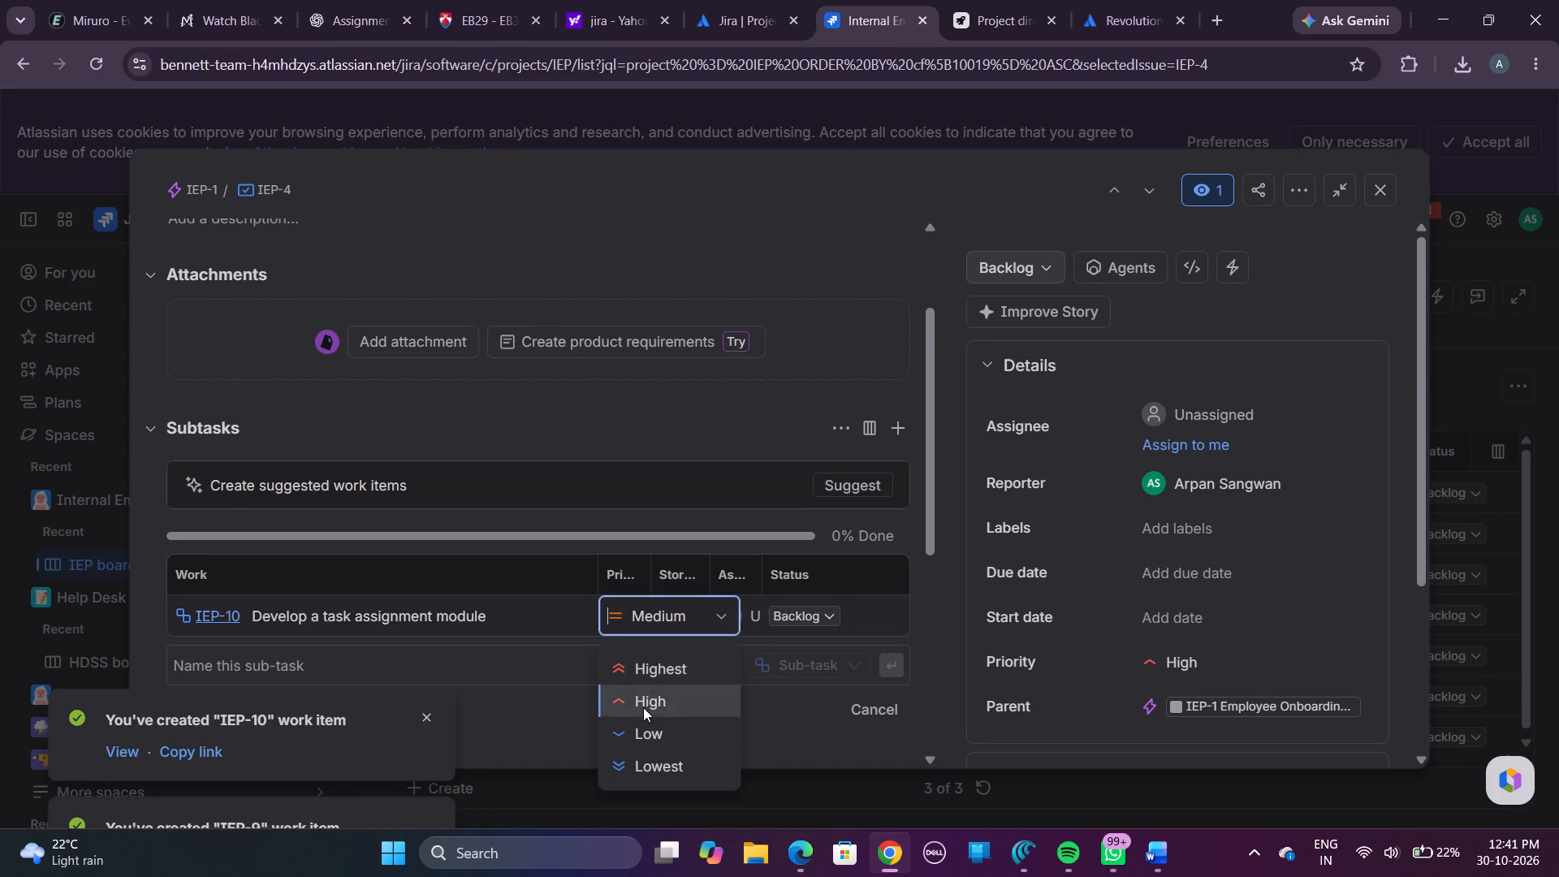
click(539, 668)
key(ctrl+v)
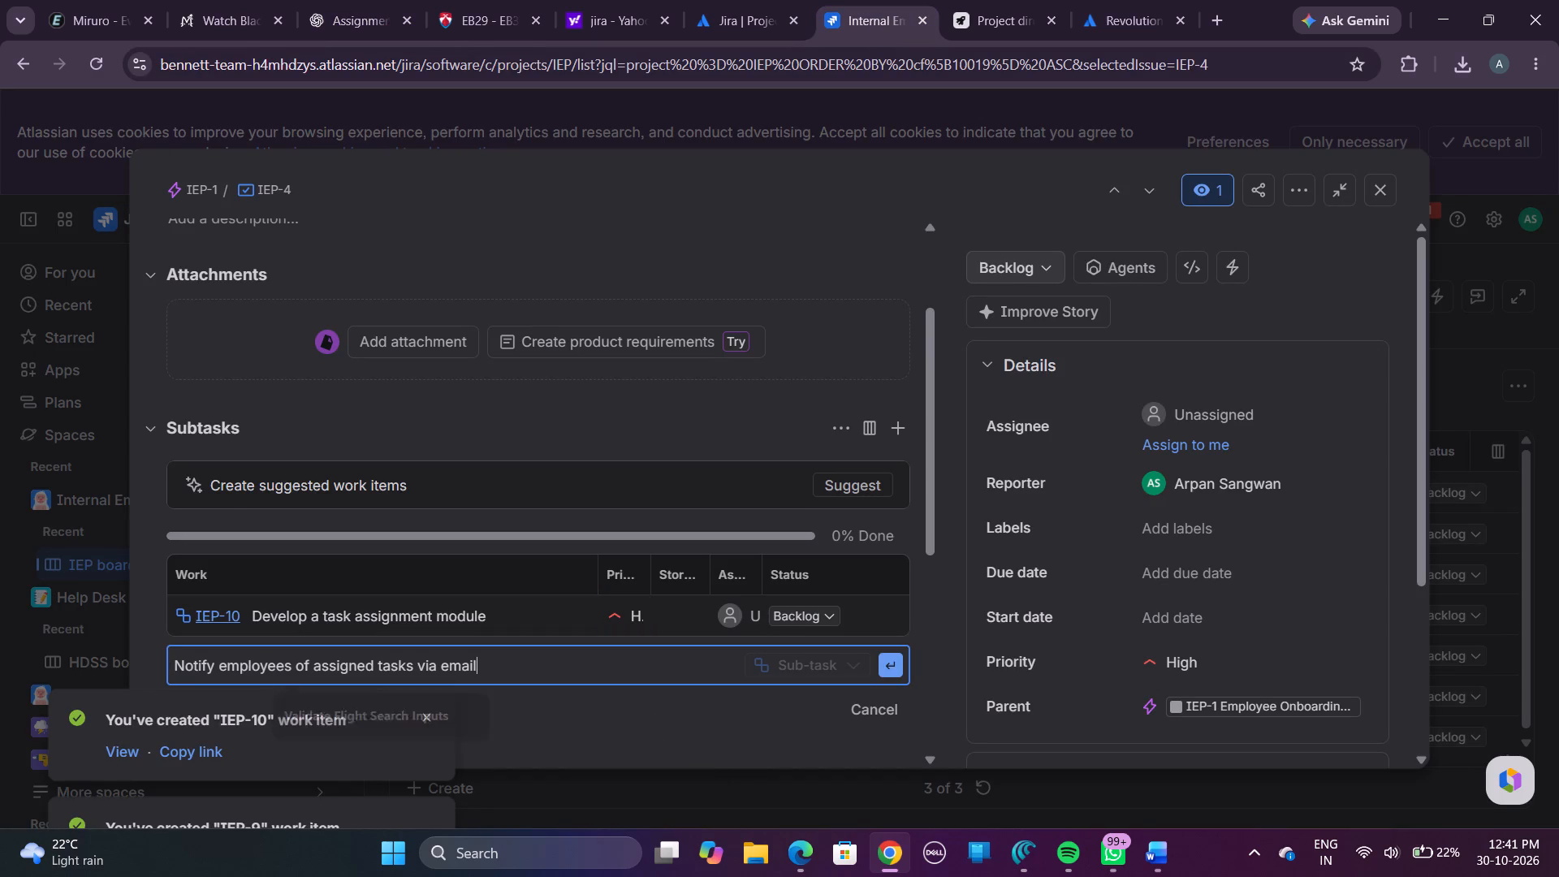
click(889, 667)
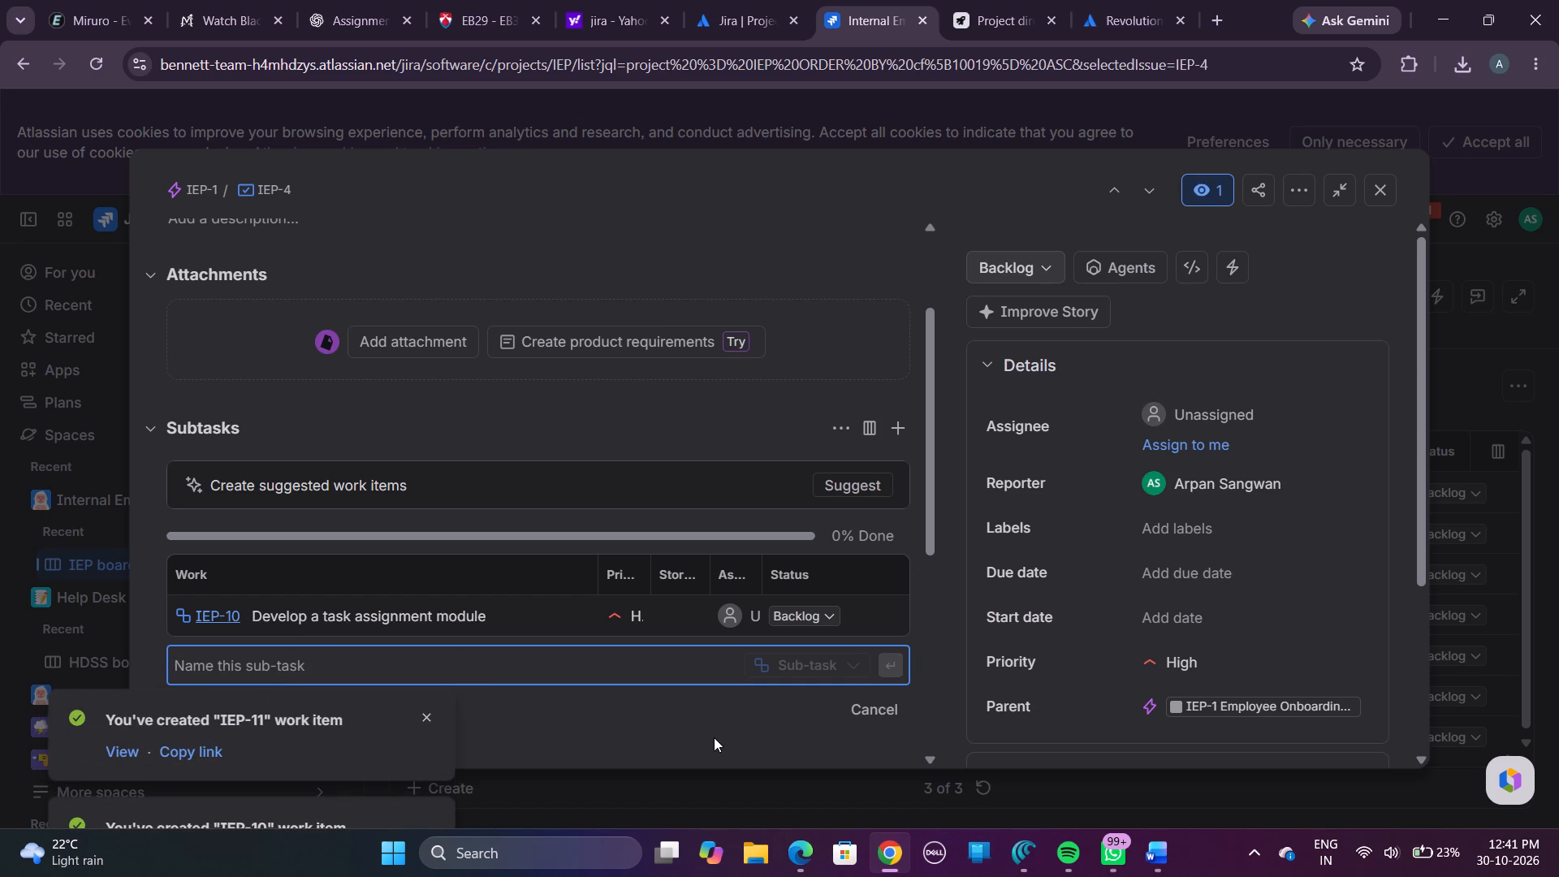
click(606, 663)
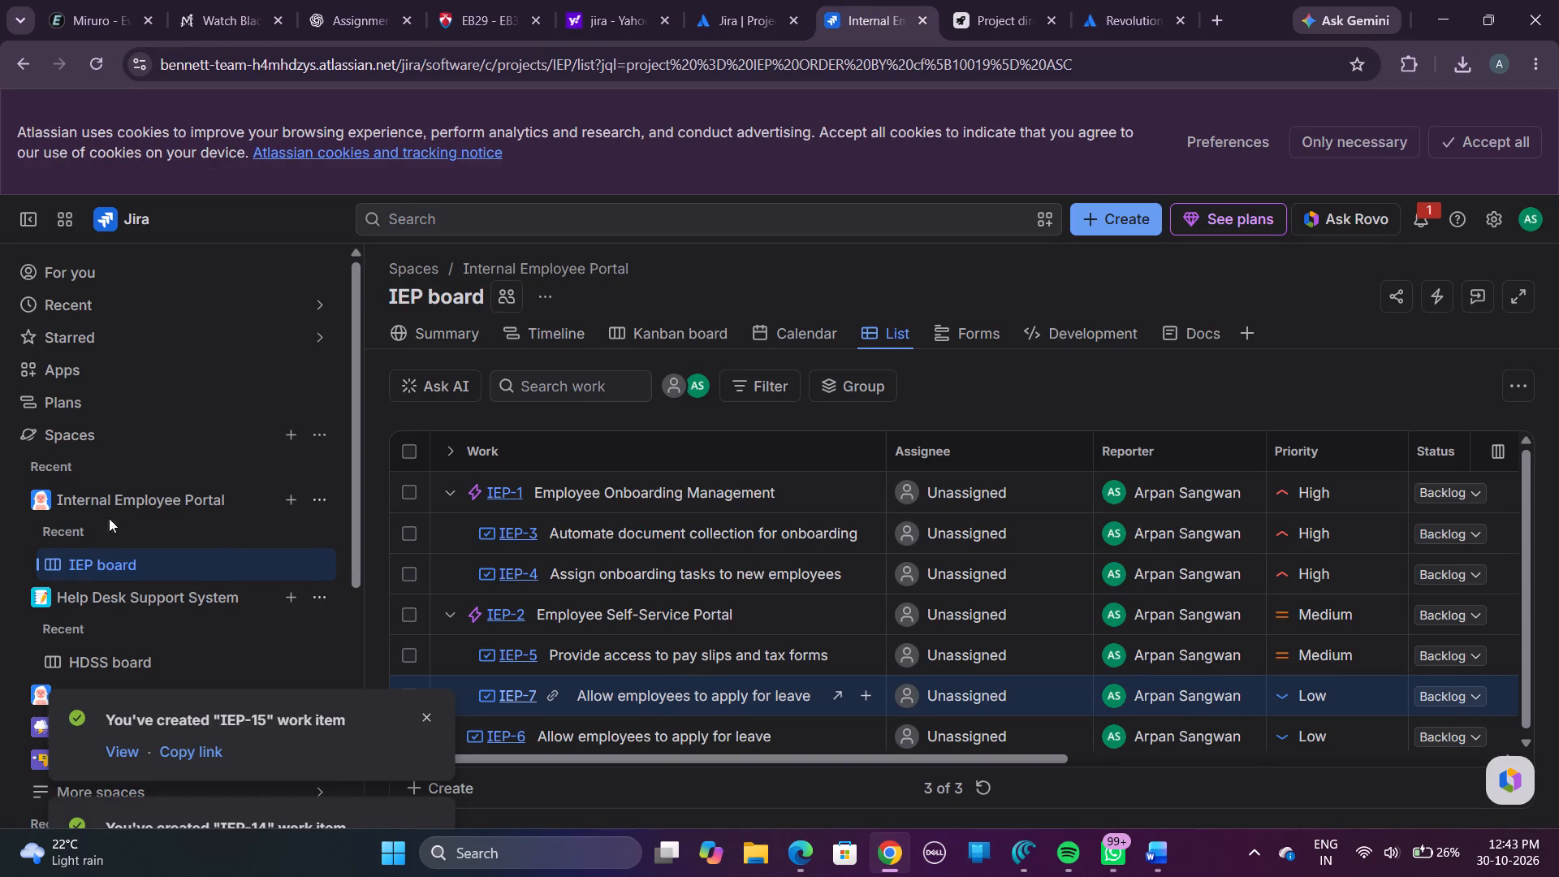
click(296, 436)
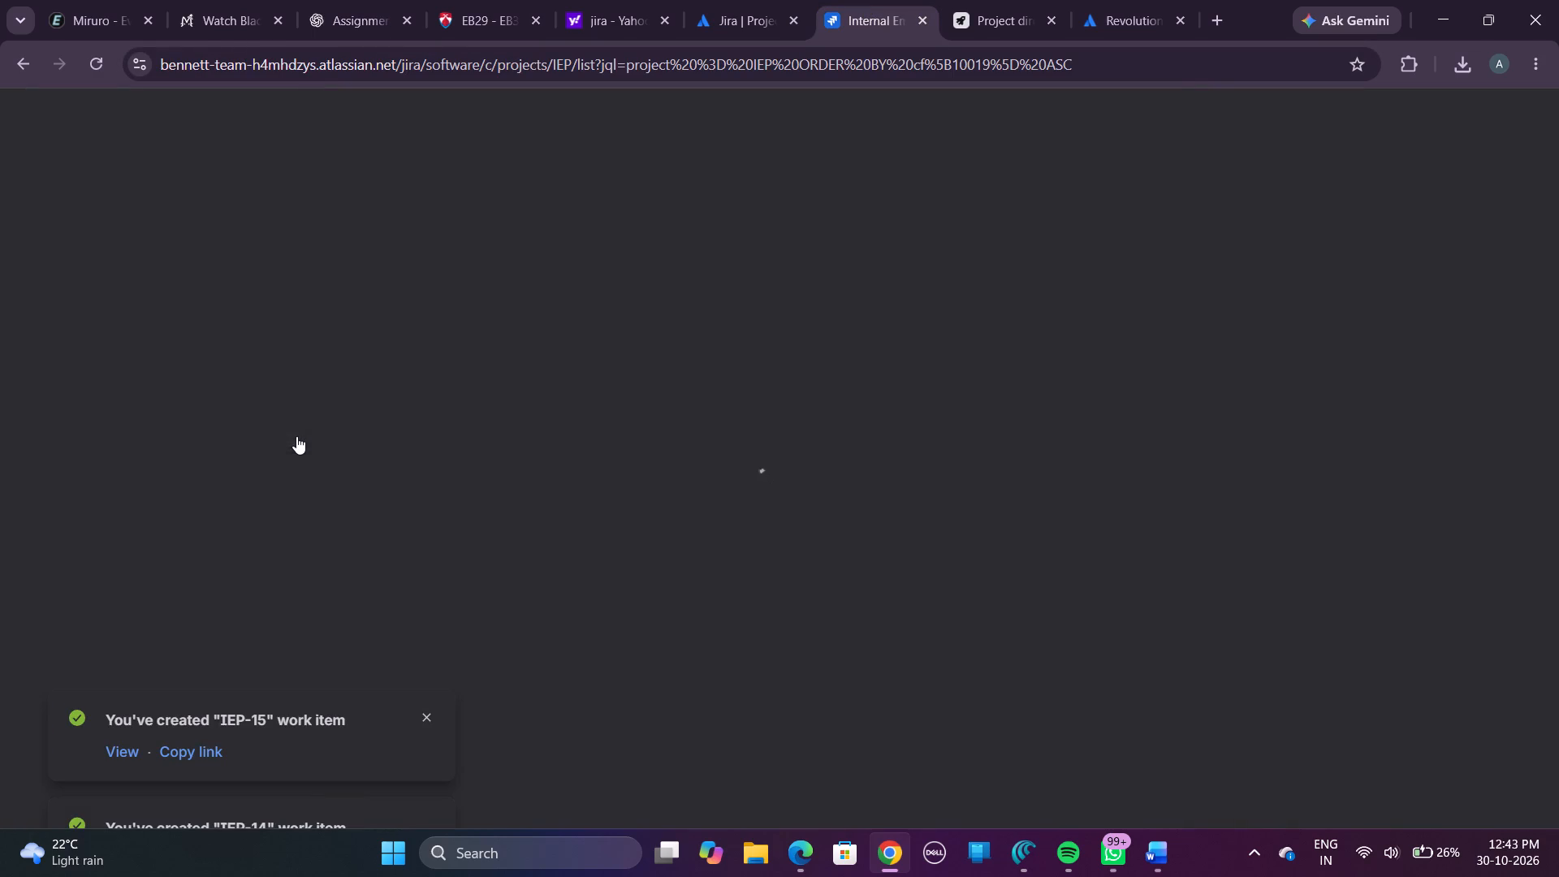
click(513, 504)
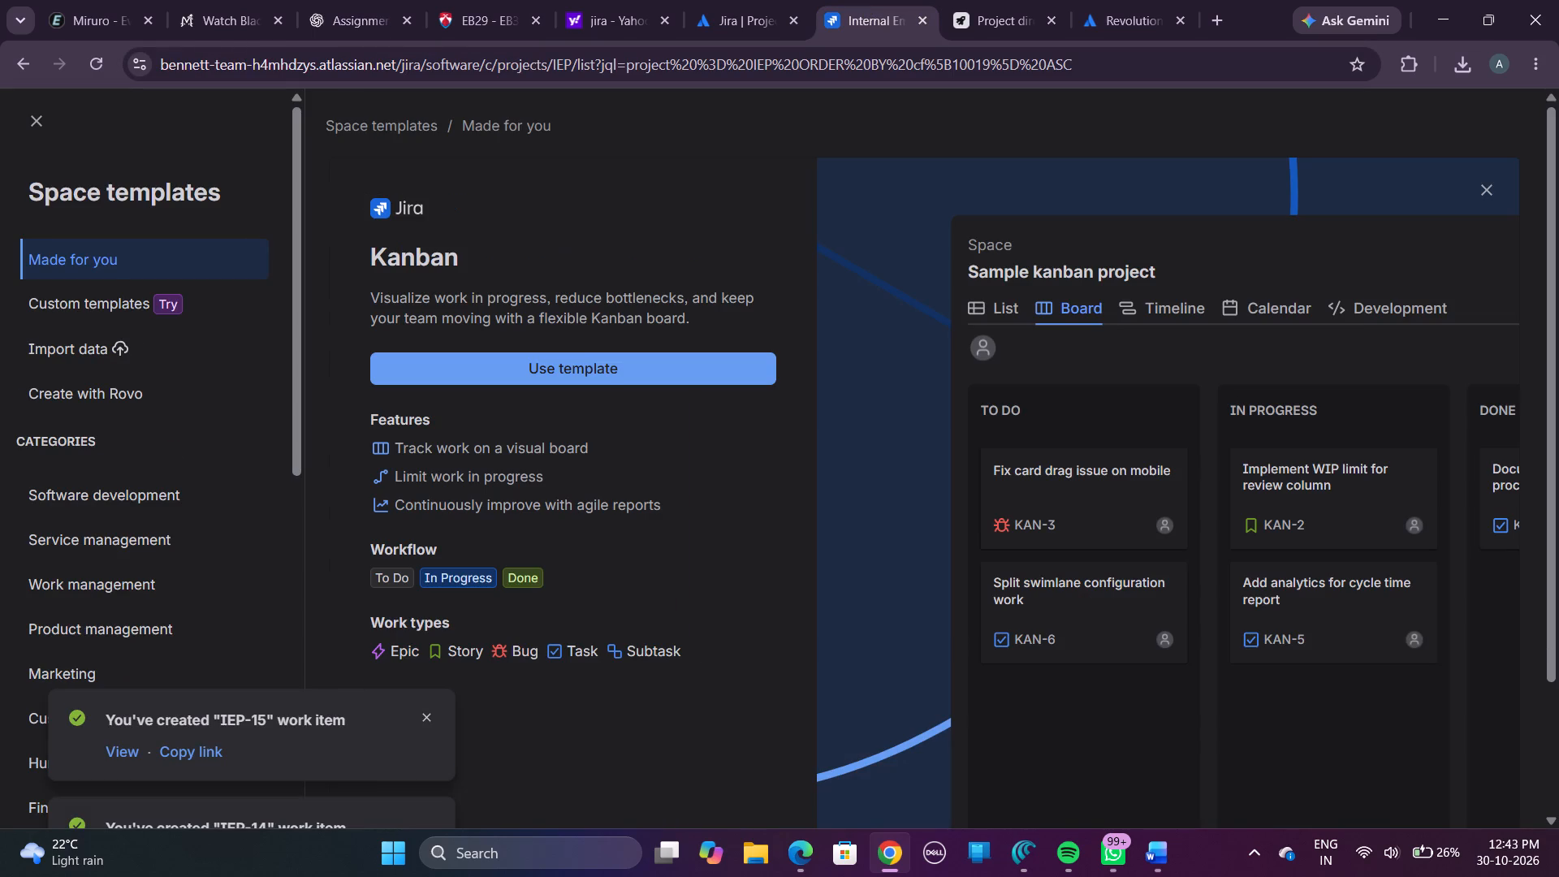
click(602, 361)
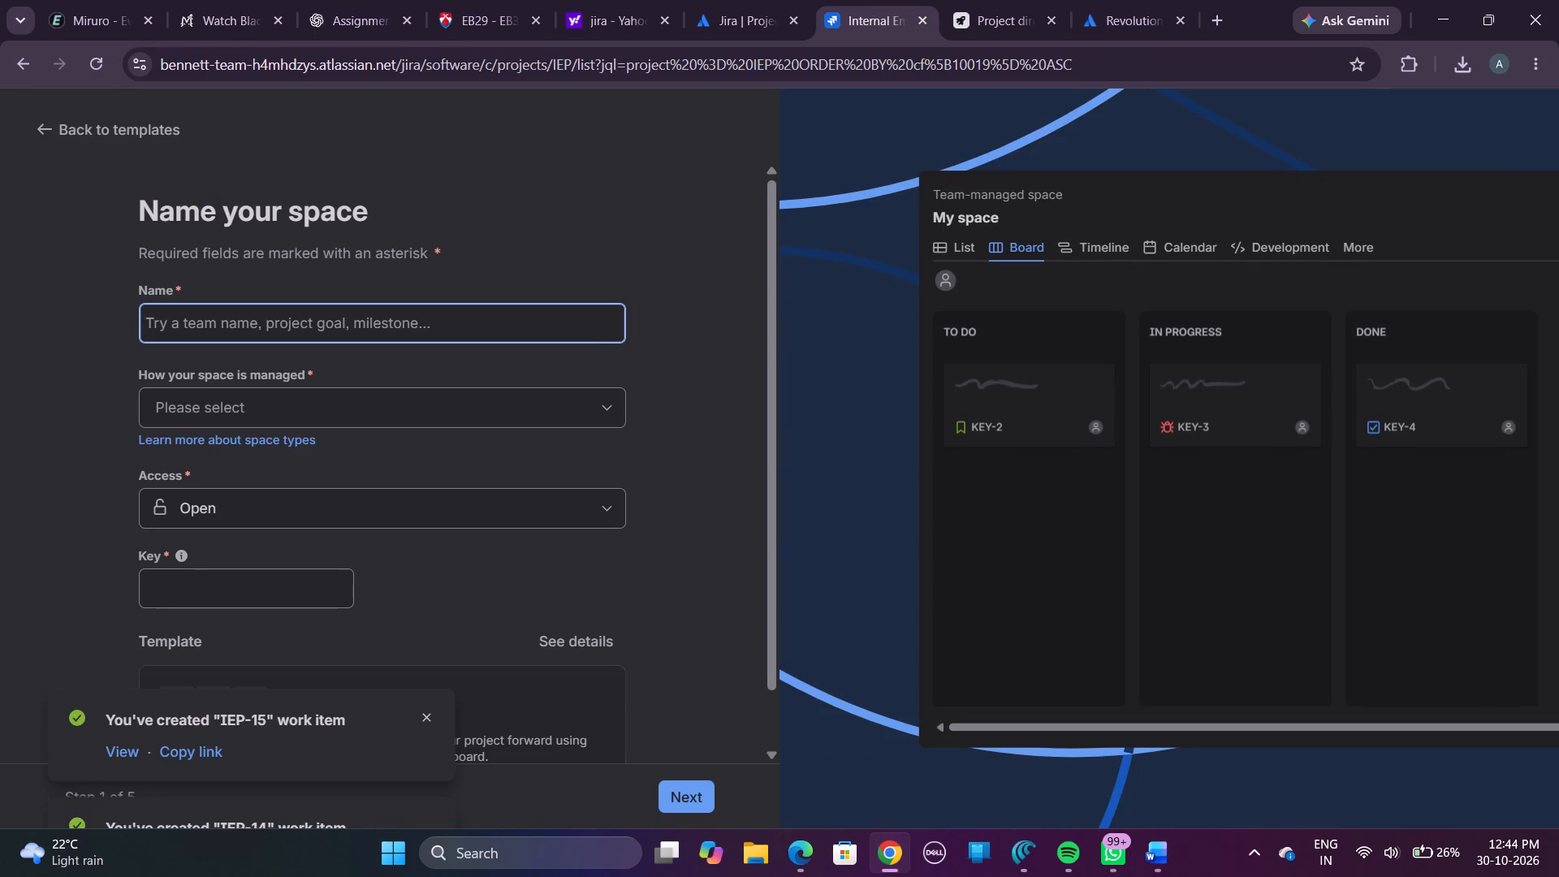
click(451, 322)
key(ctrl+v)
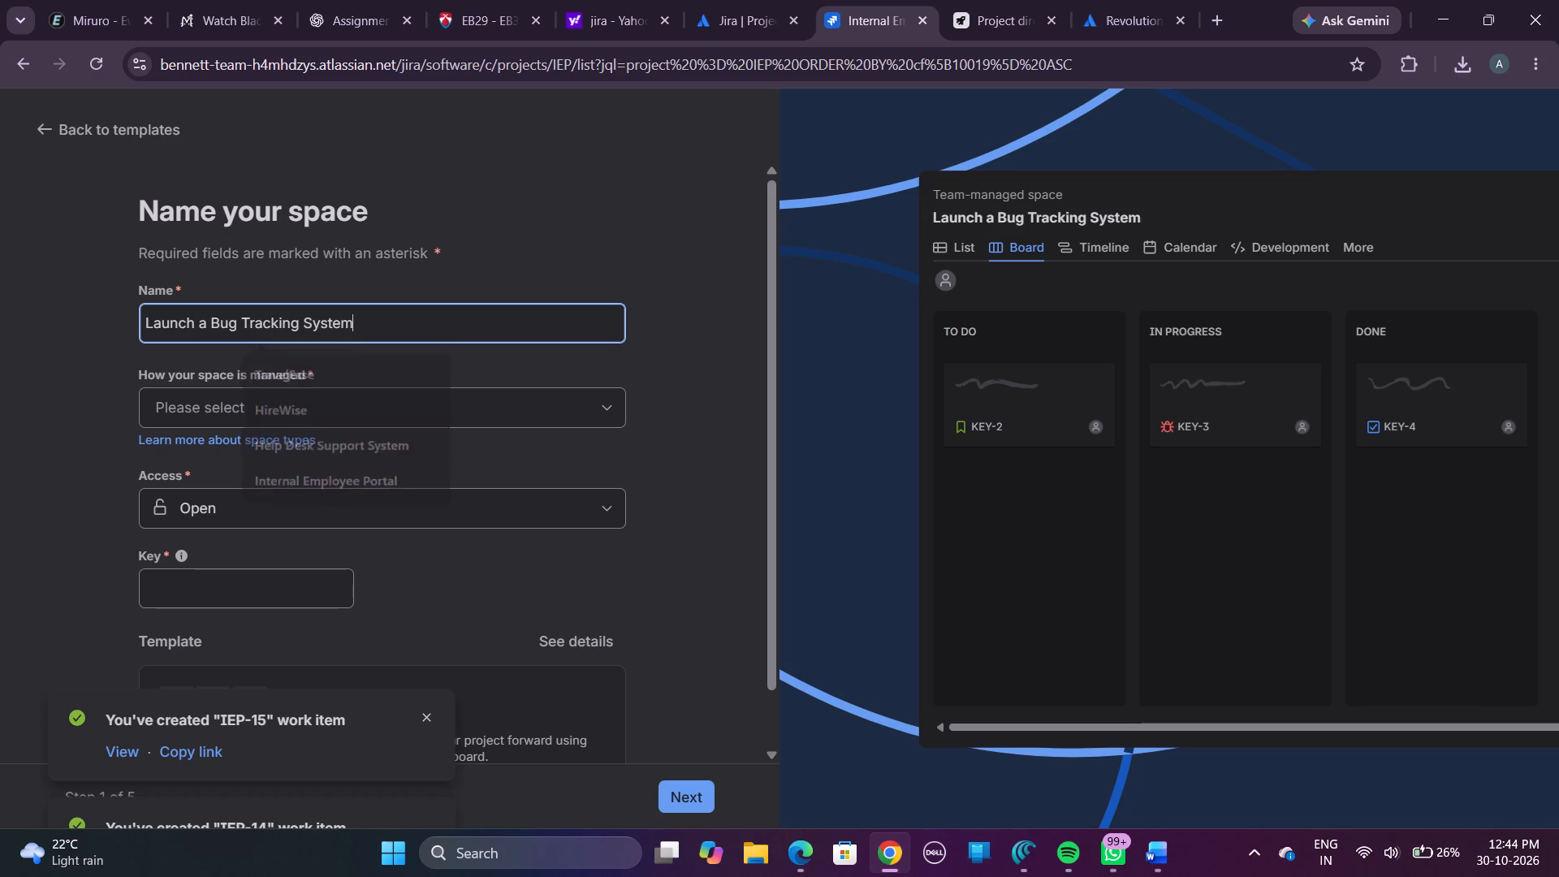
click(438, 404)
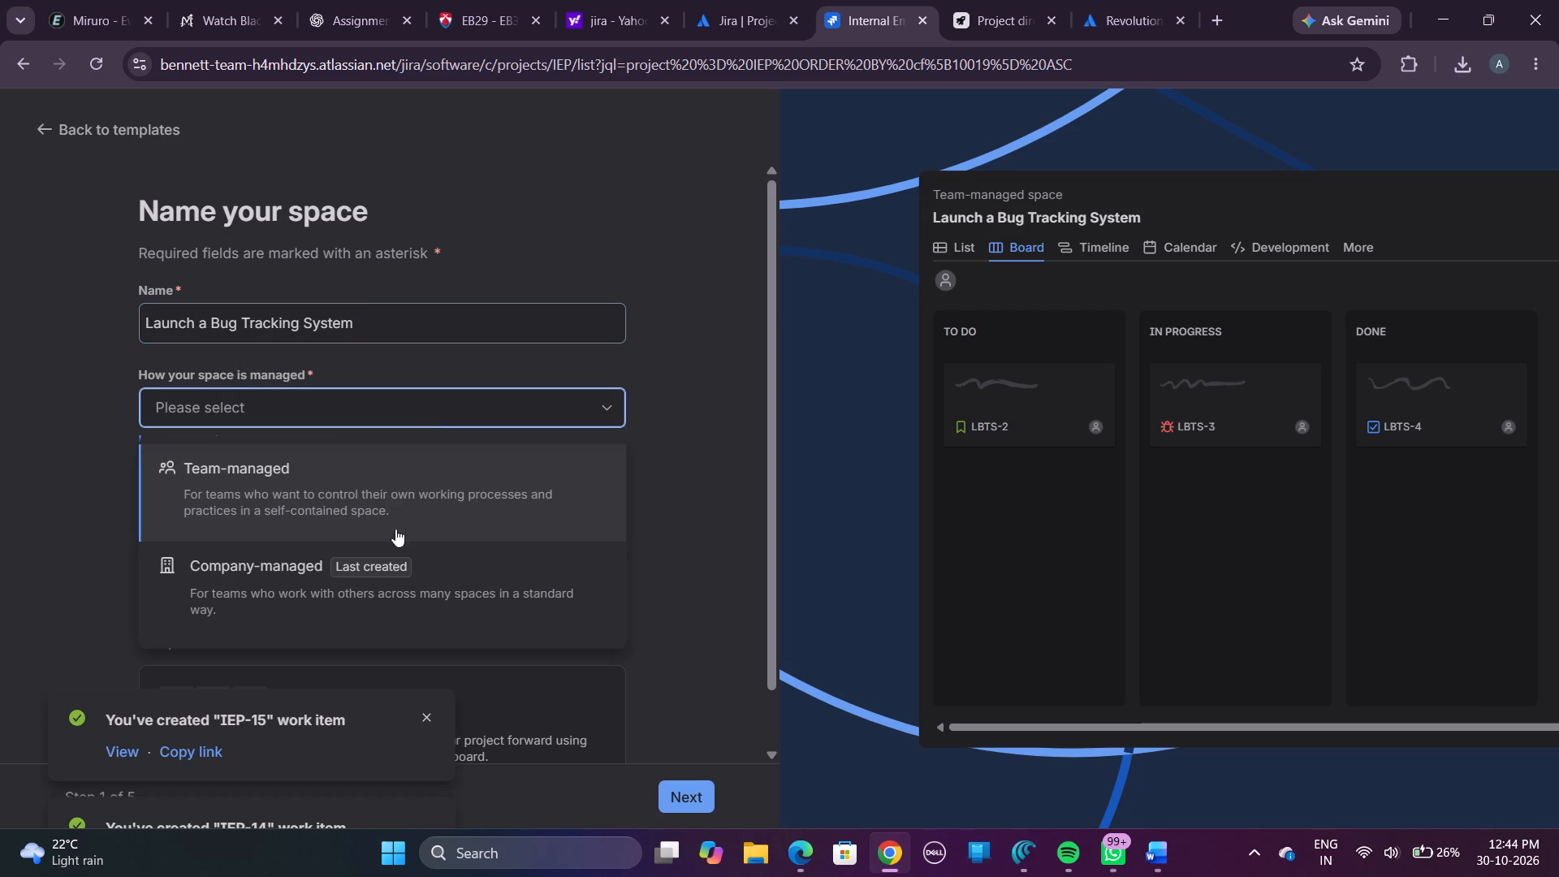
click(385, 573)
Shorten the new space's name to "Bug Tracking System".
scroll(385, 573, down, 1)
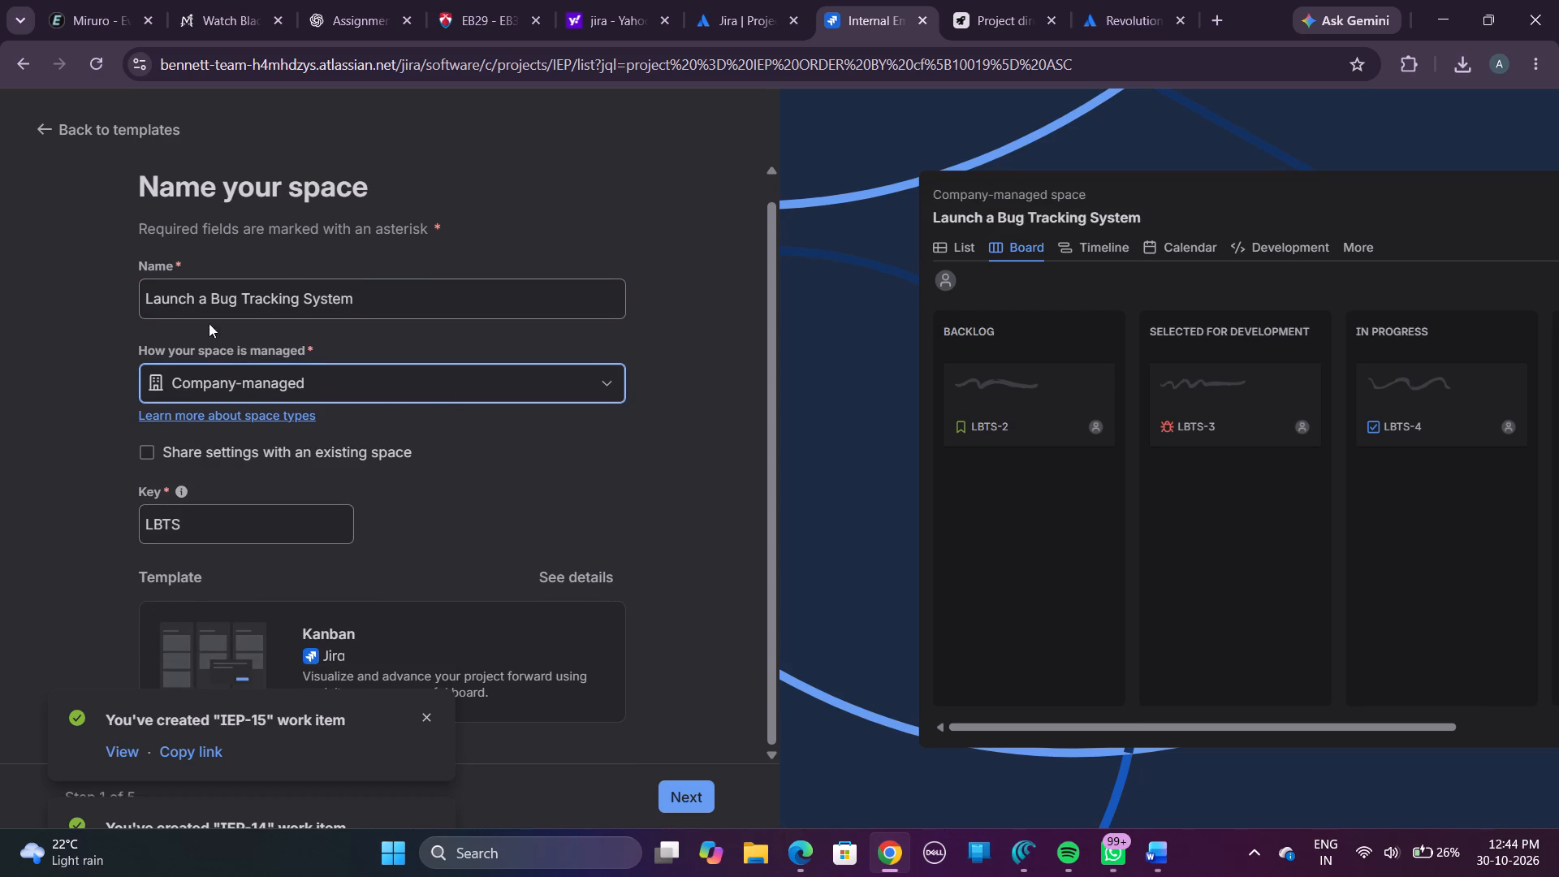
drag(208, 300, 127, 296)
key(BackSpace)
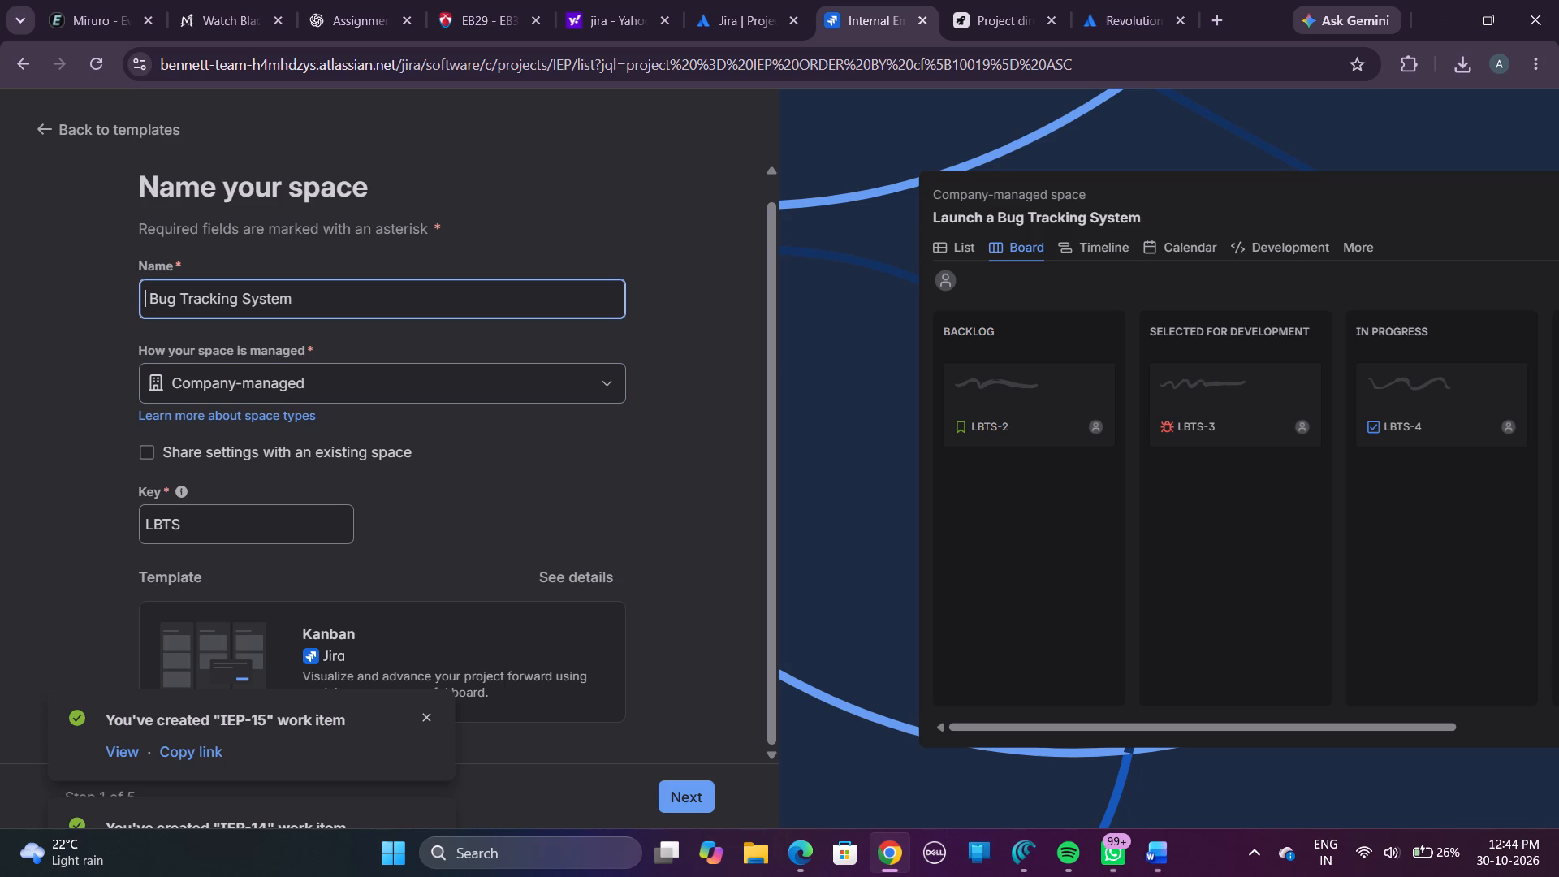
scroll(542, 643, down, 1)
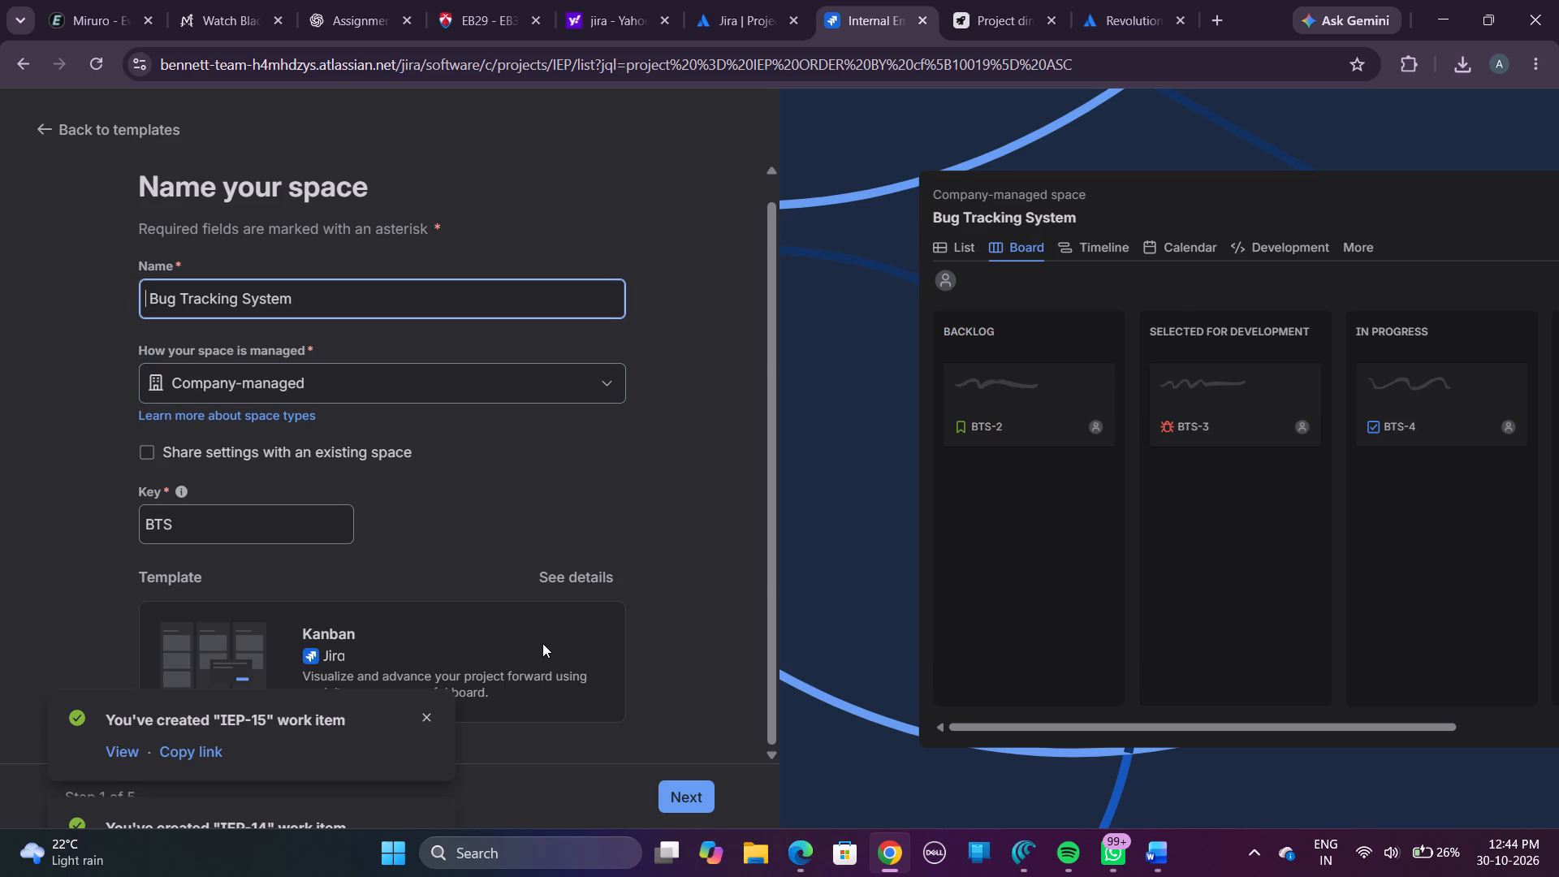
scroll(542, 643, down, 1)
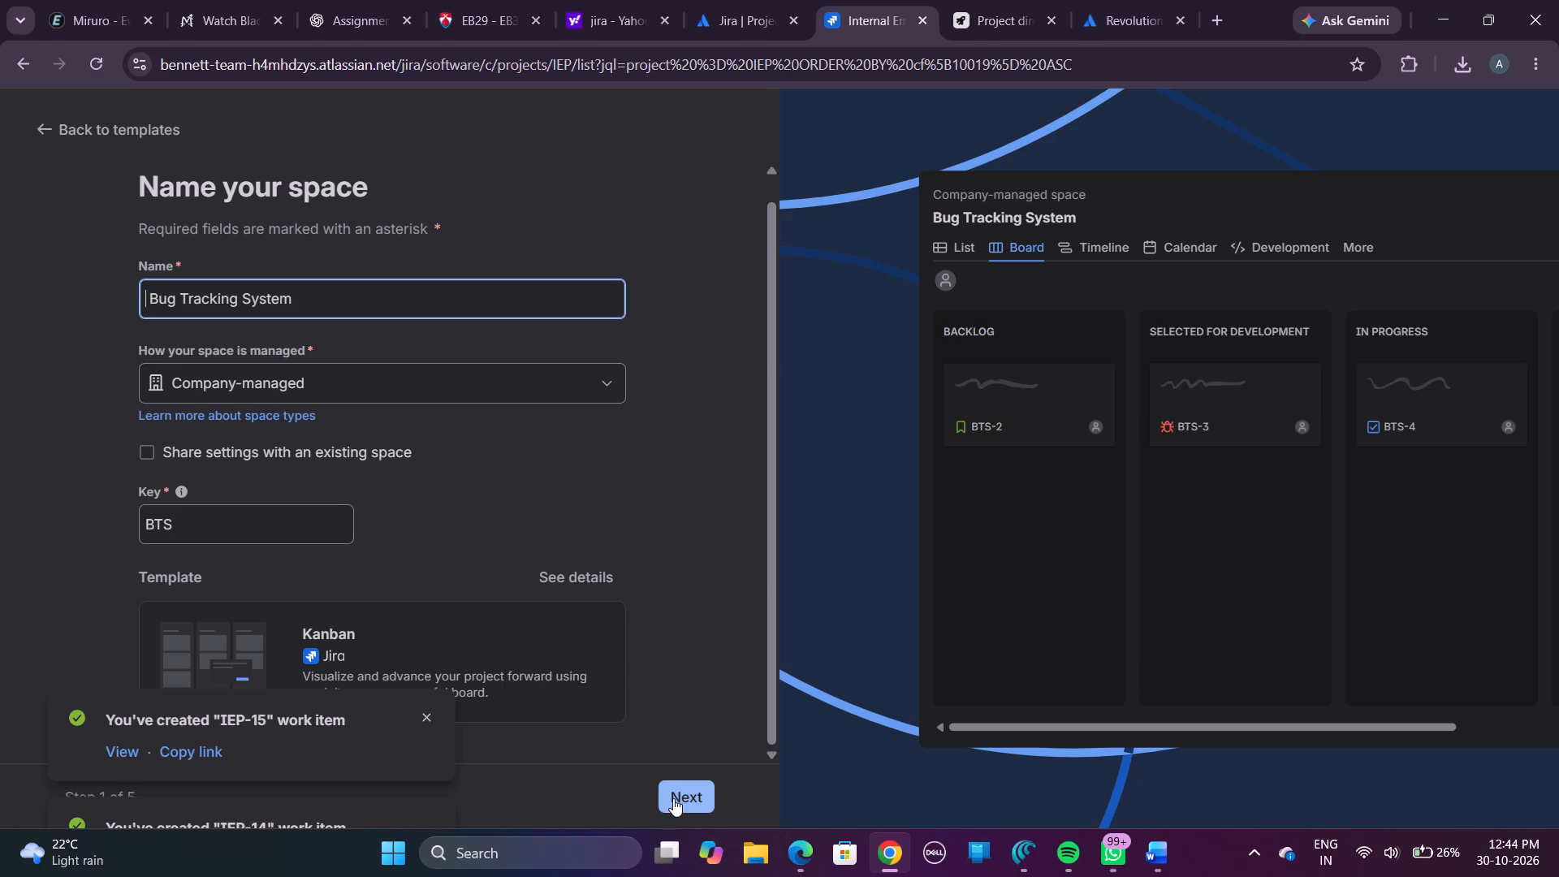
Complete the remaining setup stages for the Bug Tracking System space without adding agents, inviting teammates or connecting Confluence.
click(673, 798)
click(673, 798)
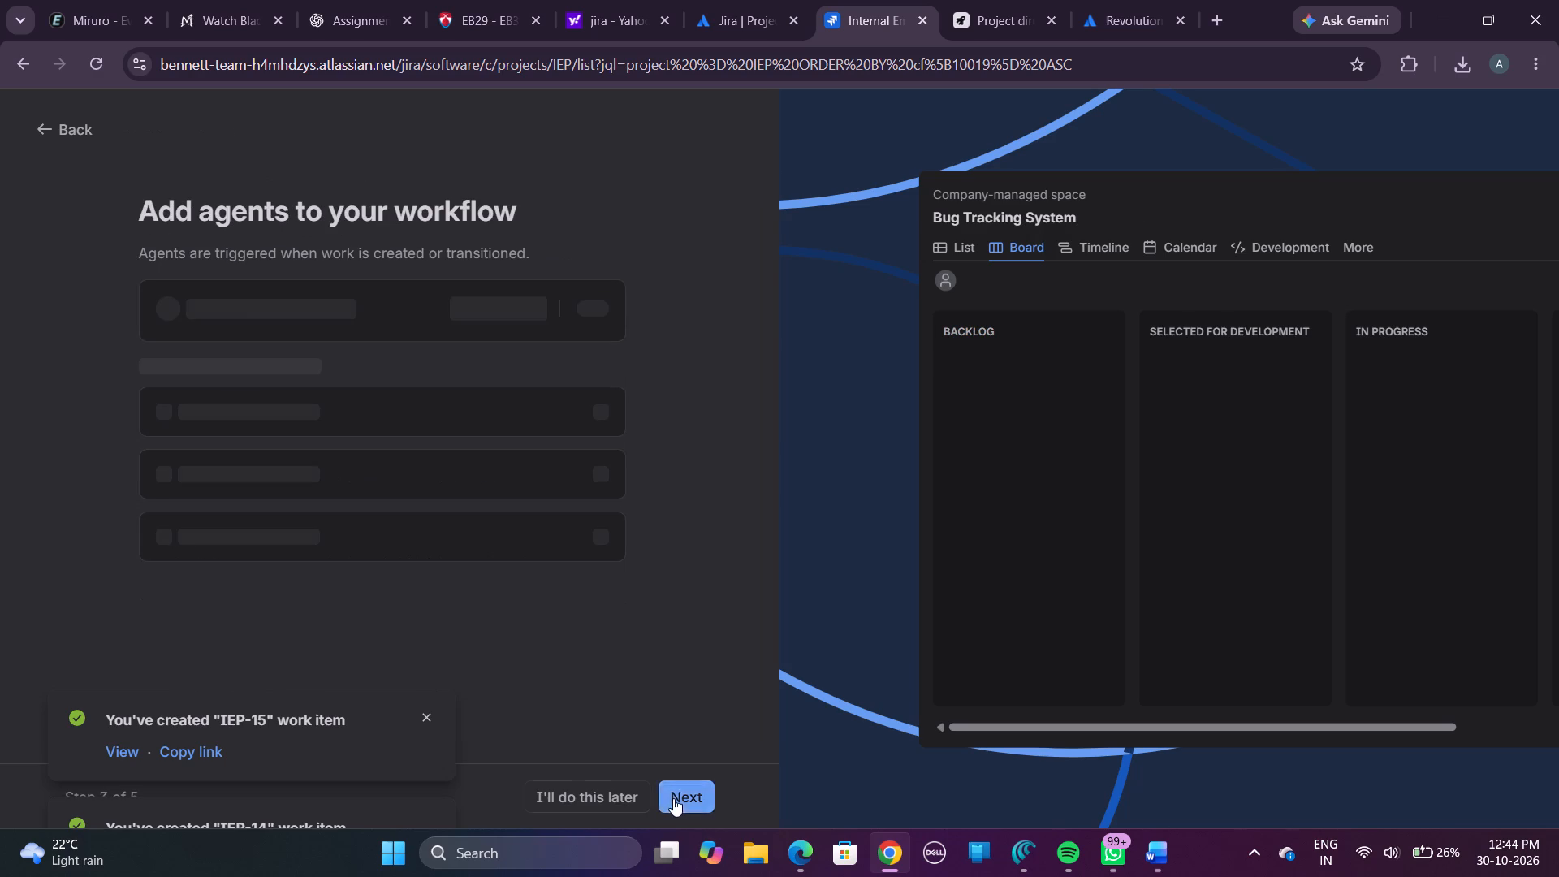
click(673, 798)
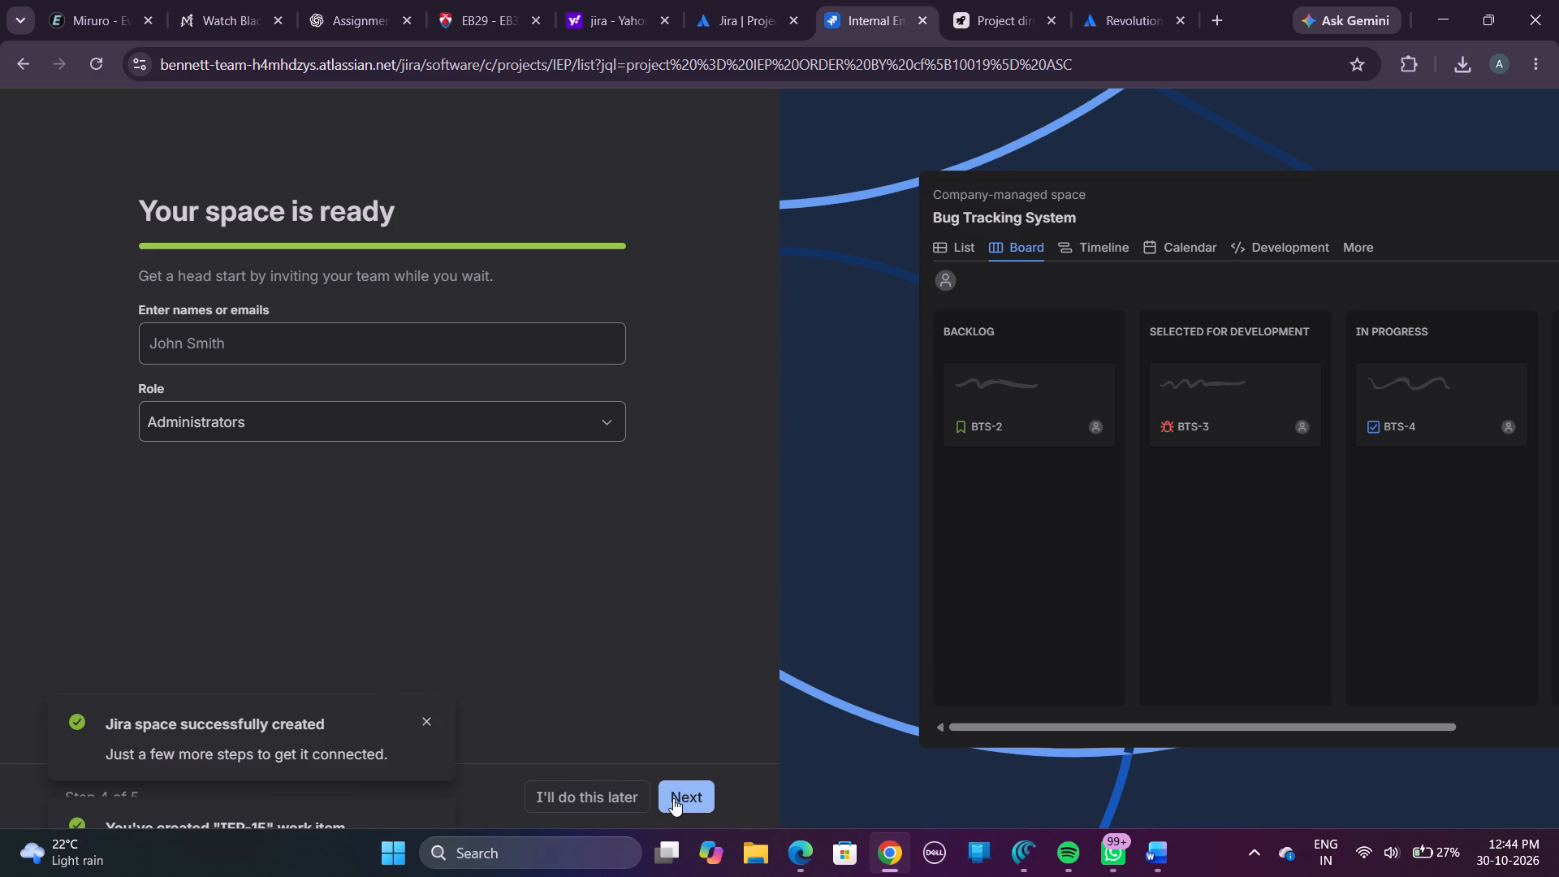
click(673, 798)
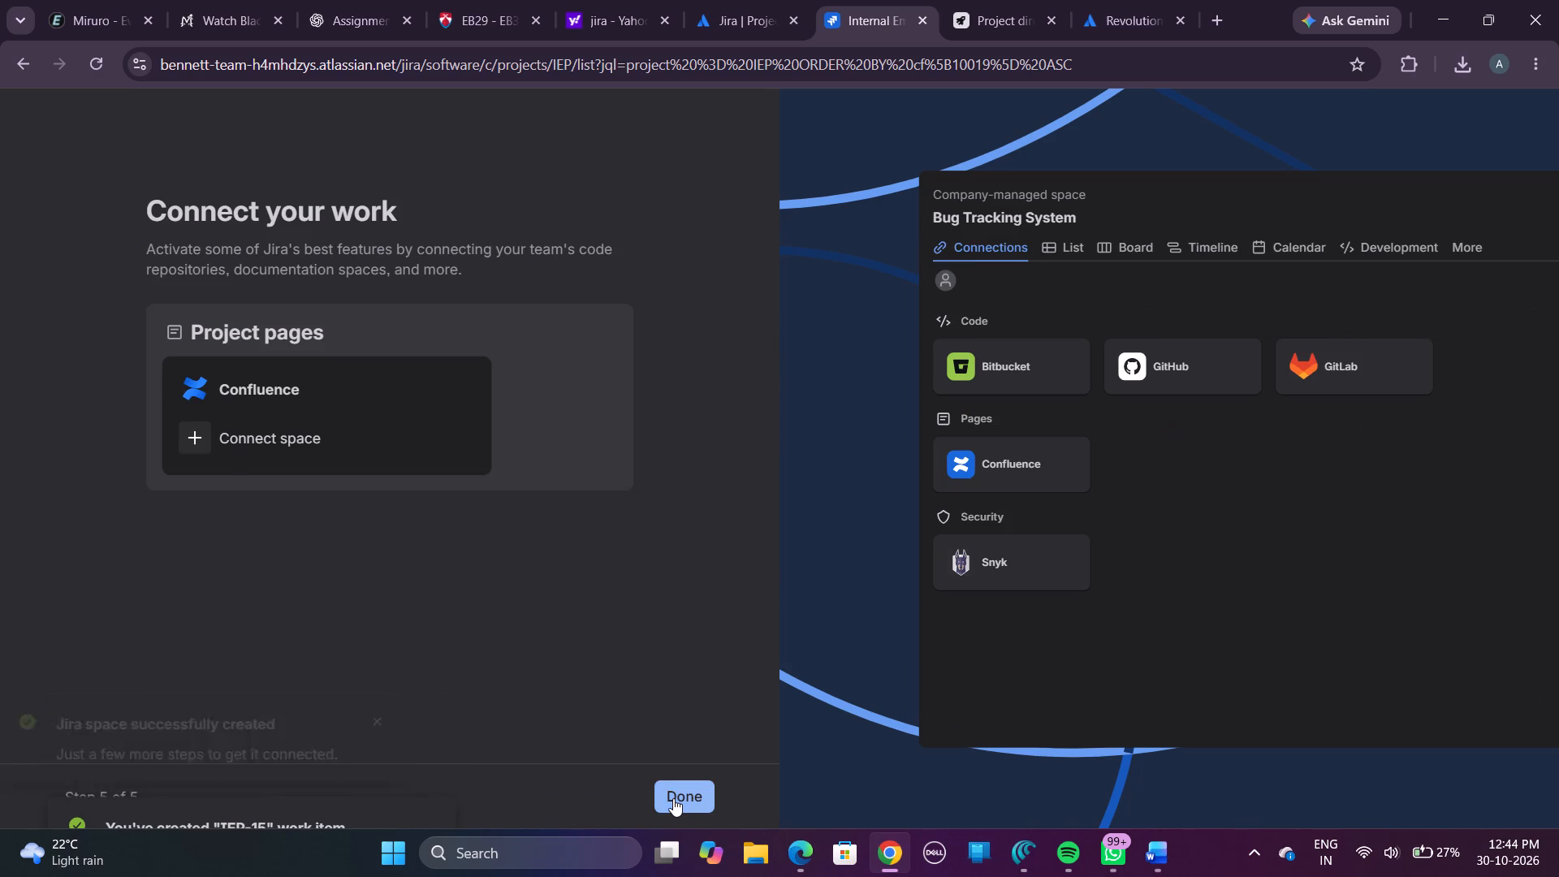
click(673, 798)
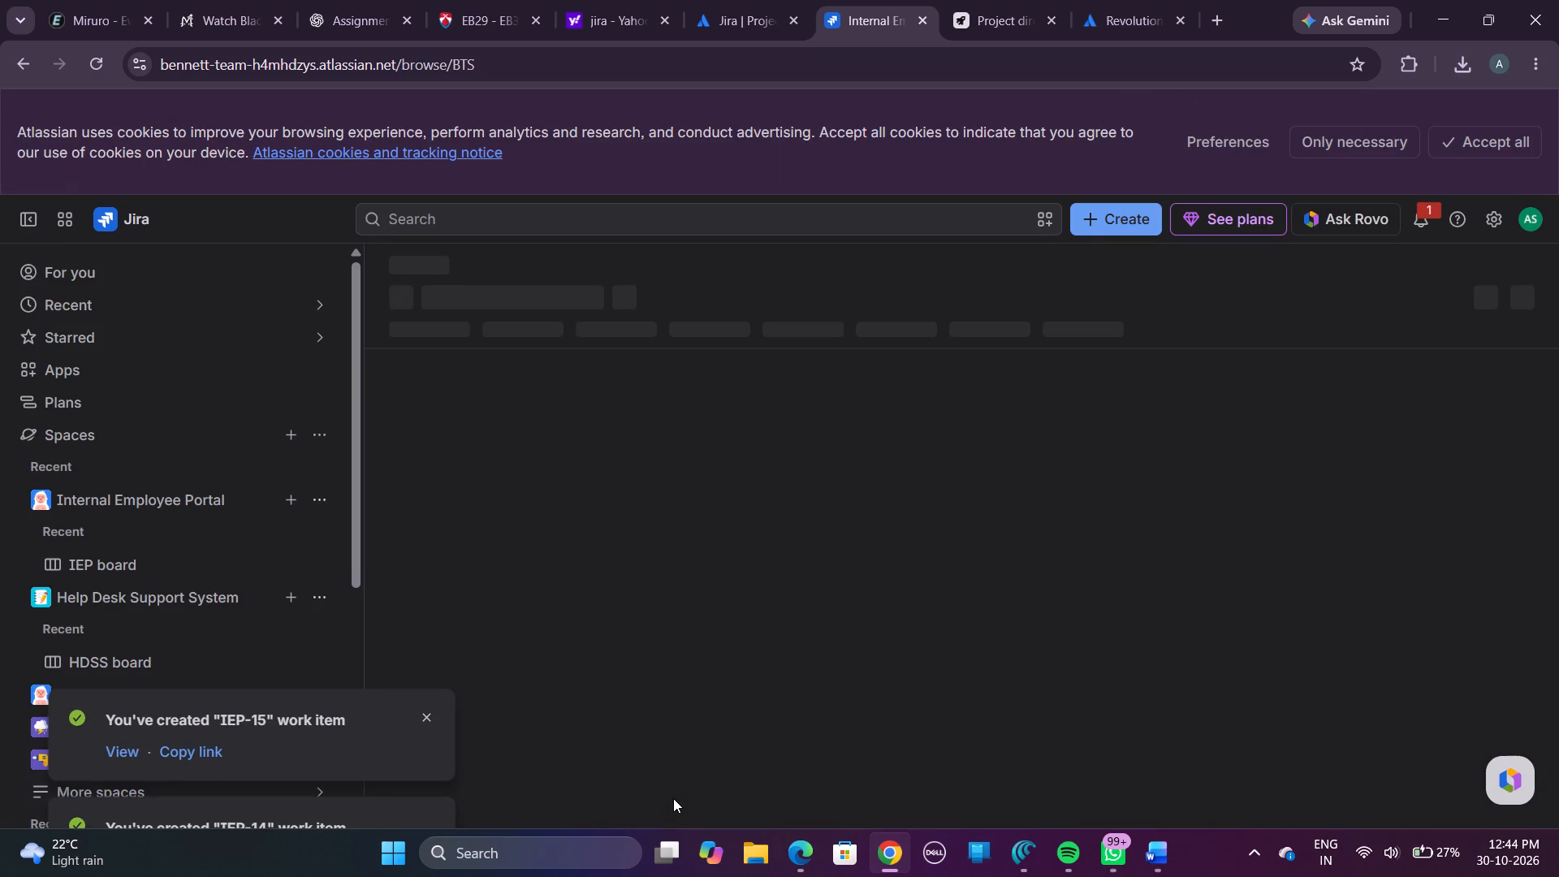
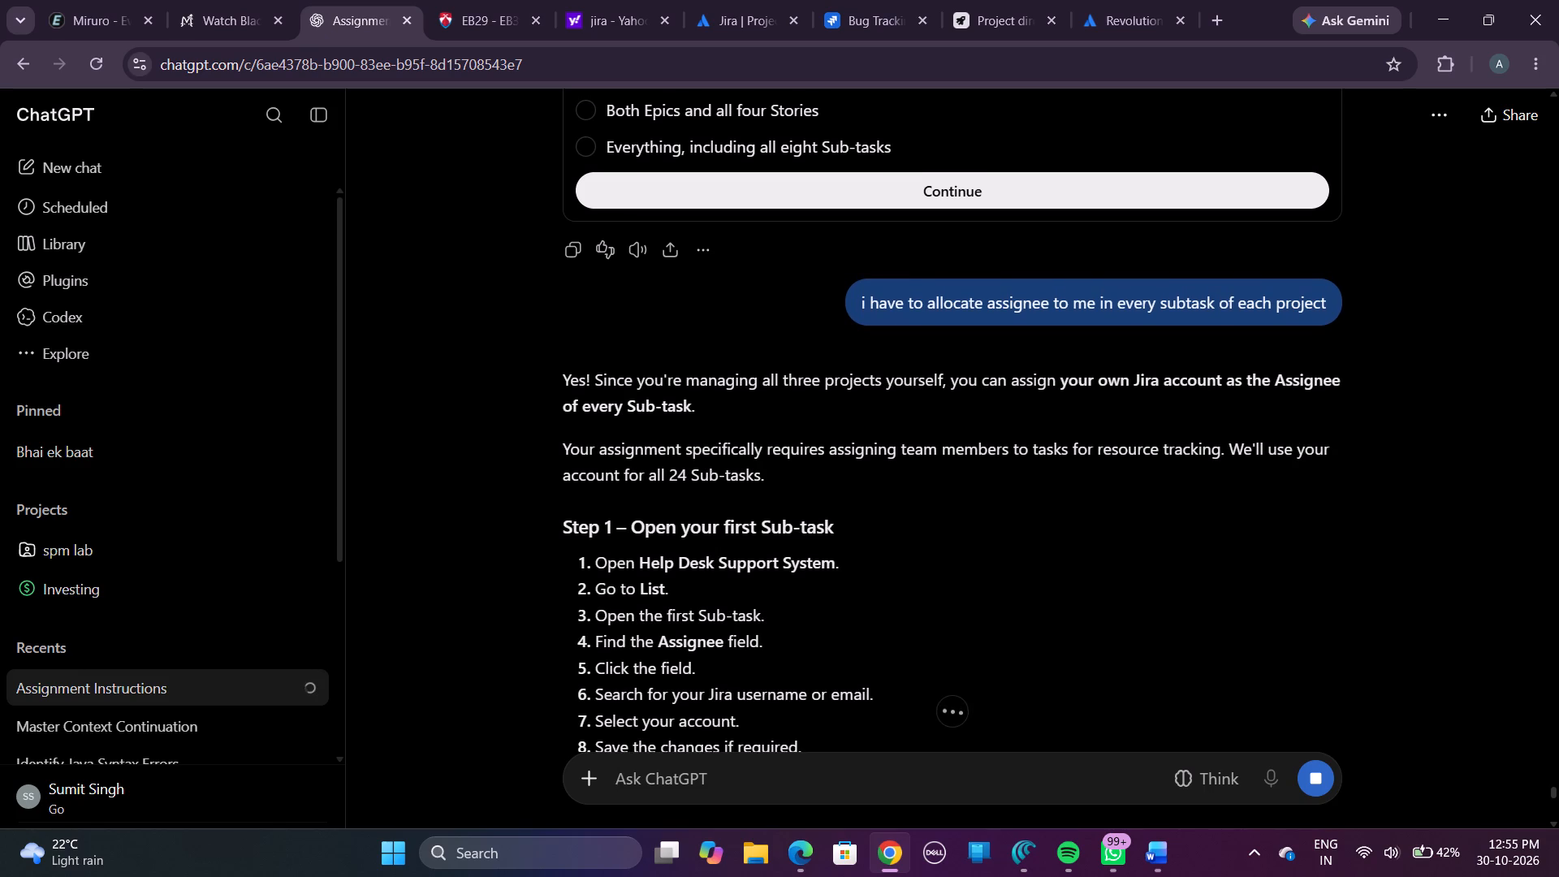
In Jira, open the Sub-task "Develop the bug submission form" under the Story "Enable users to log bugs" and assign it to yourself.
click(858, 0)
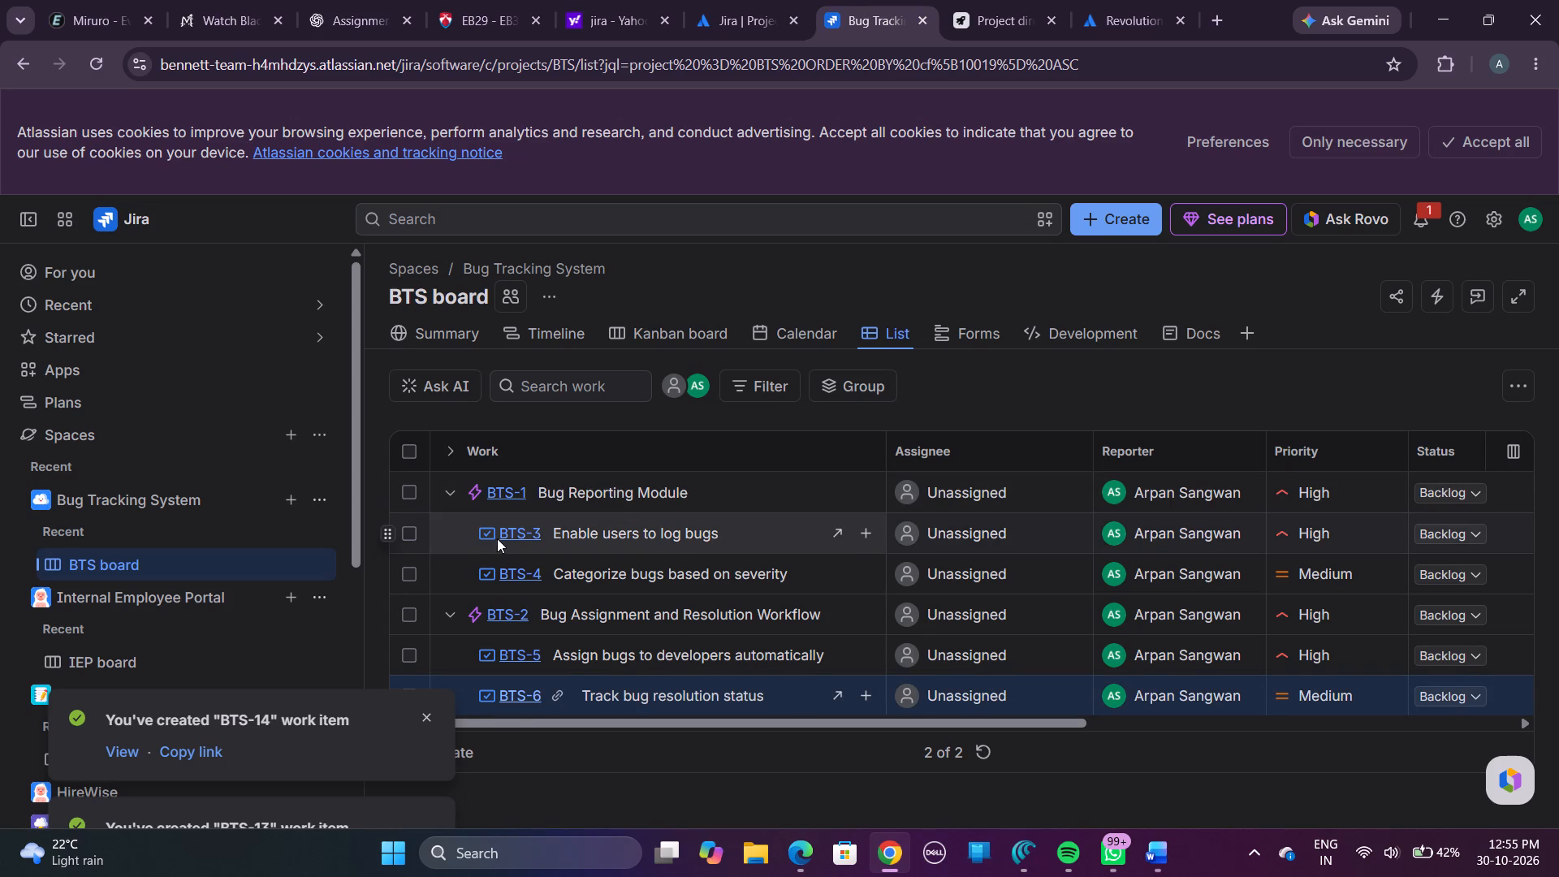
click(504, 536)
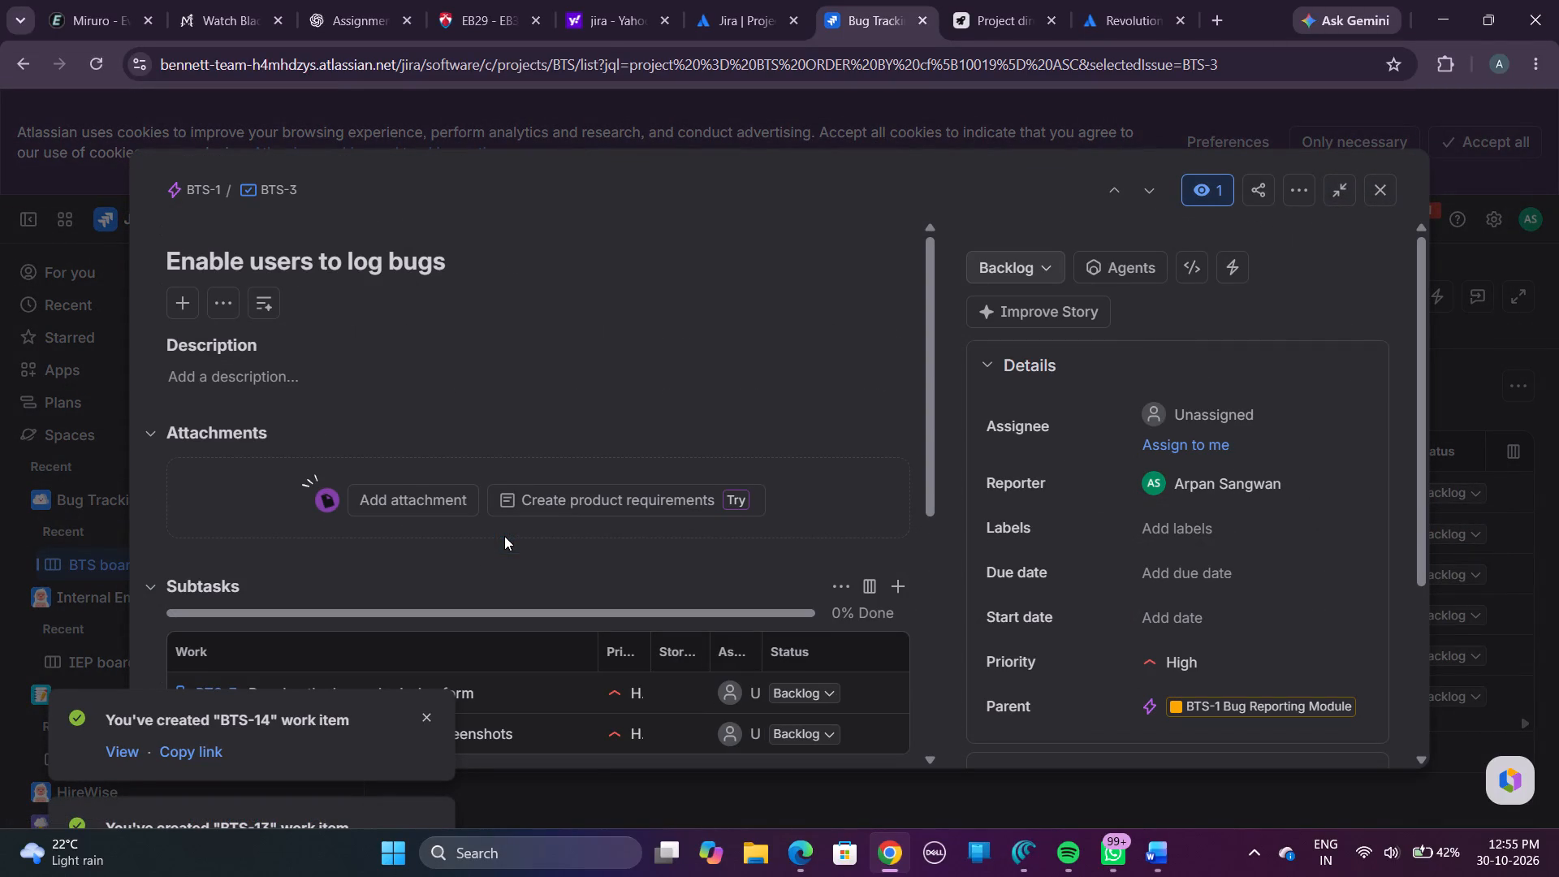
scroll(505, 502, down, 1)
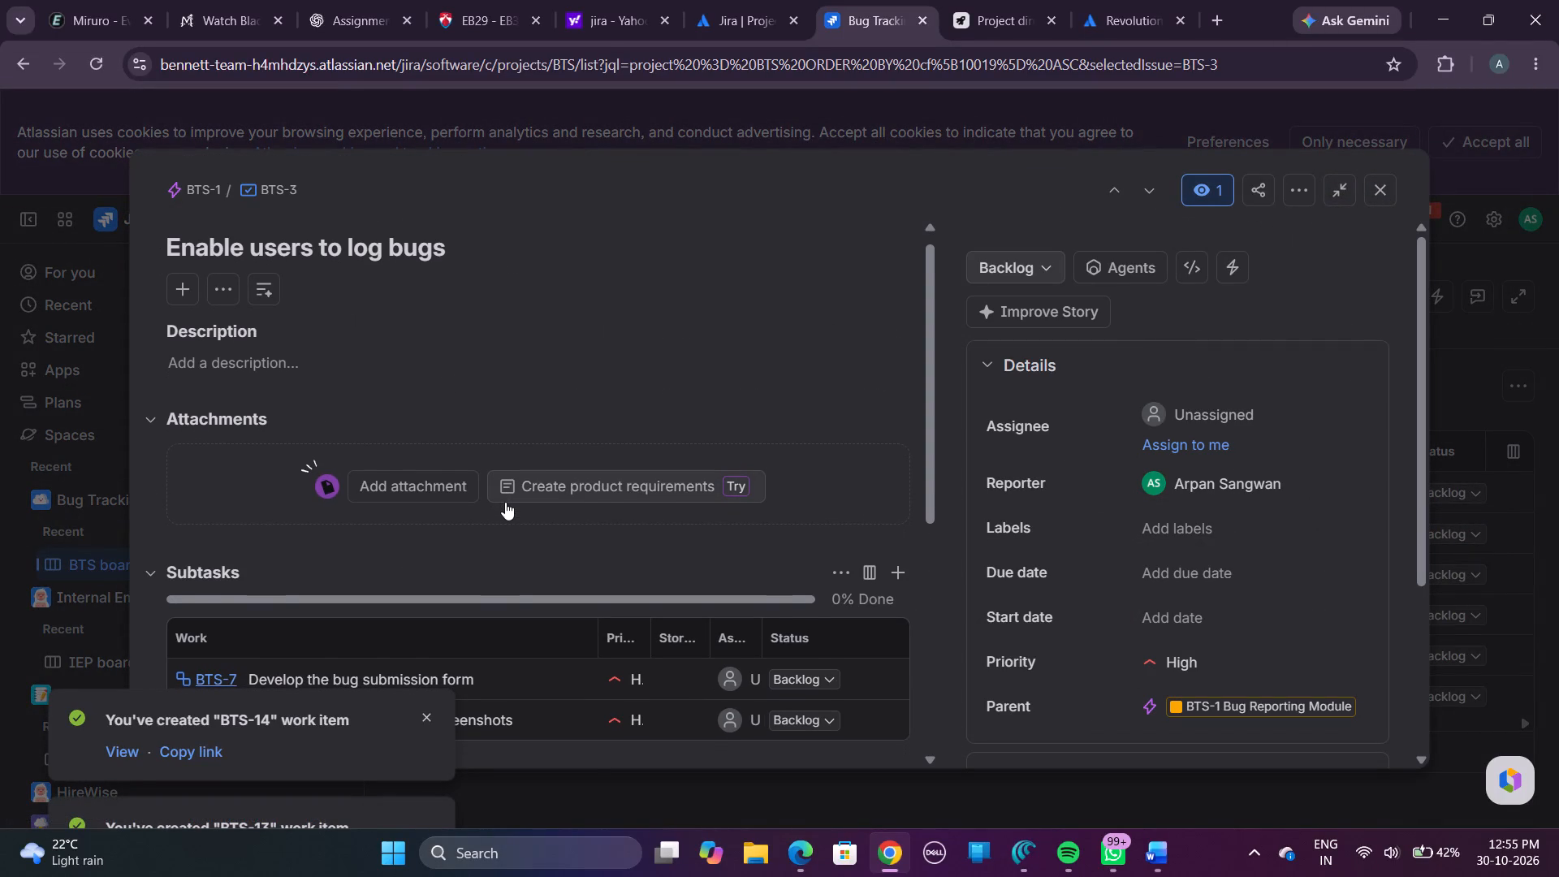
scroll(505, 502, down, 2)
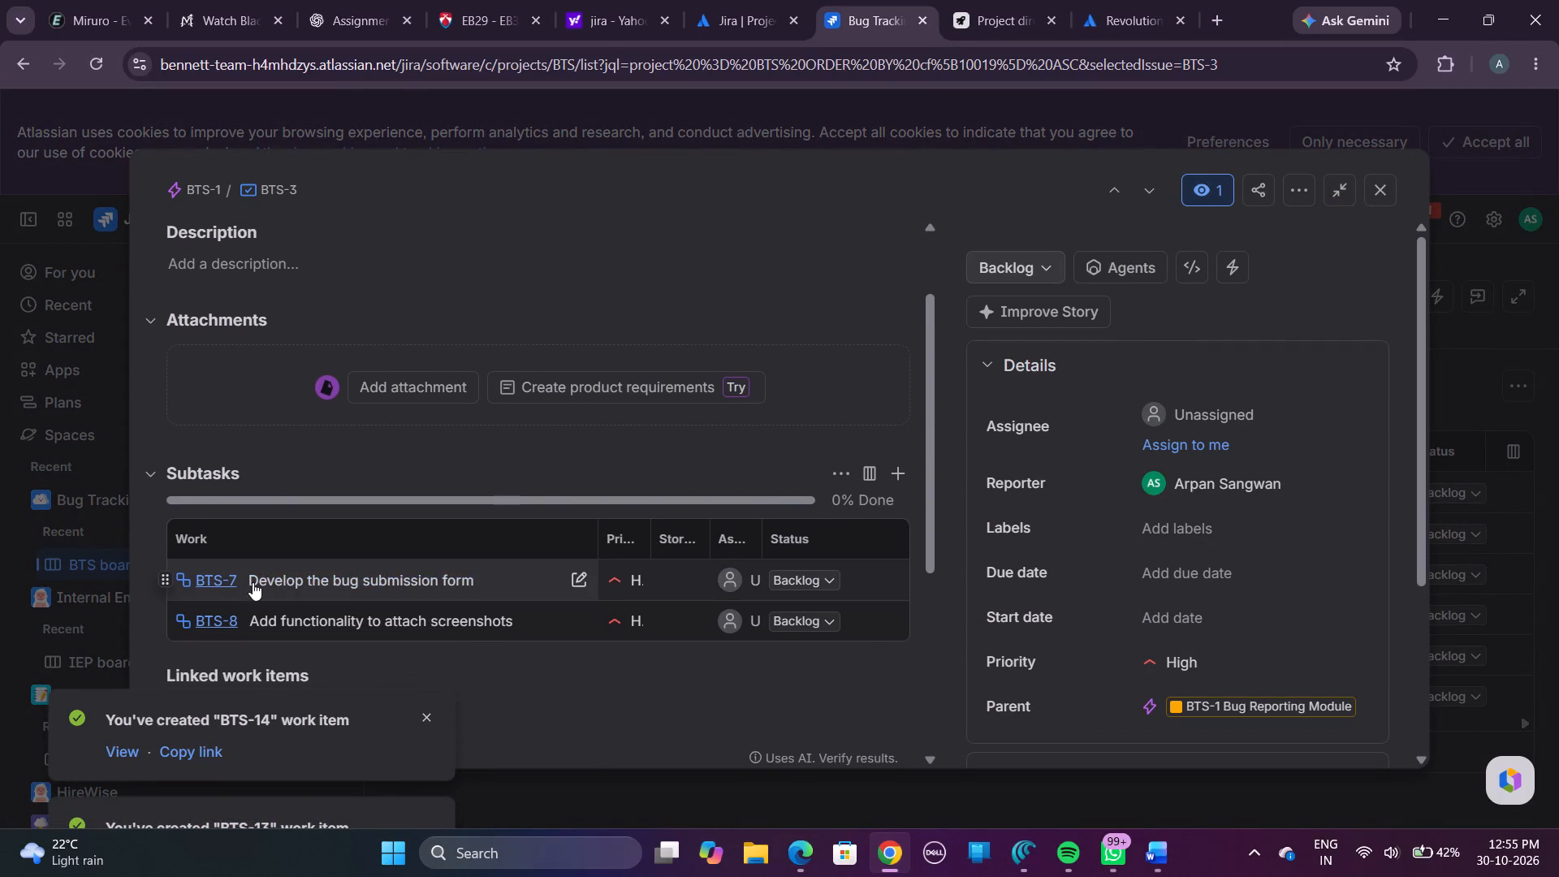
click(224, 574)
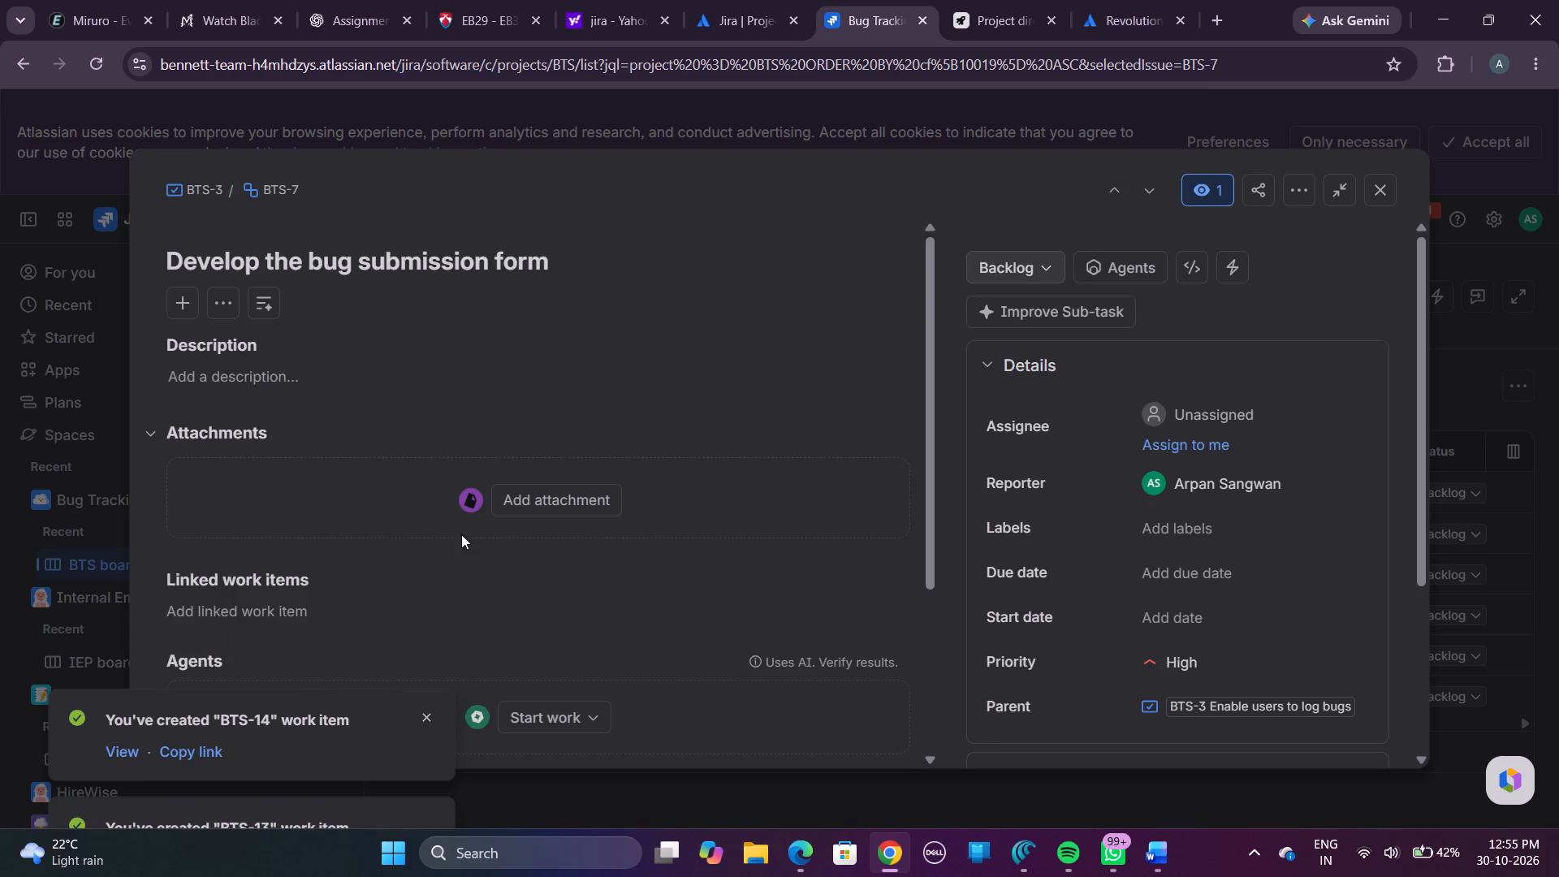
click(1219, 448)
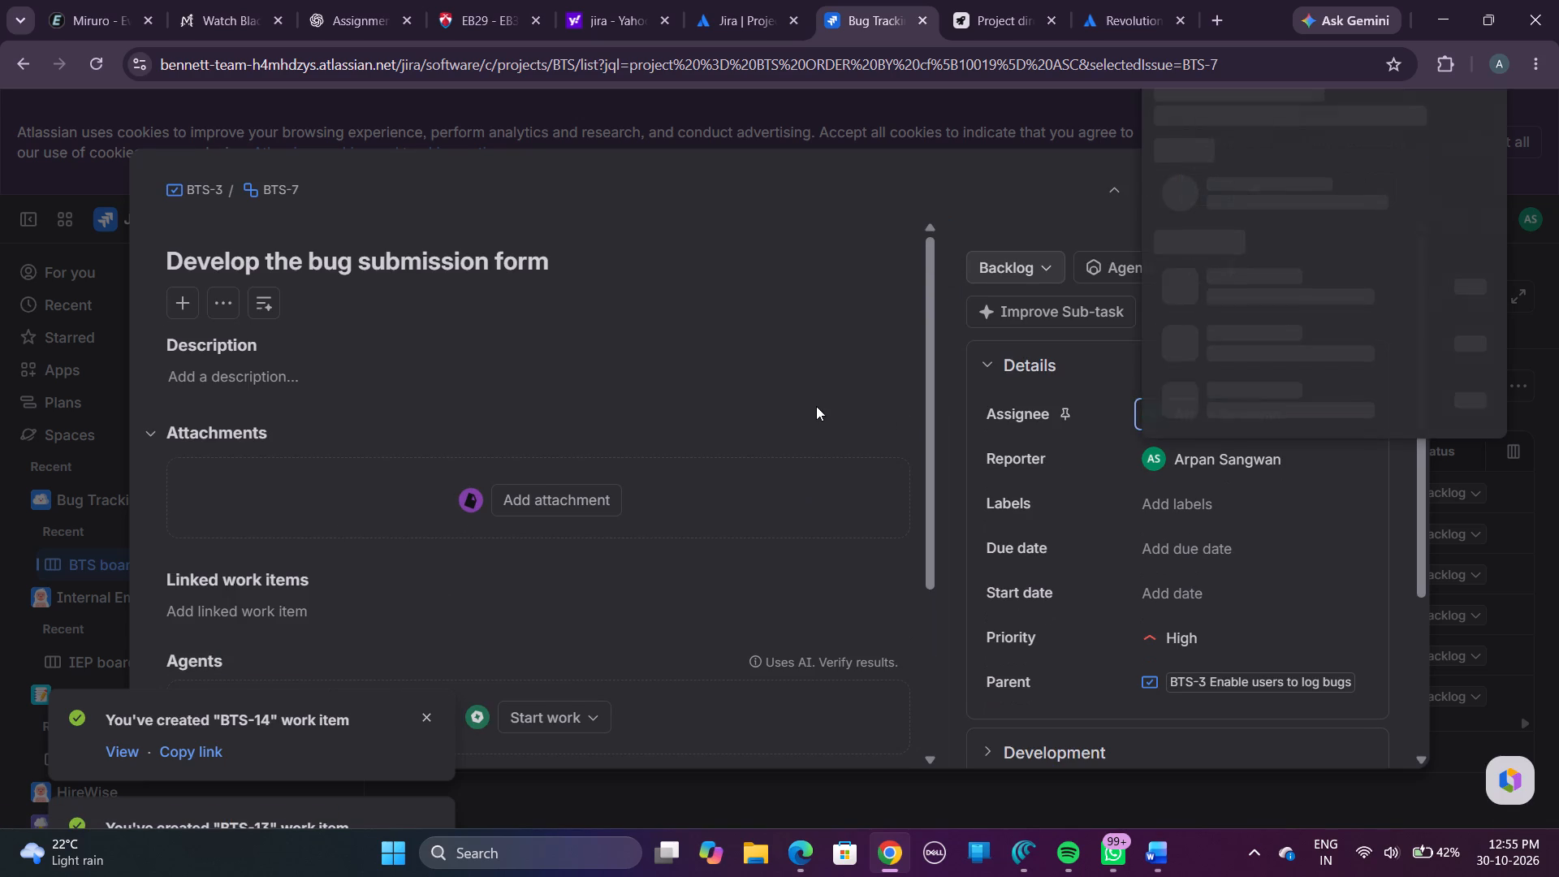
scroll(810, 395, down, 4)
scroll(810, 395, up, 3)
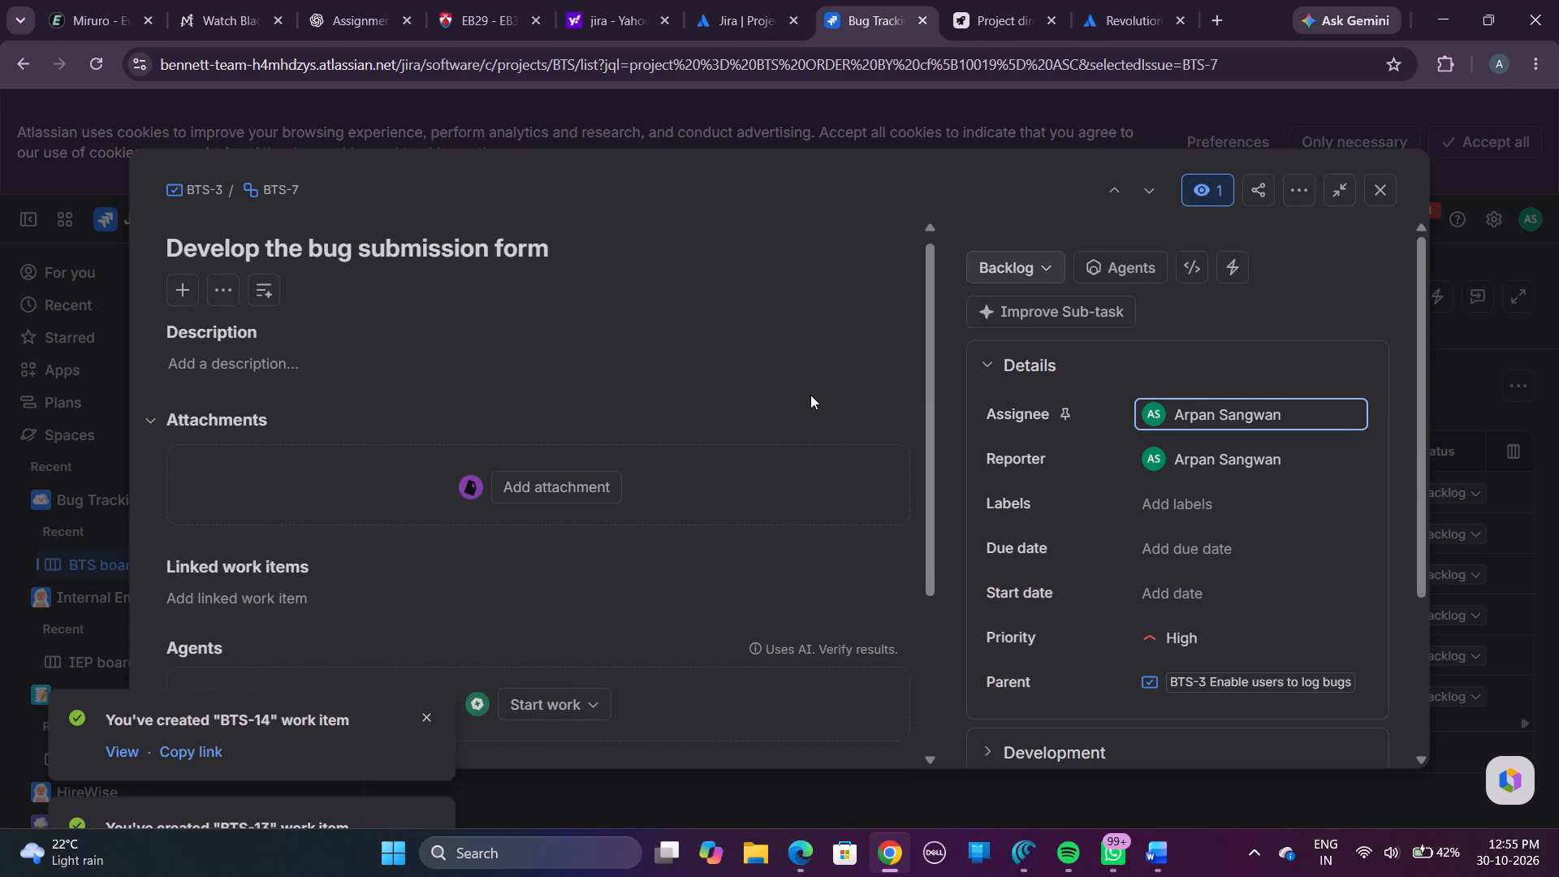
scroll(810, 395, up, 2)
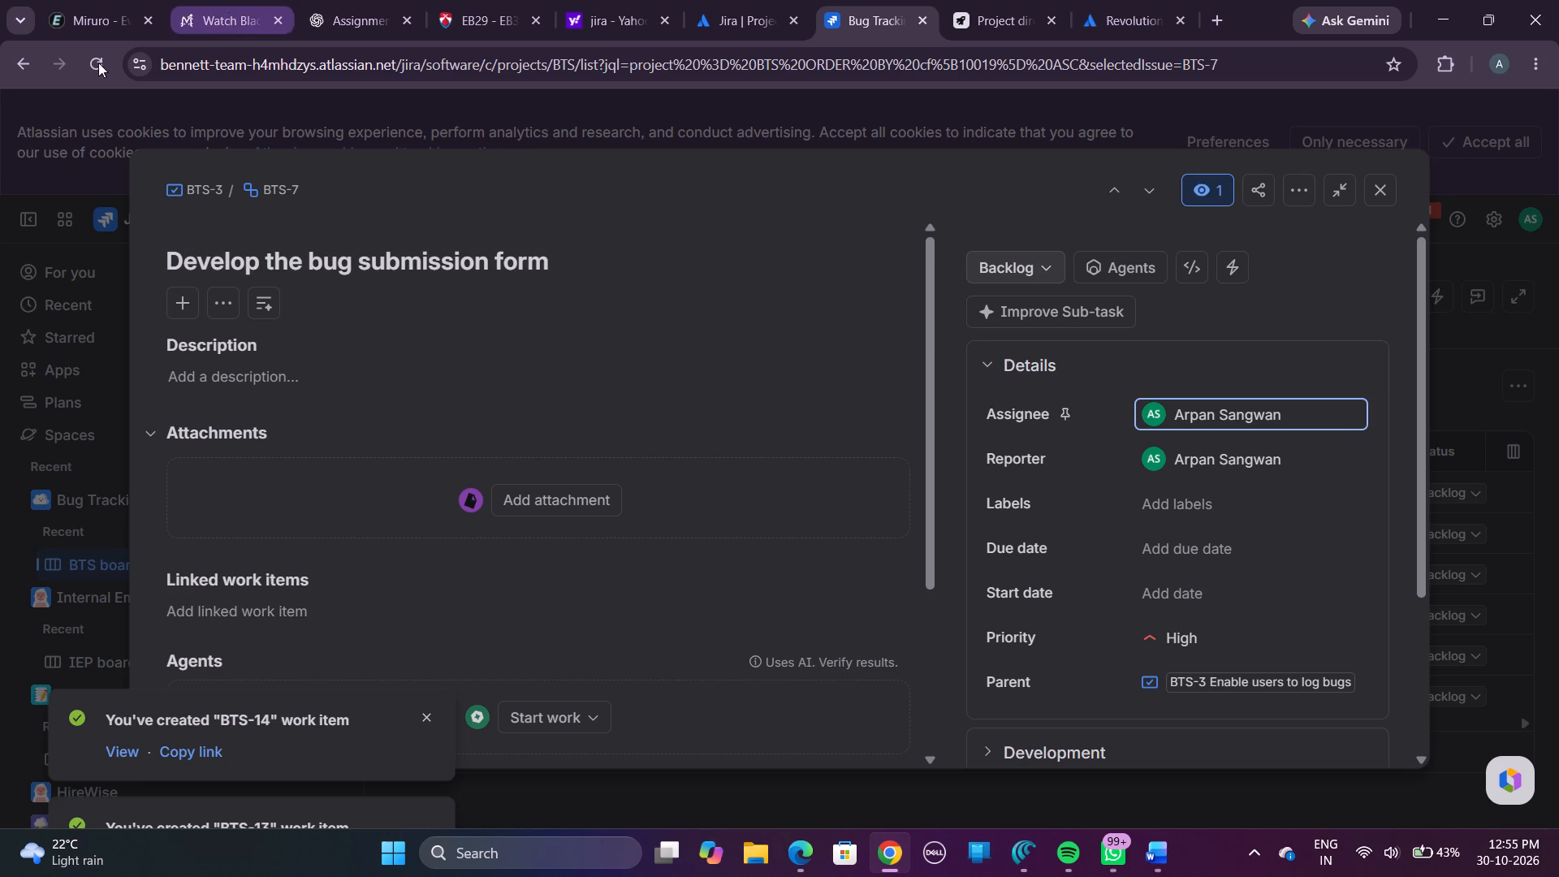
Return to the Story "Enable users to log bugs", assign its Sub-task "Add functionality to attach screenshots" to yourself, and close it.
click(19, 64)
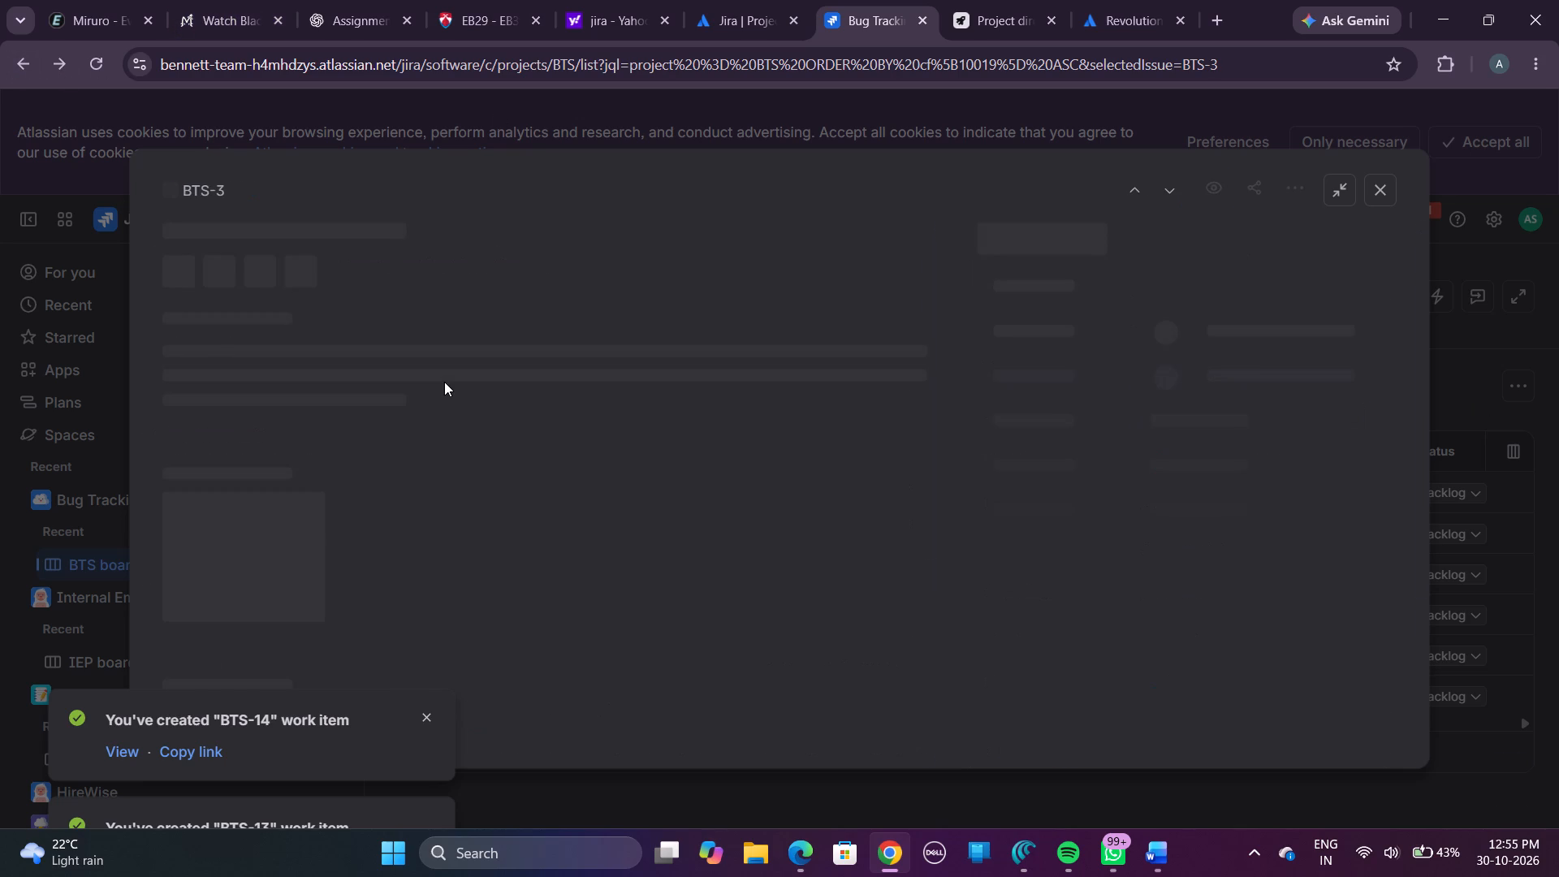
scroll(444, 382, down, 2)
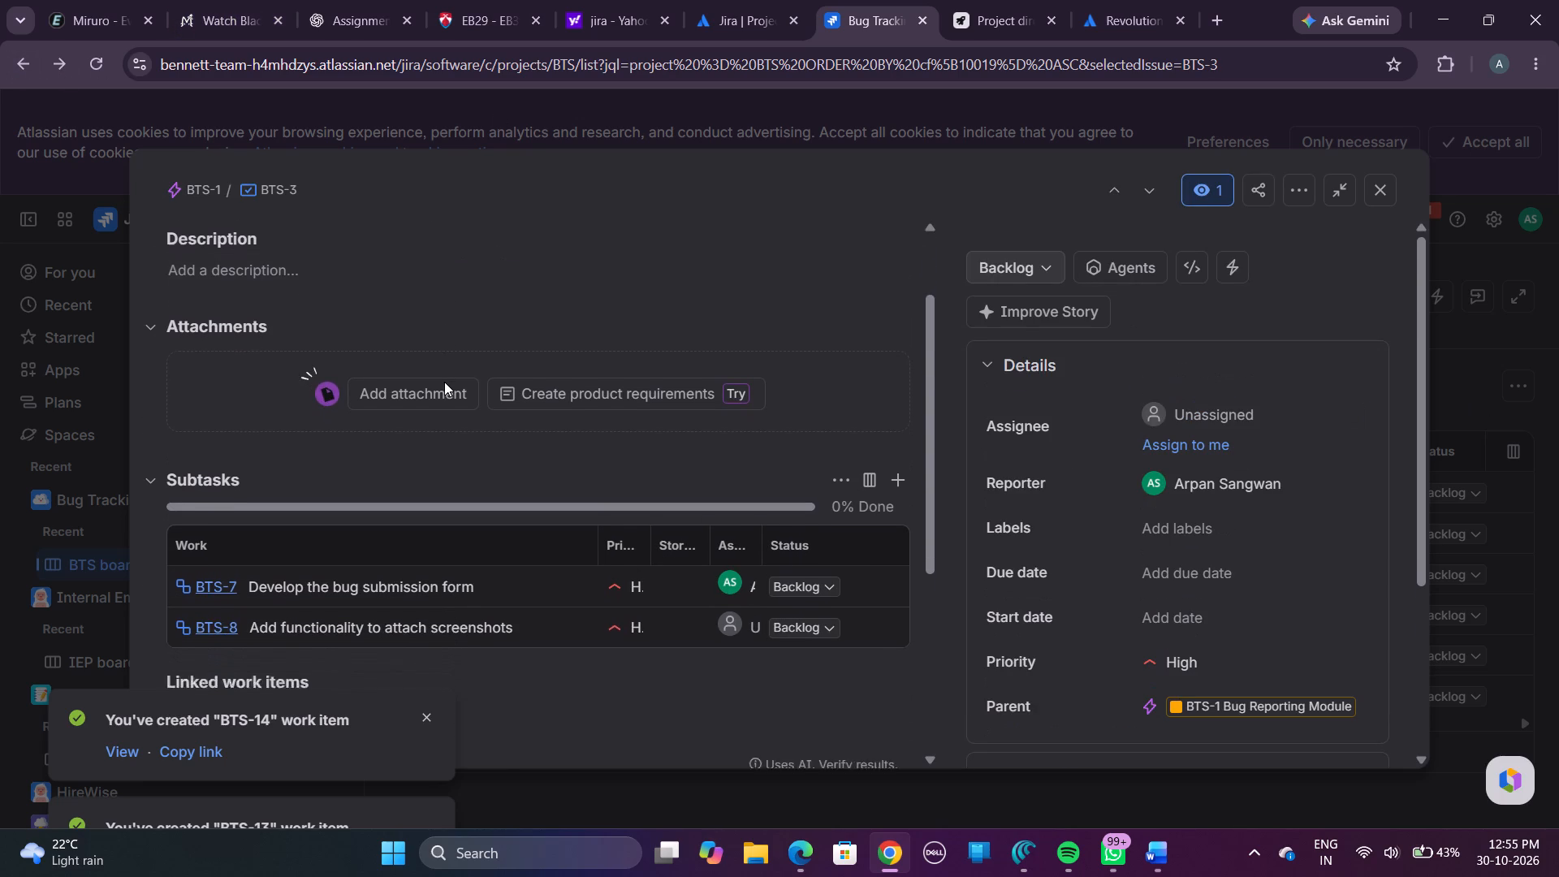
scroll(444, 382, down, 1)
click(209, 455)
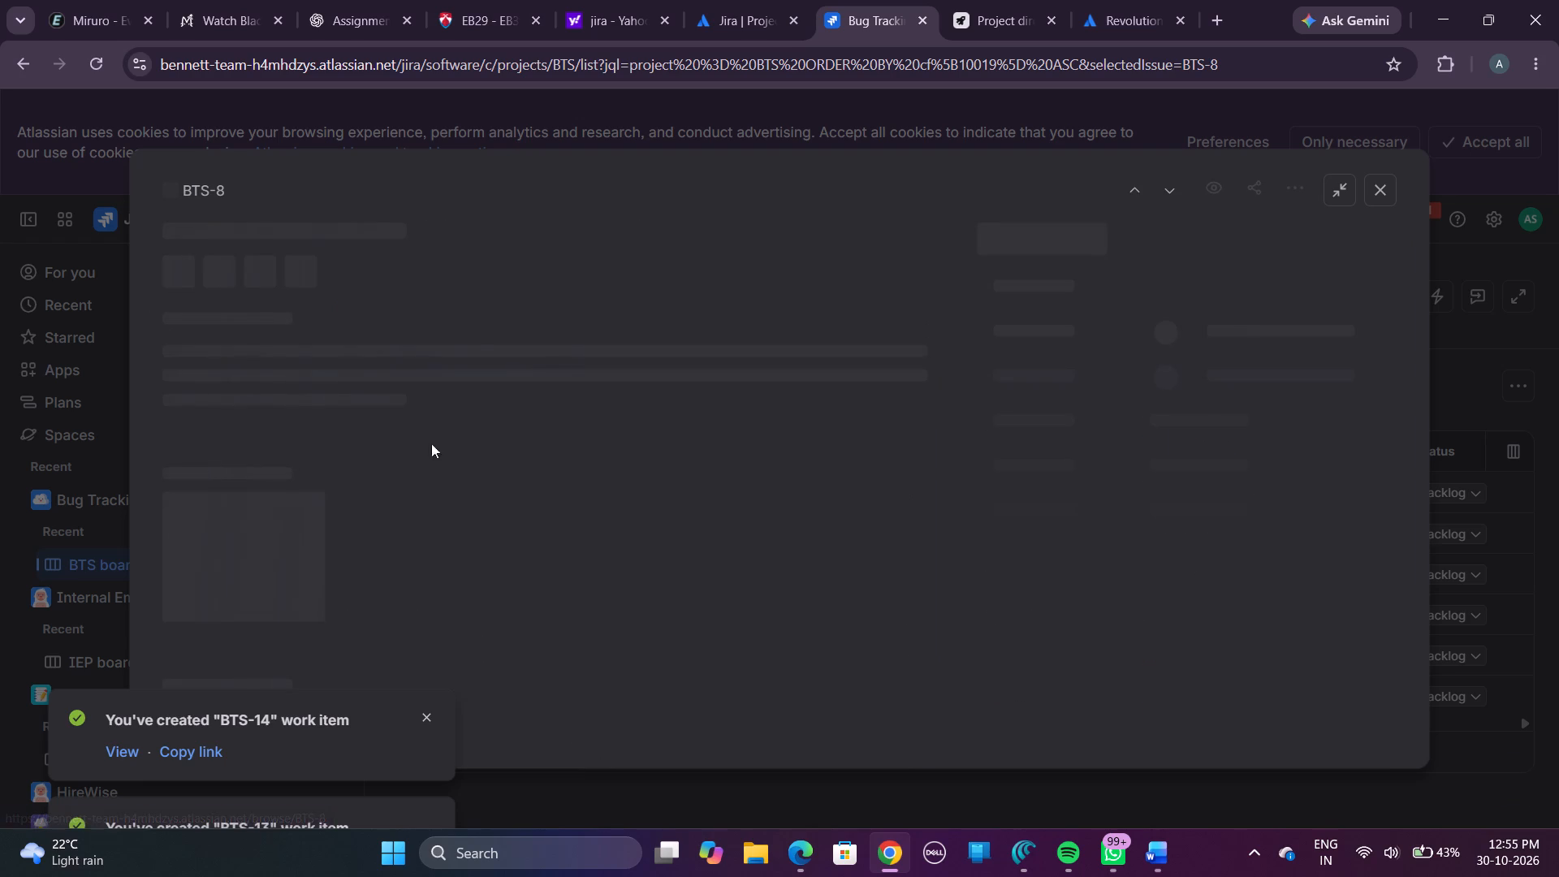
click(1187, 442)
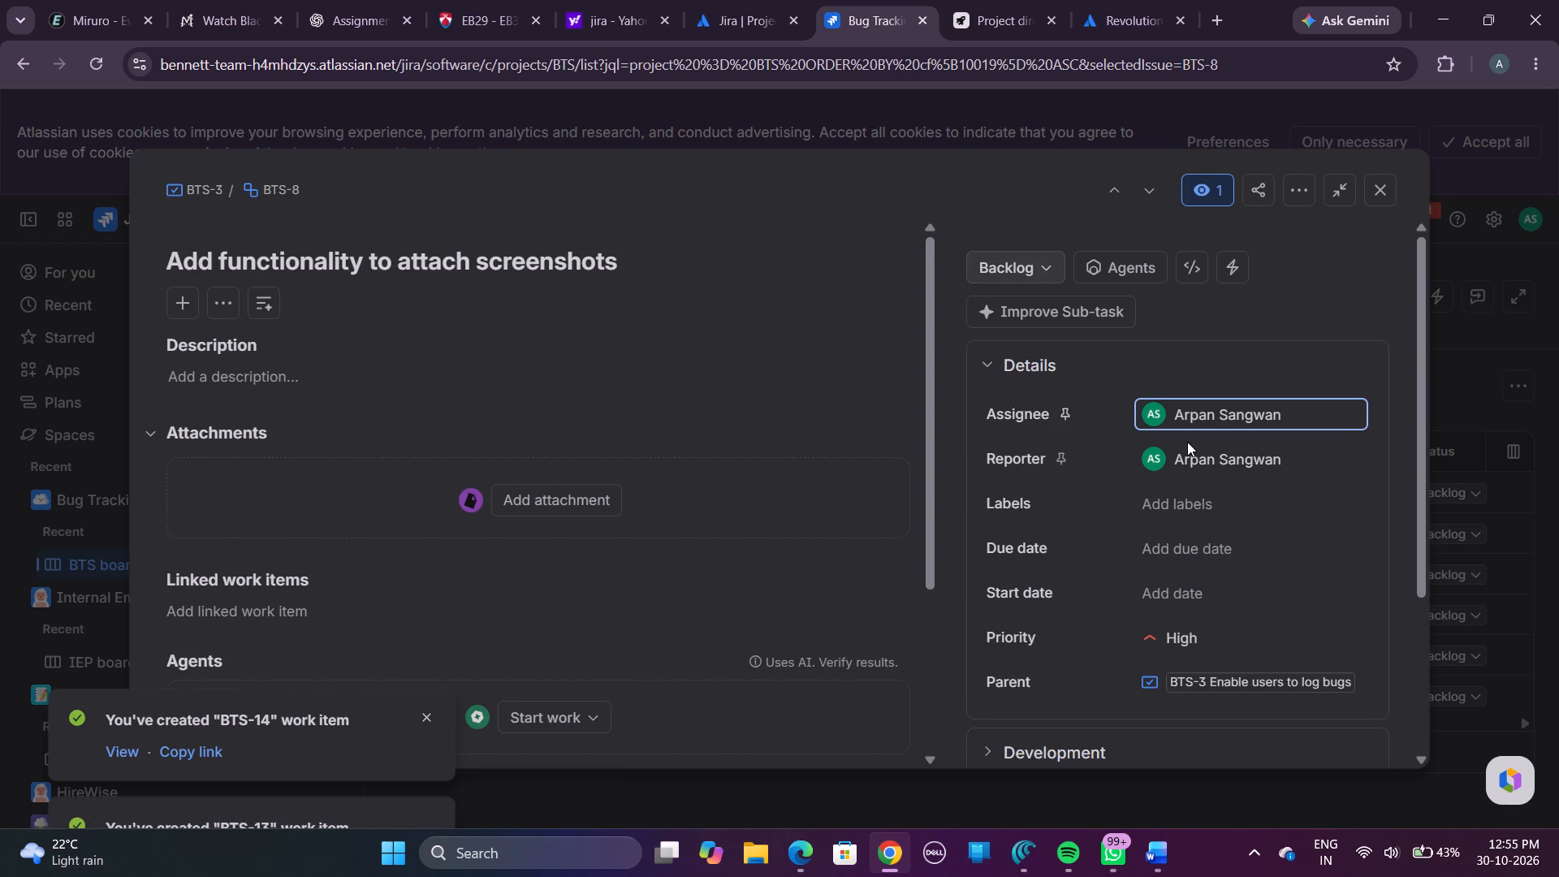
click(1385, 193)
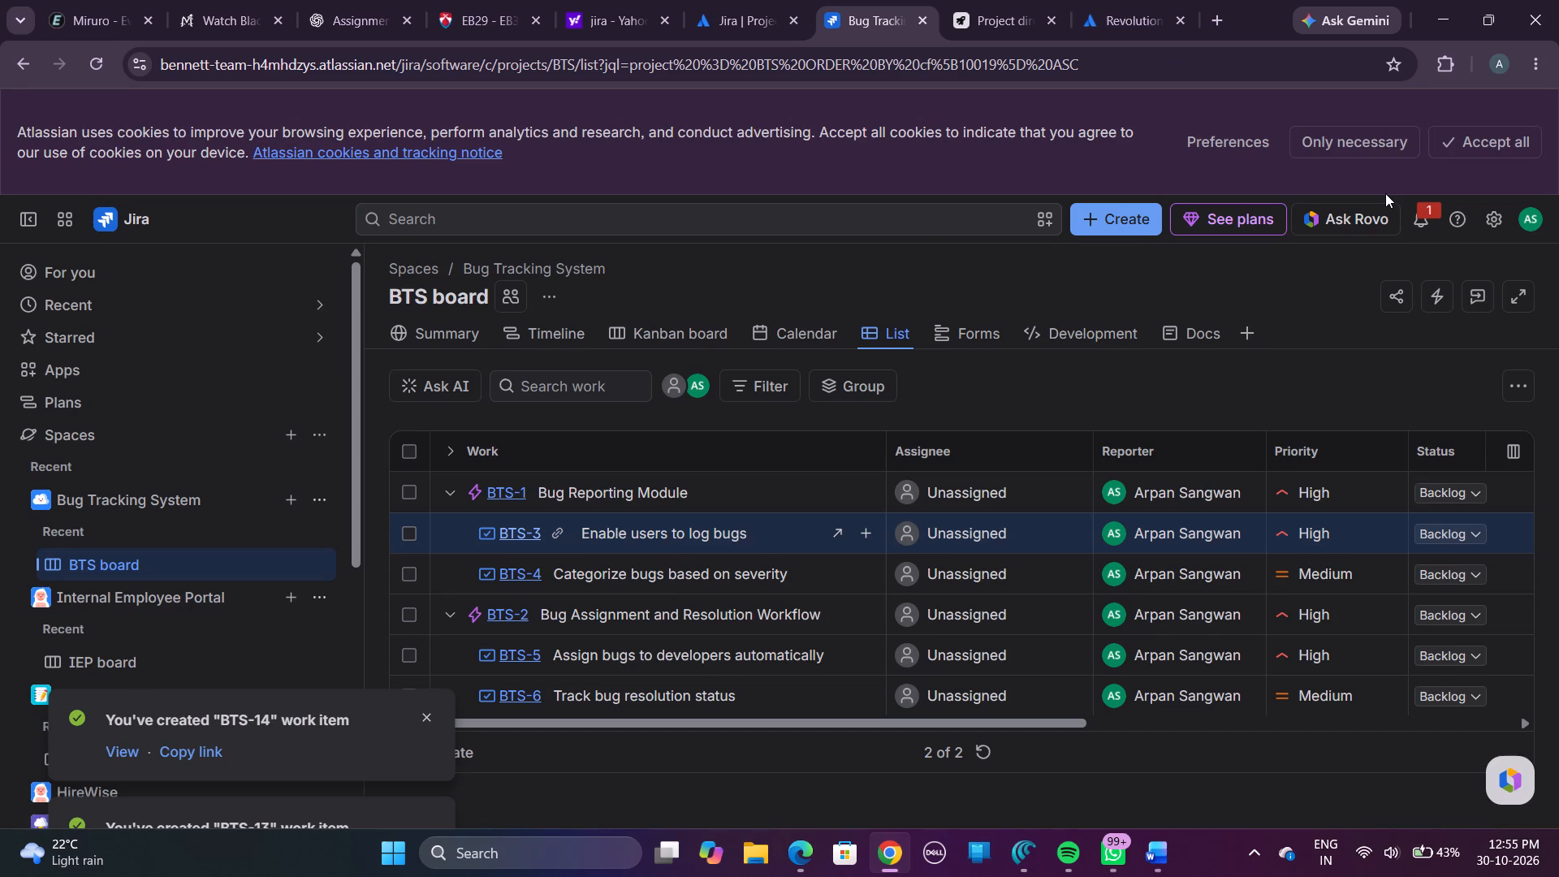
Open the Story "Categorize bugs based on severity" and assign its Sub-task "Add dropdown to select bug severity" to yourself.
click(521, 570)
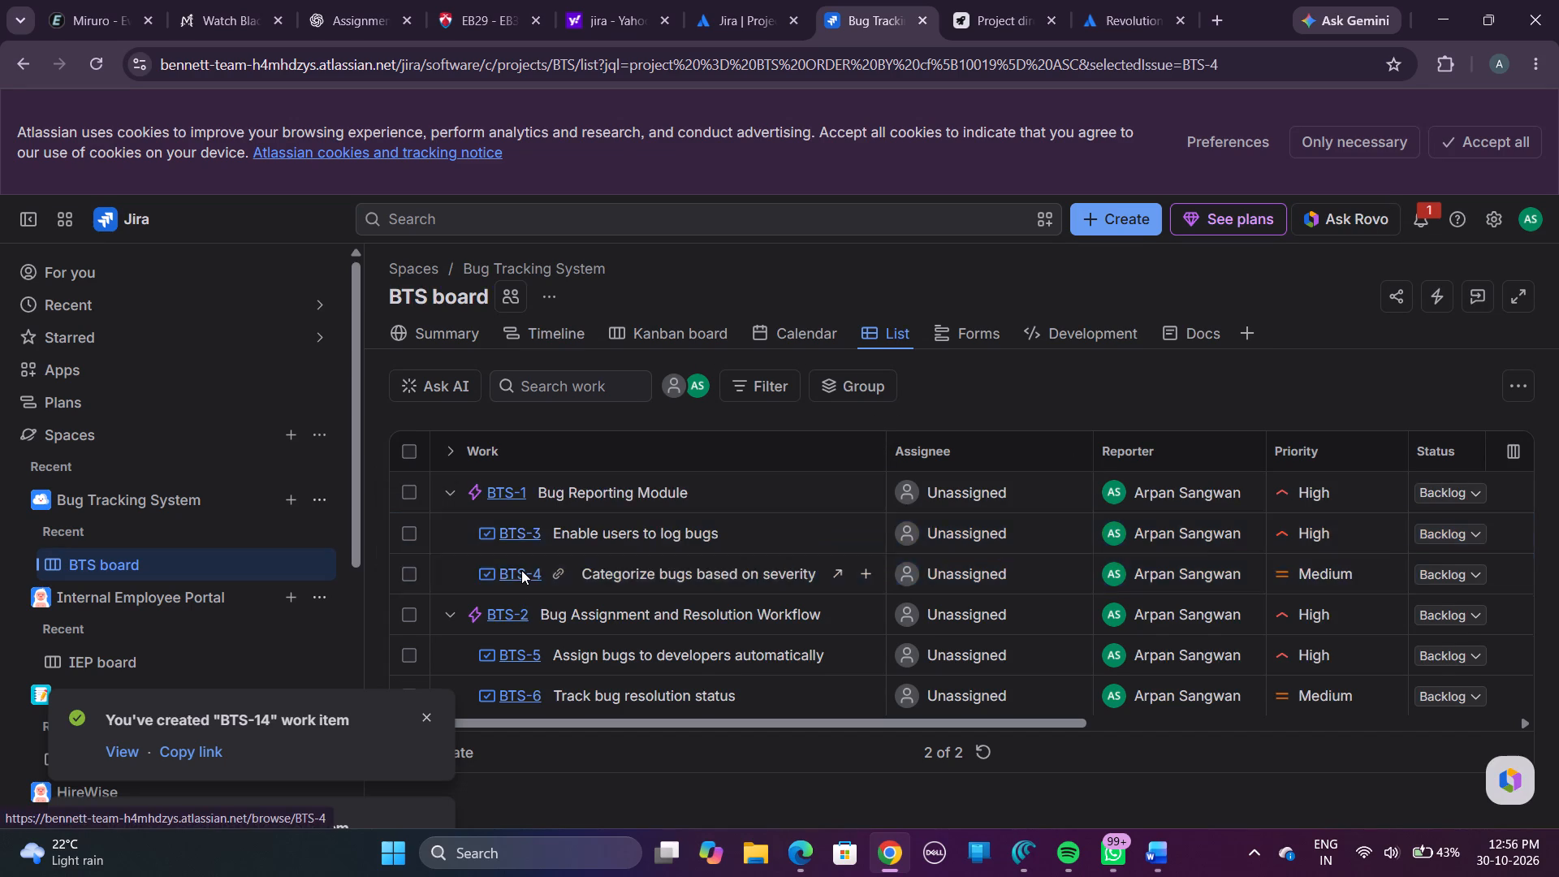
scroll(726, 501, down, 1)
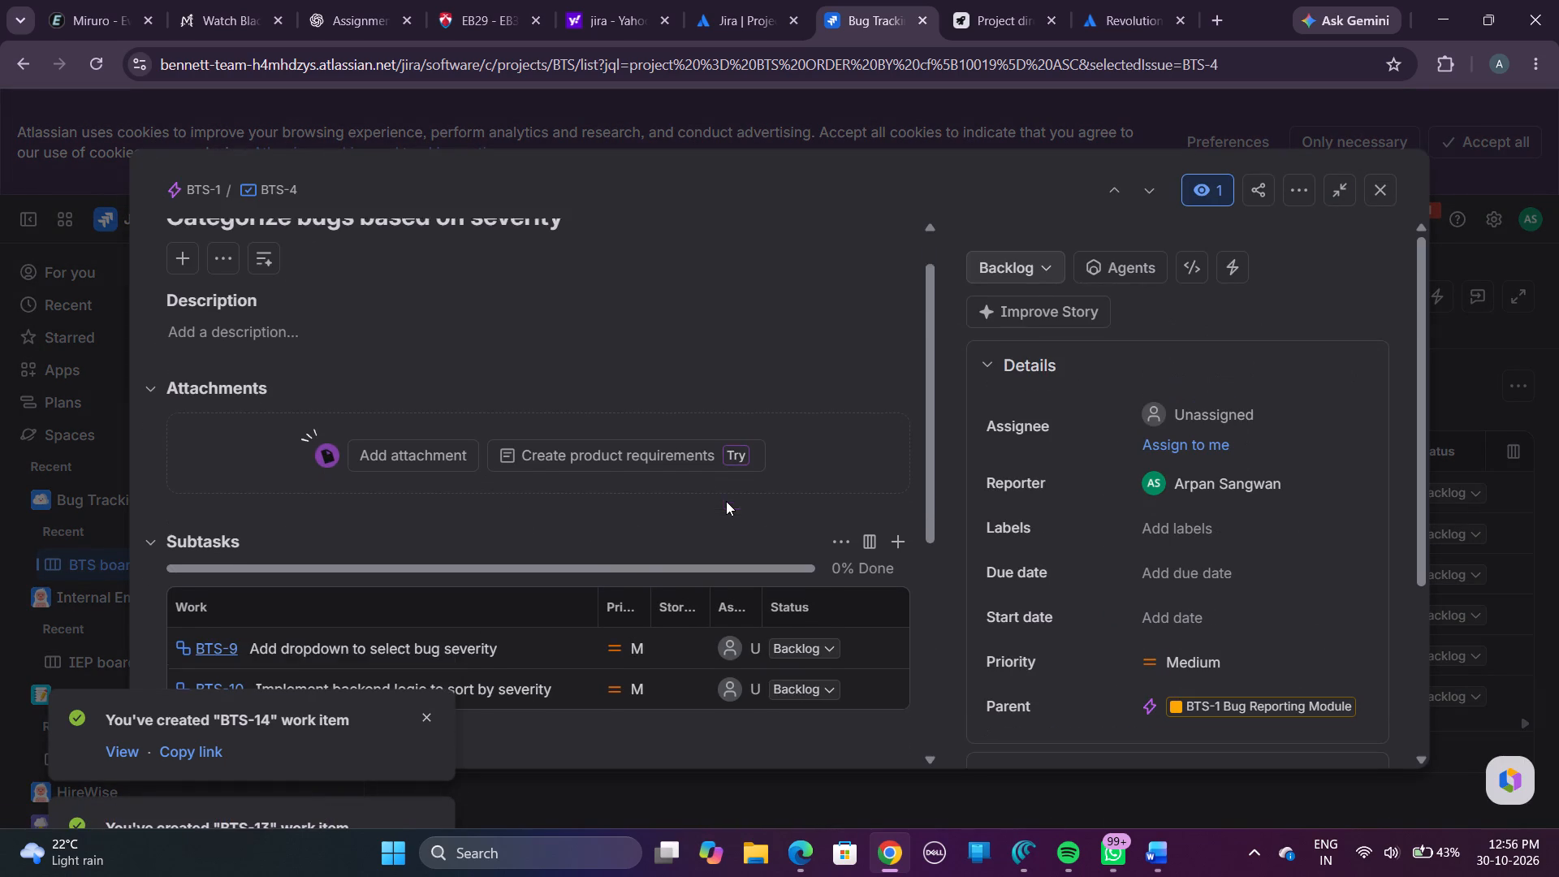
scroll(726, 501, down, 1)
click(231, 476)
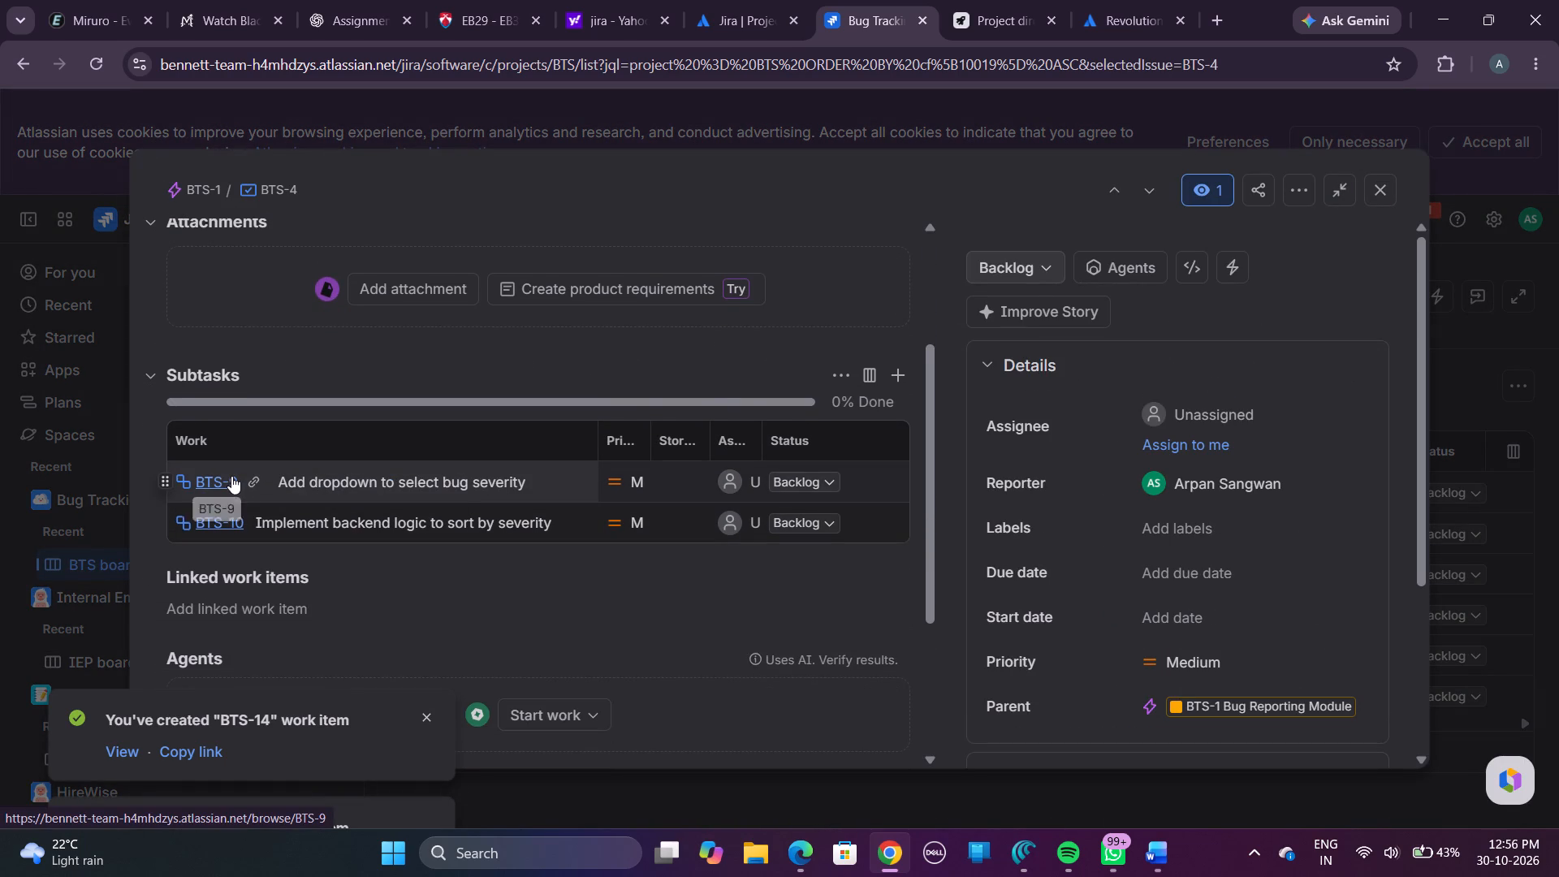
click(1206, 450)
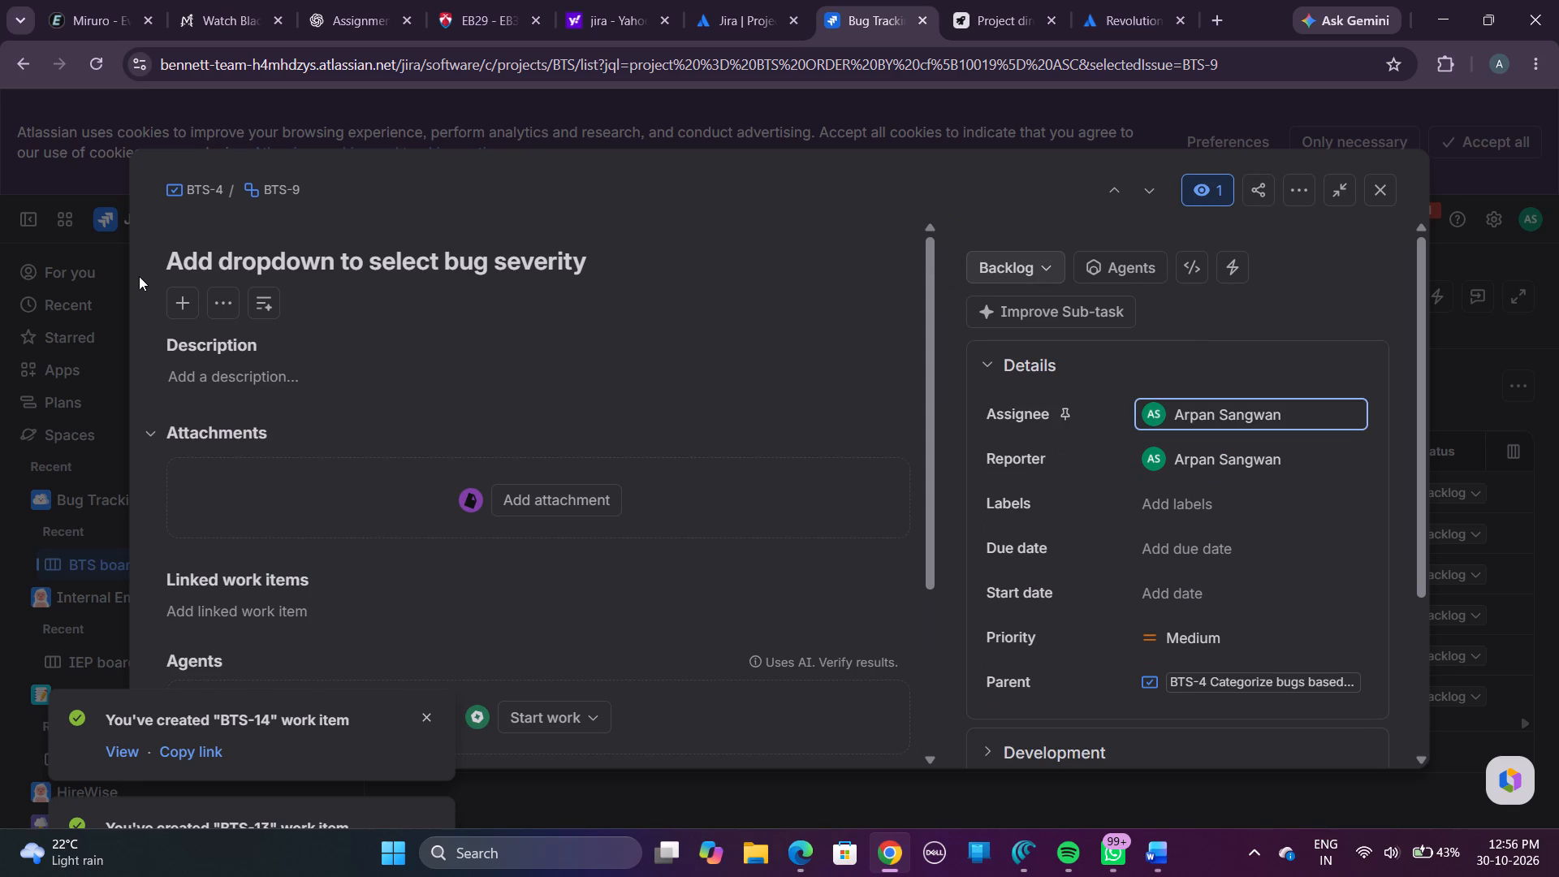
Assign the Sub-task "Implement backend logic to sort by severity" of the same Story to yourself and close the Story.
click(6, 56)
scroll(380, 512, down, 2)
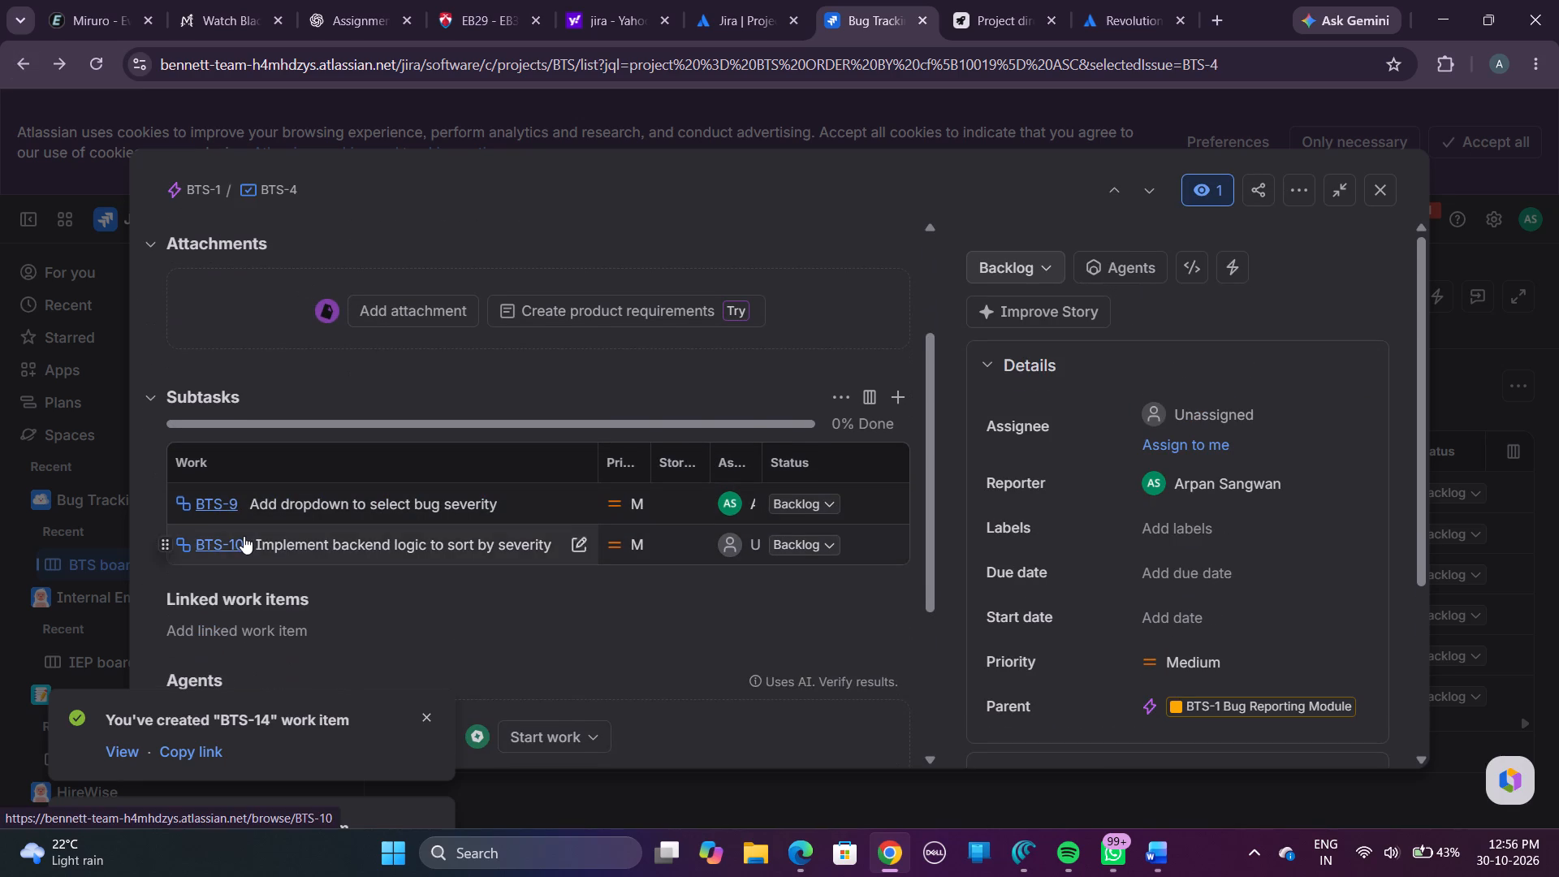
click(222, 537)
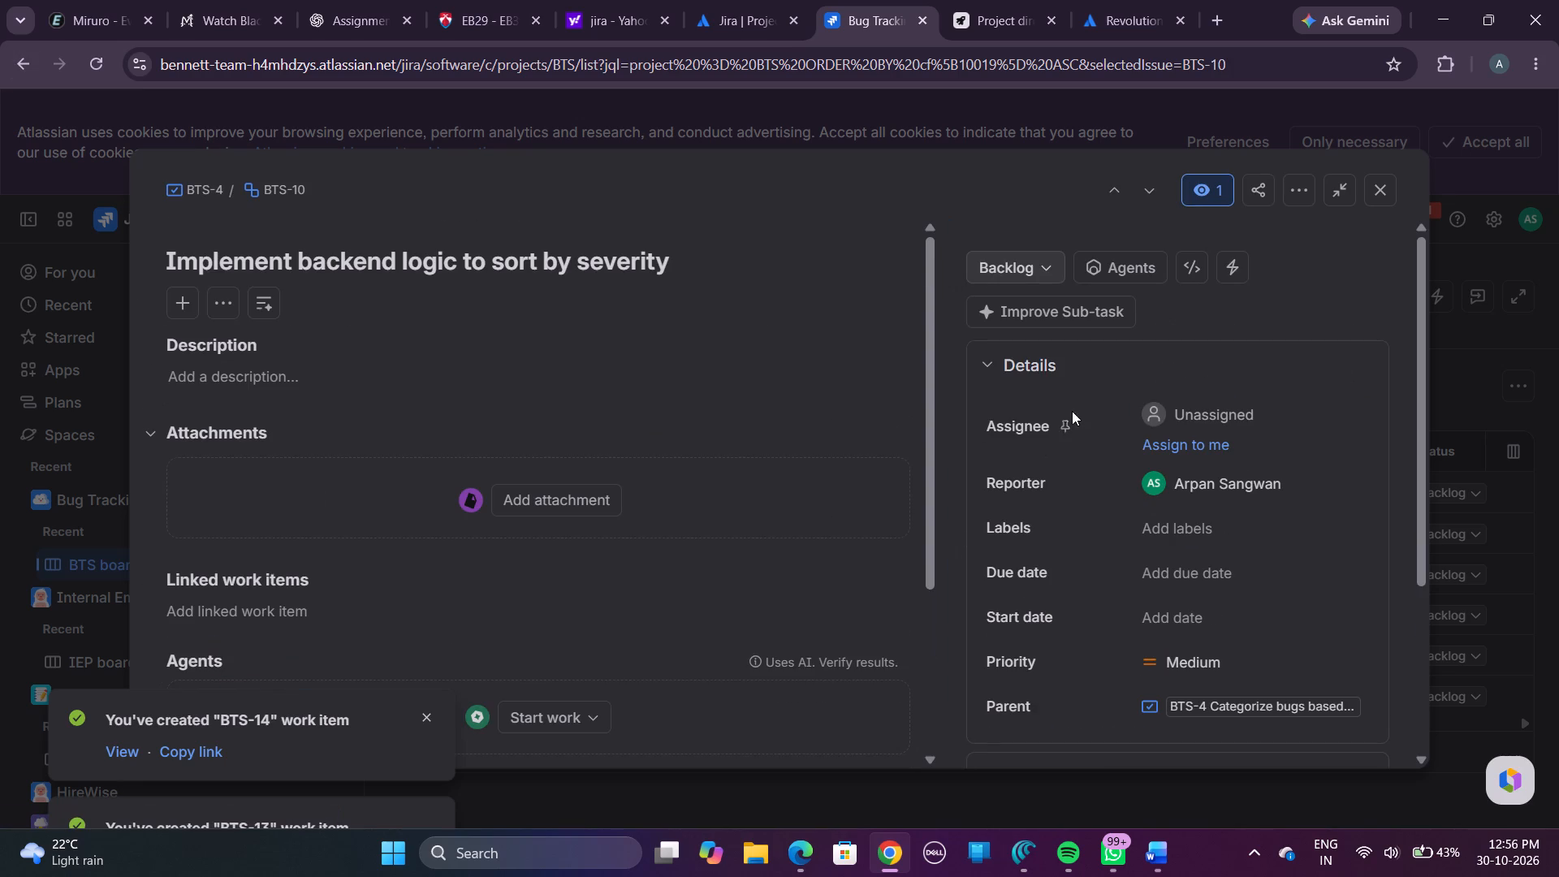
click(1213, 444)
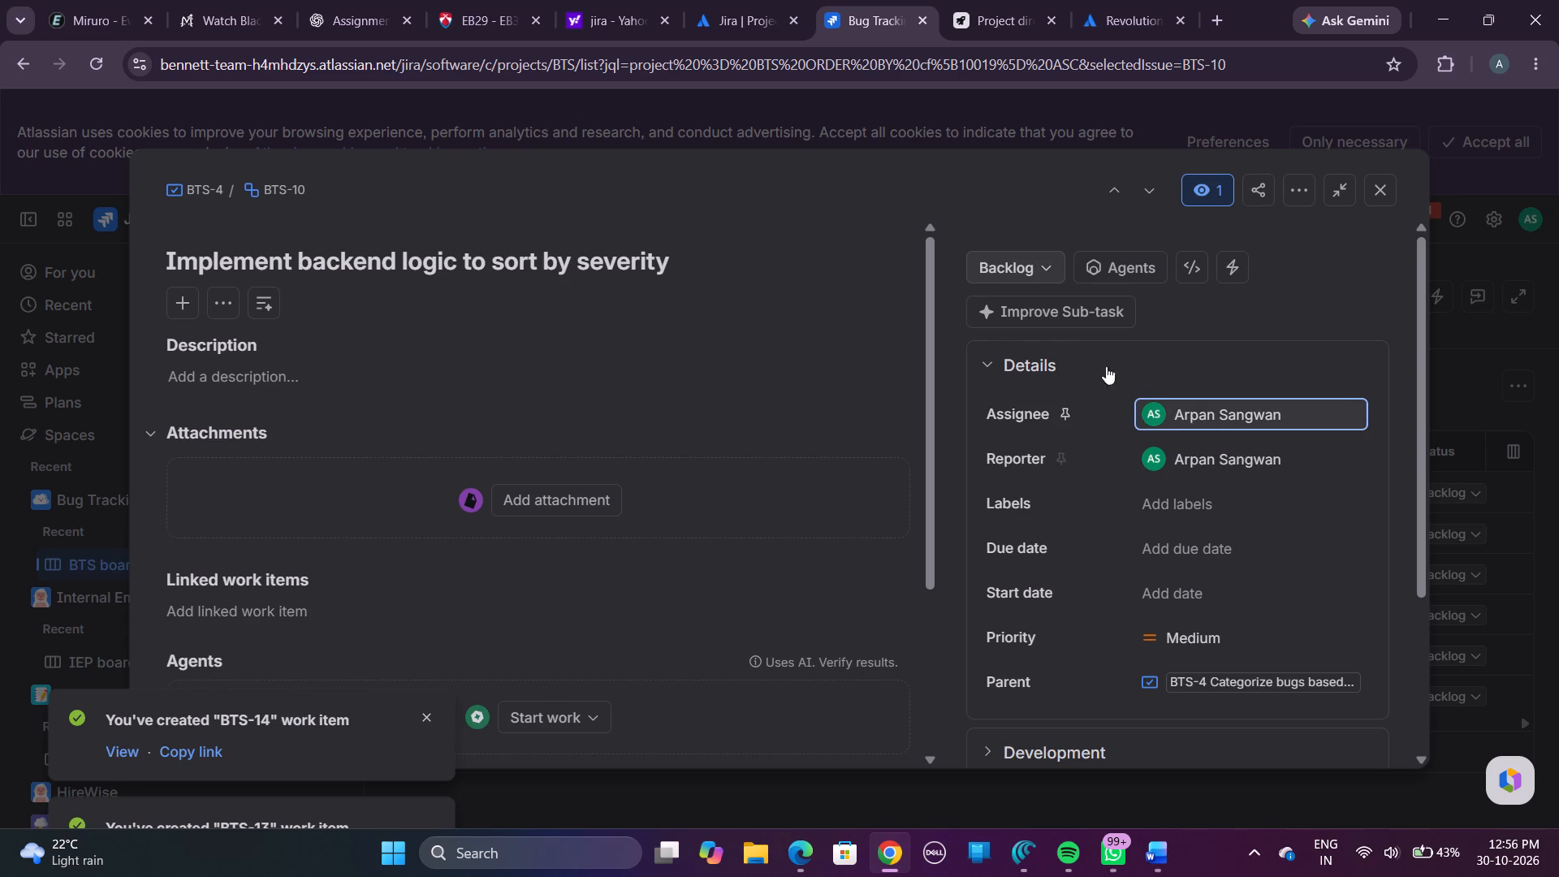
scroll(821, 434, down, 4)
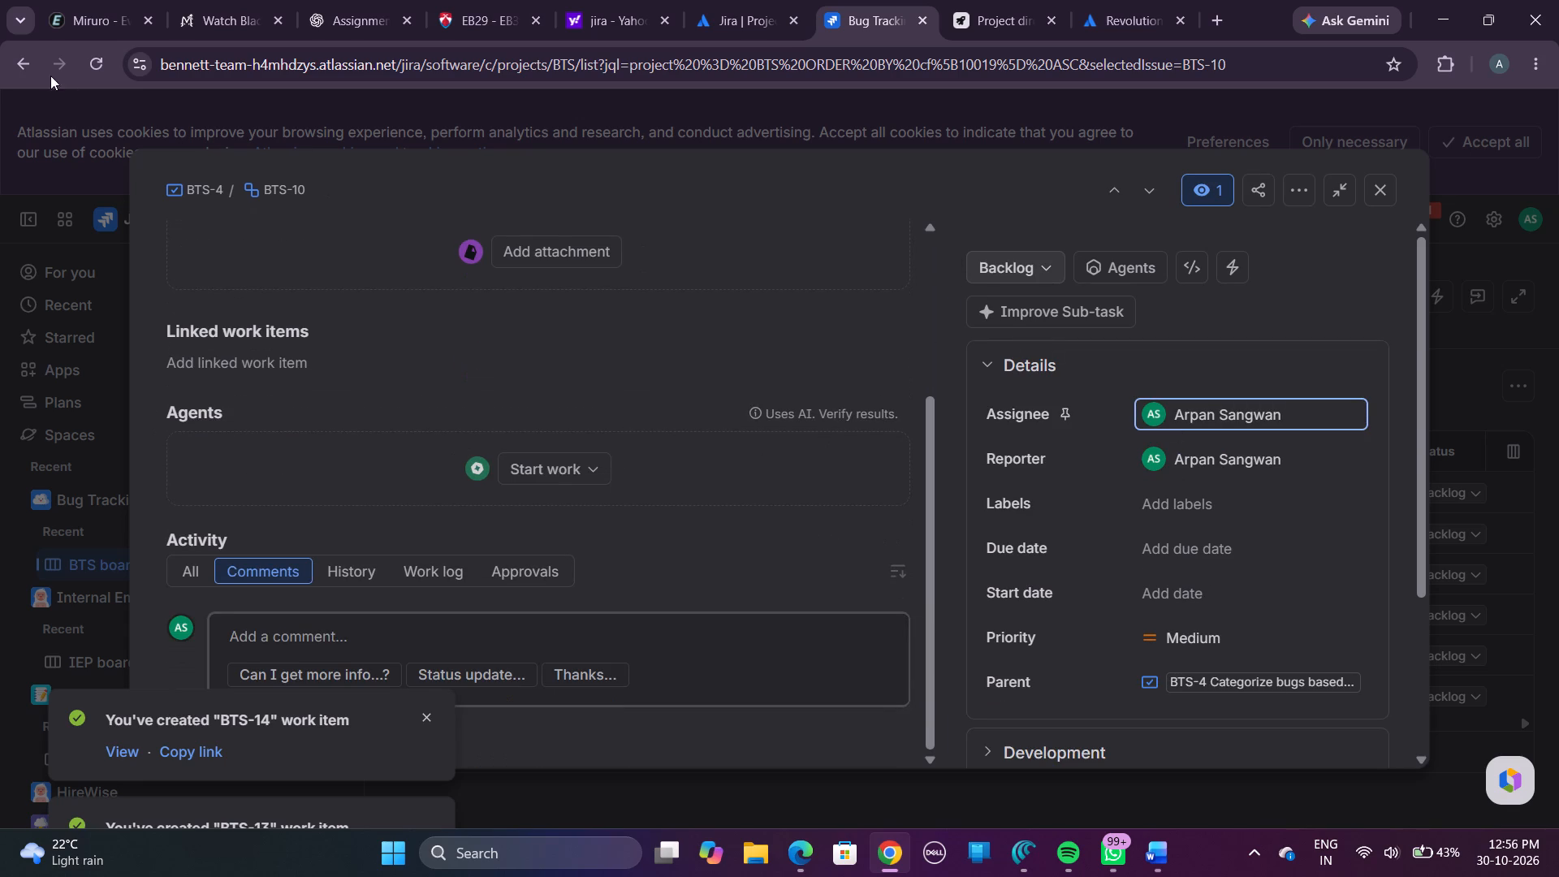
click(20, 61)
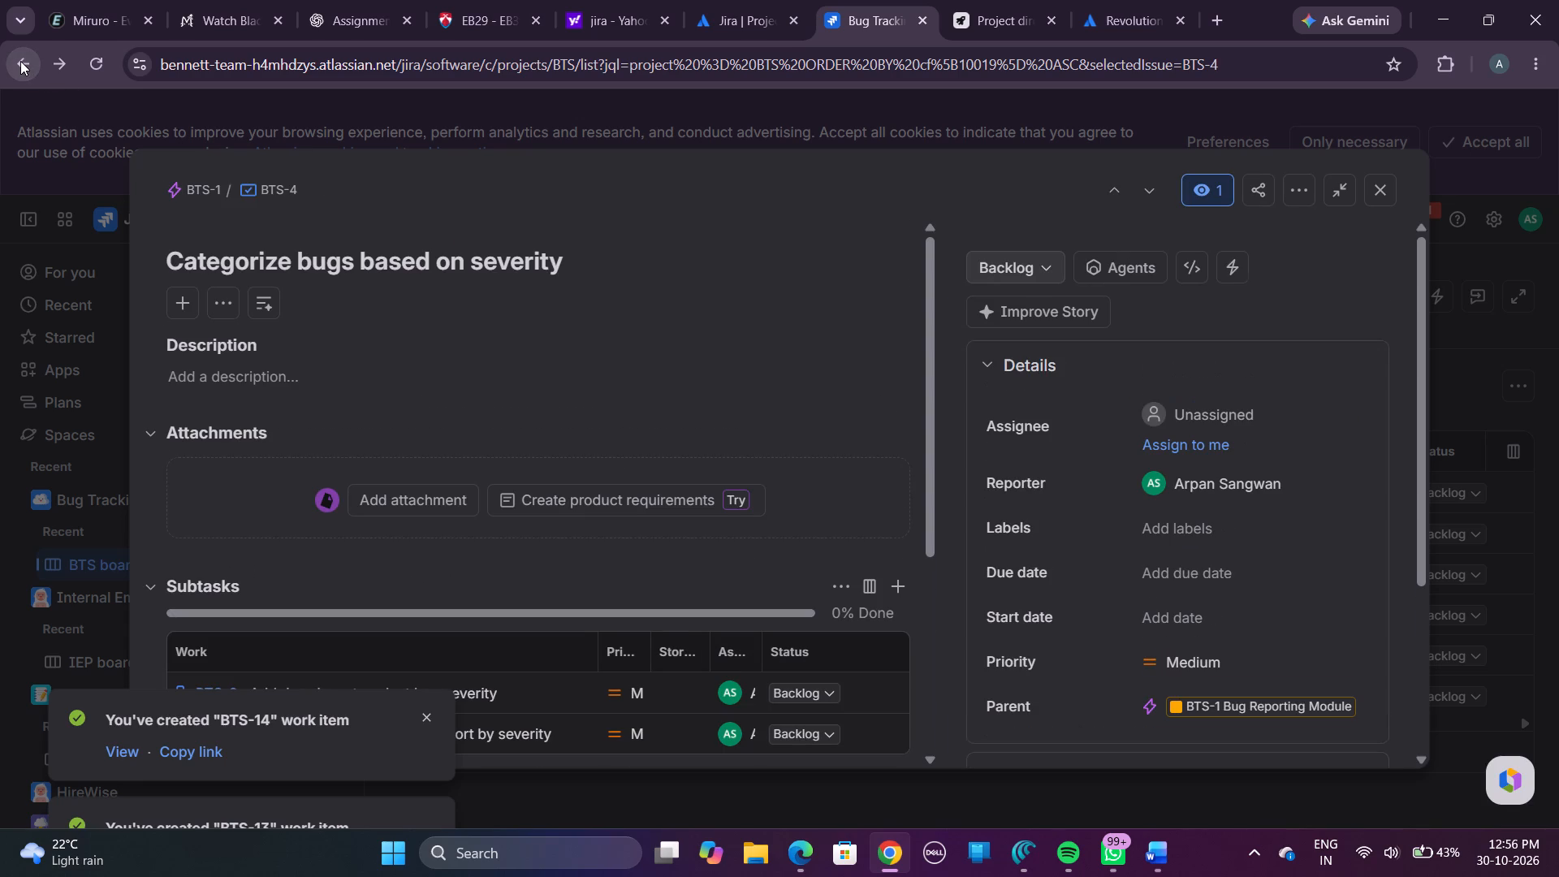
click(1375, 188)
Open the Story "Assign bugs to developers automatically" and assign both its Sub-task "Create an auto-assignment algorithm" and the Story itself to yourself.
scroll(835, 467, down, 2)
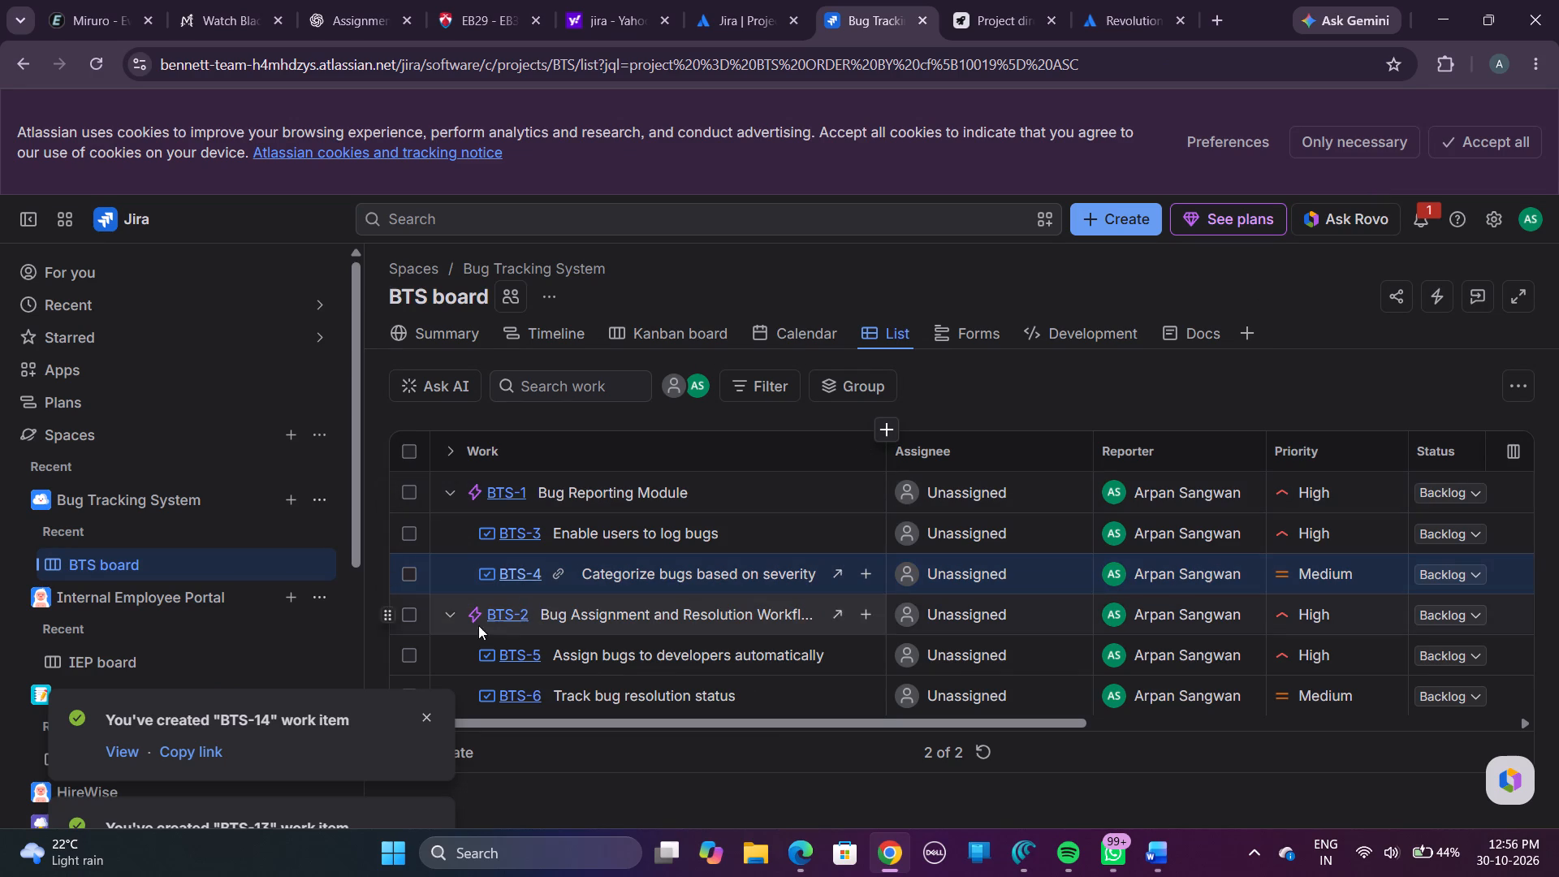
click(511, 654)
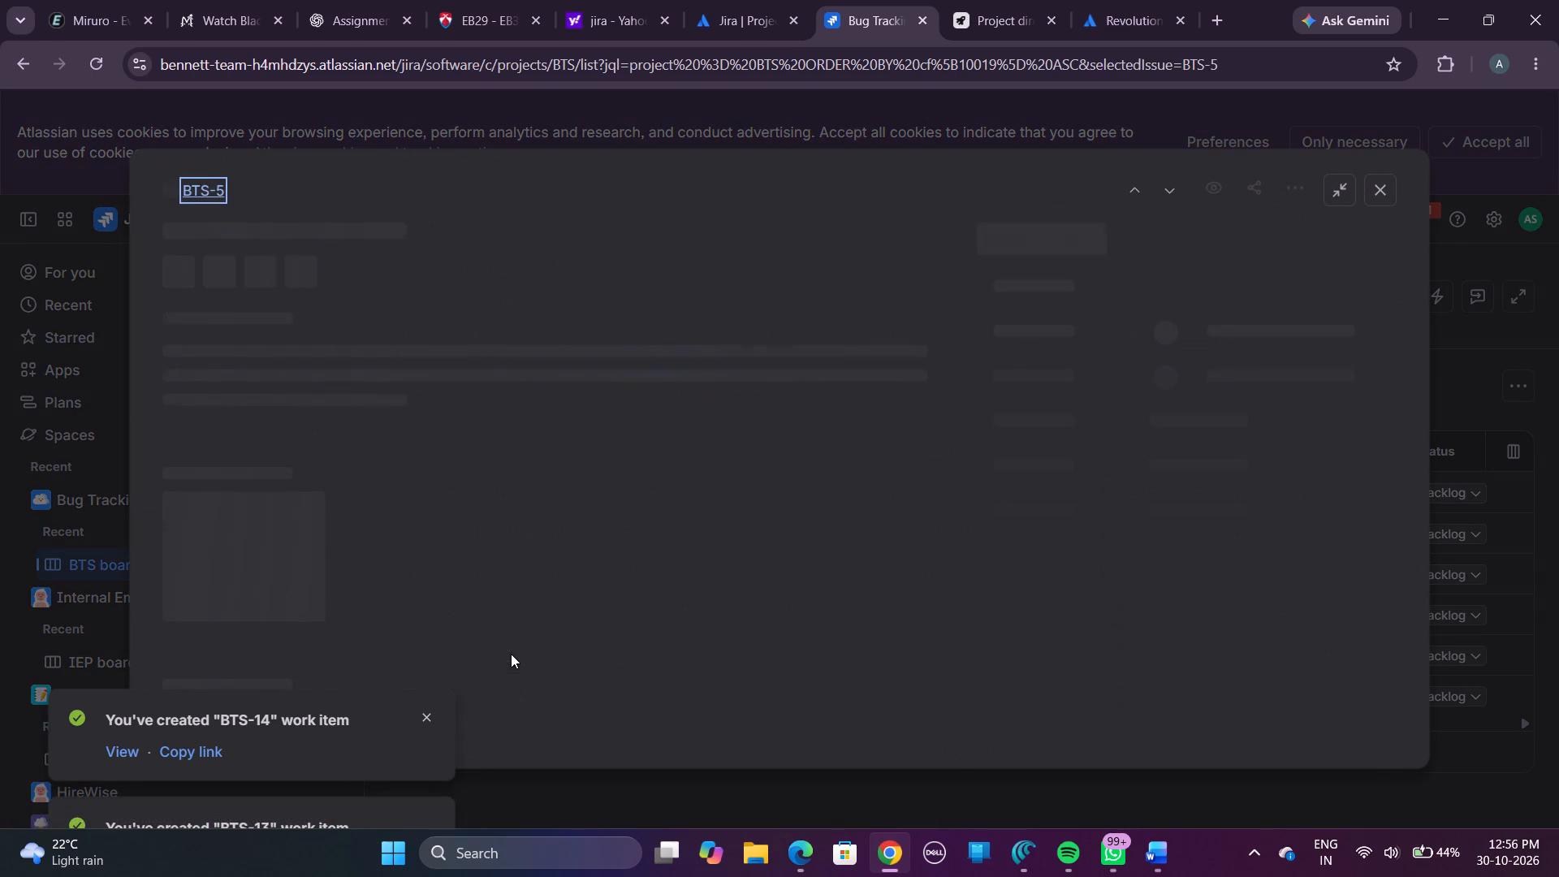
scroll(510, 503, down, 2)
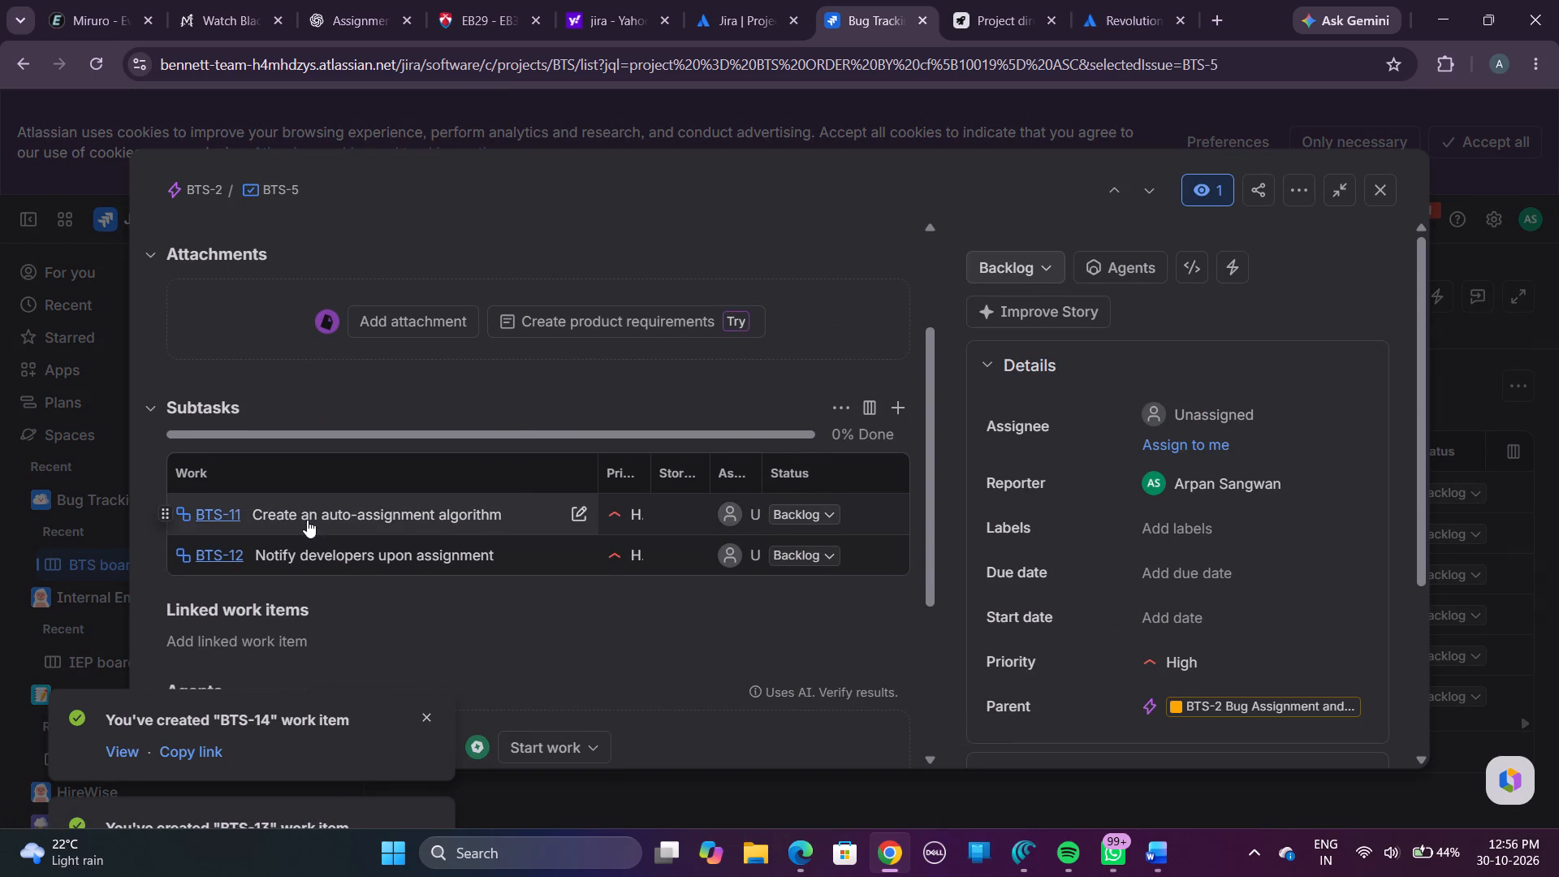
click(746, 523)
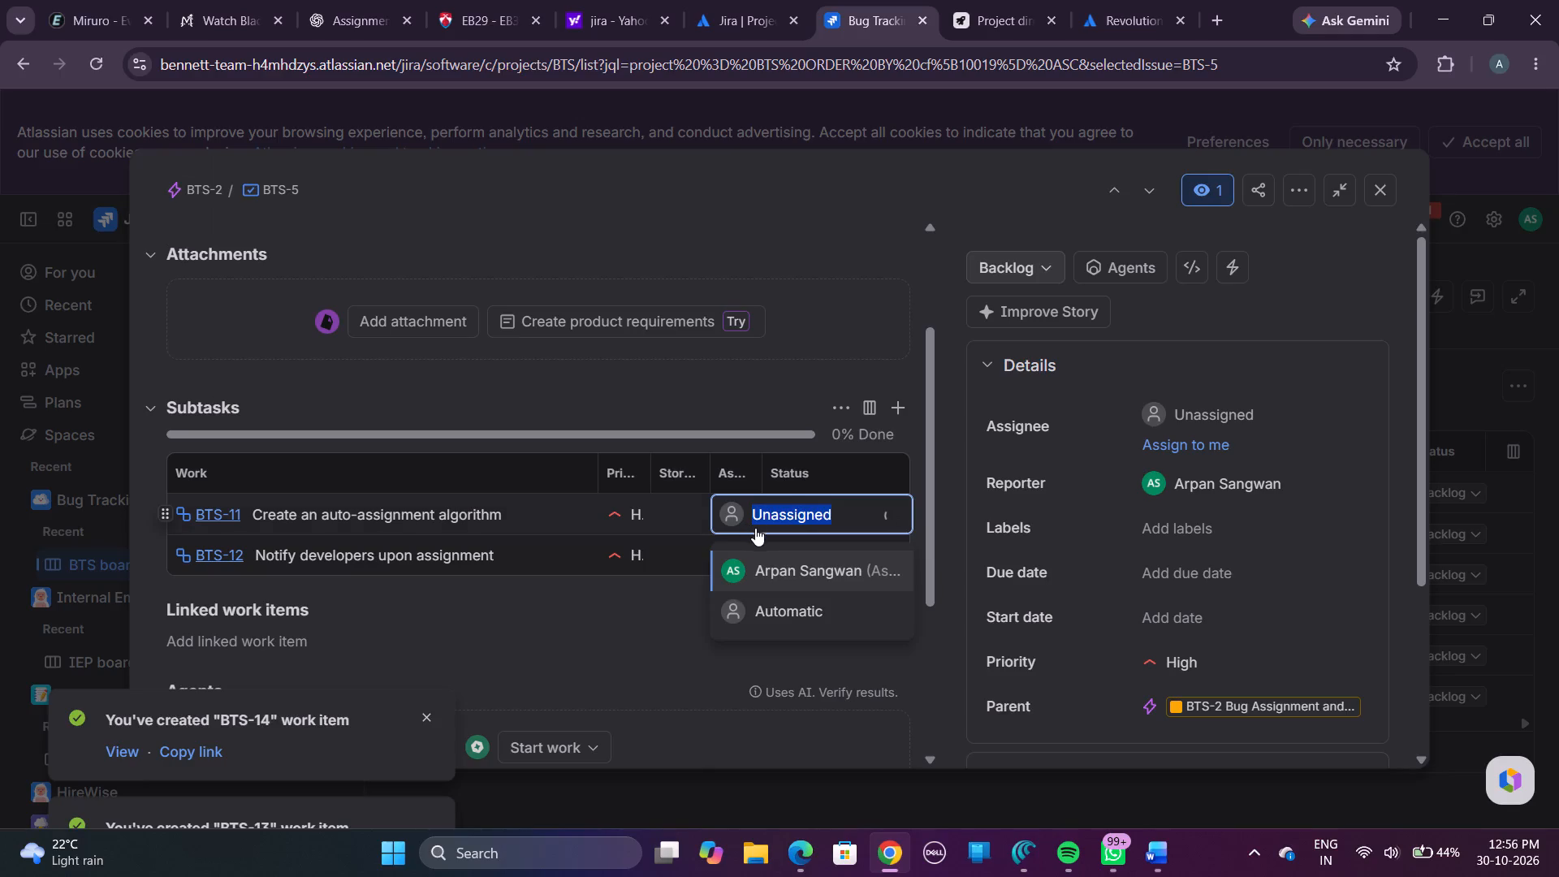
click(787, 583)
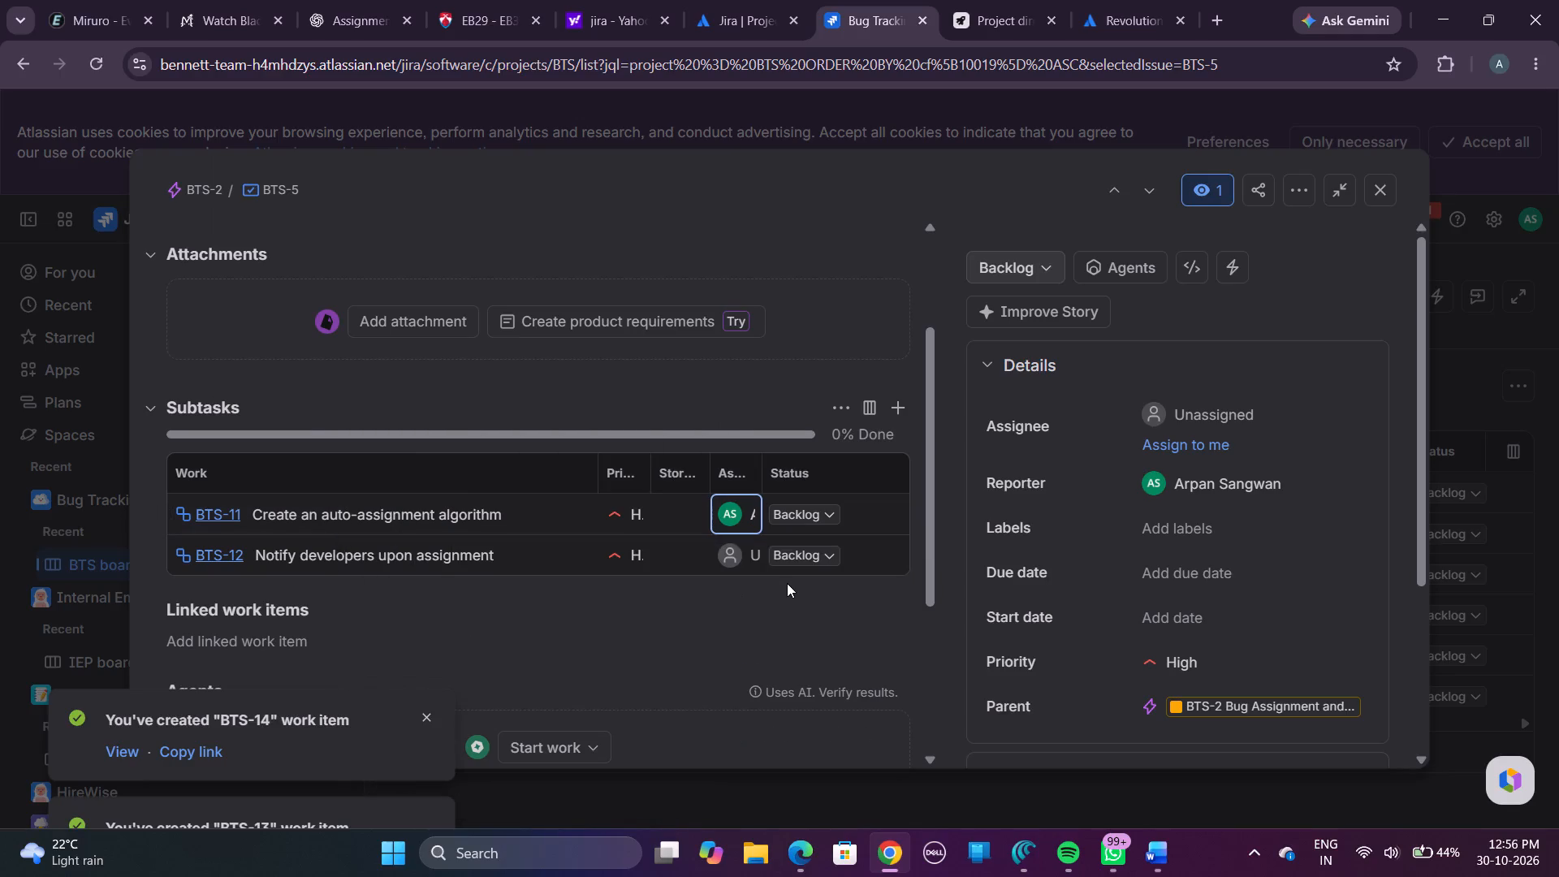
click(1198, 447)
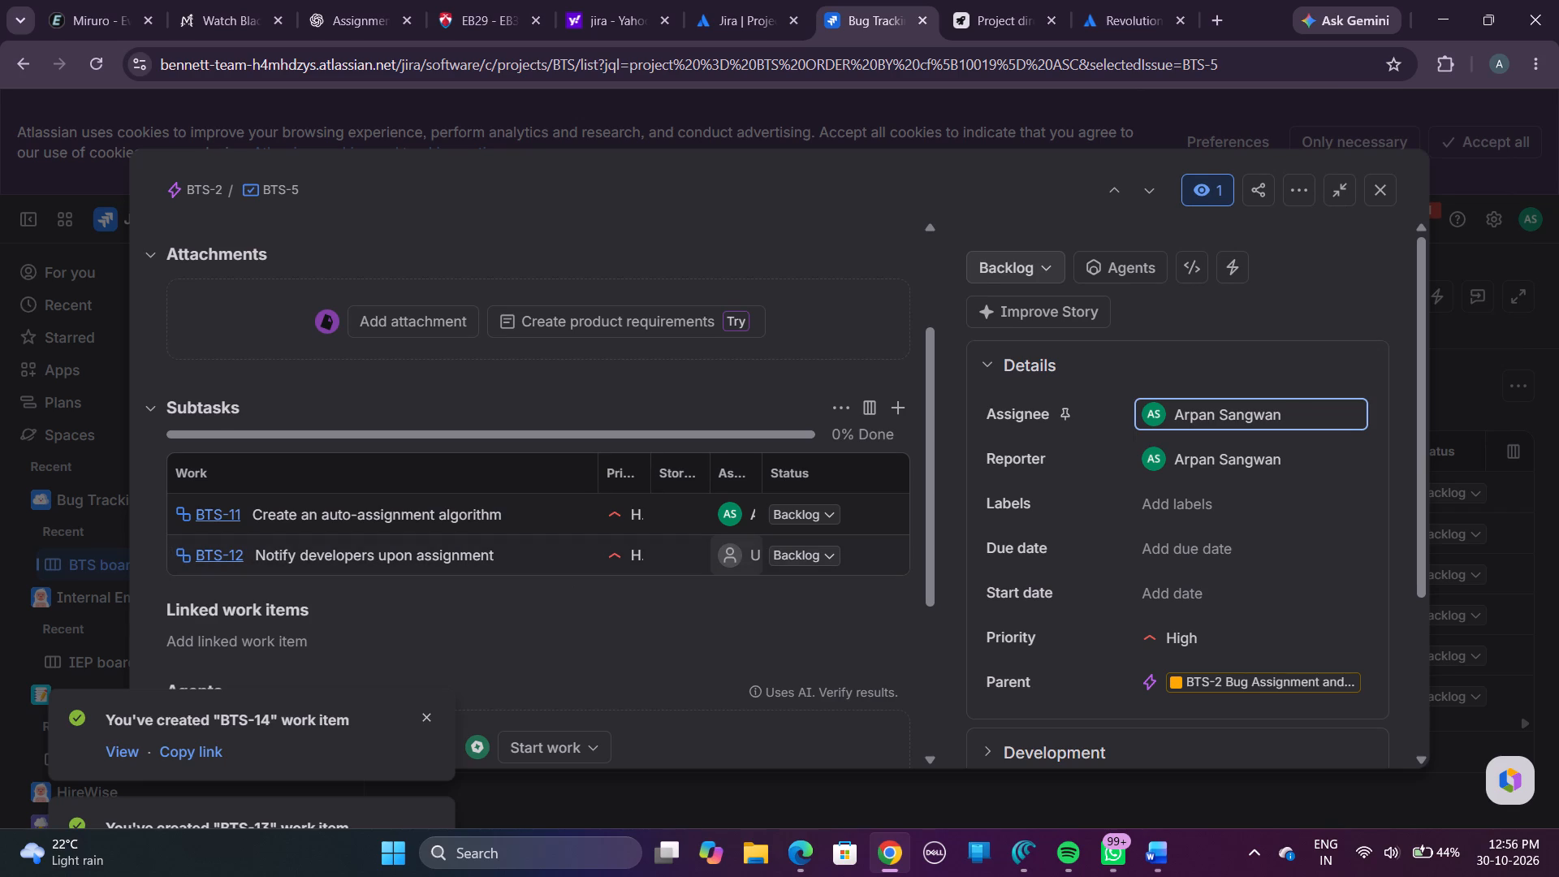
Assign the Sub-task "Notify developers upon assignment" of the same Story to yourself and return to the project's work item list.
click(219, 547)
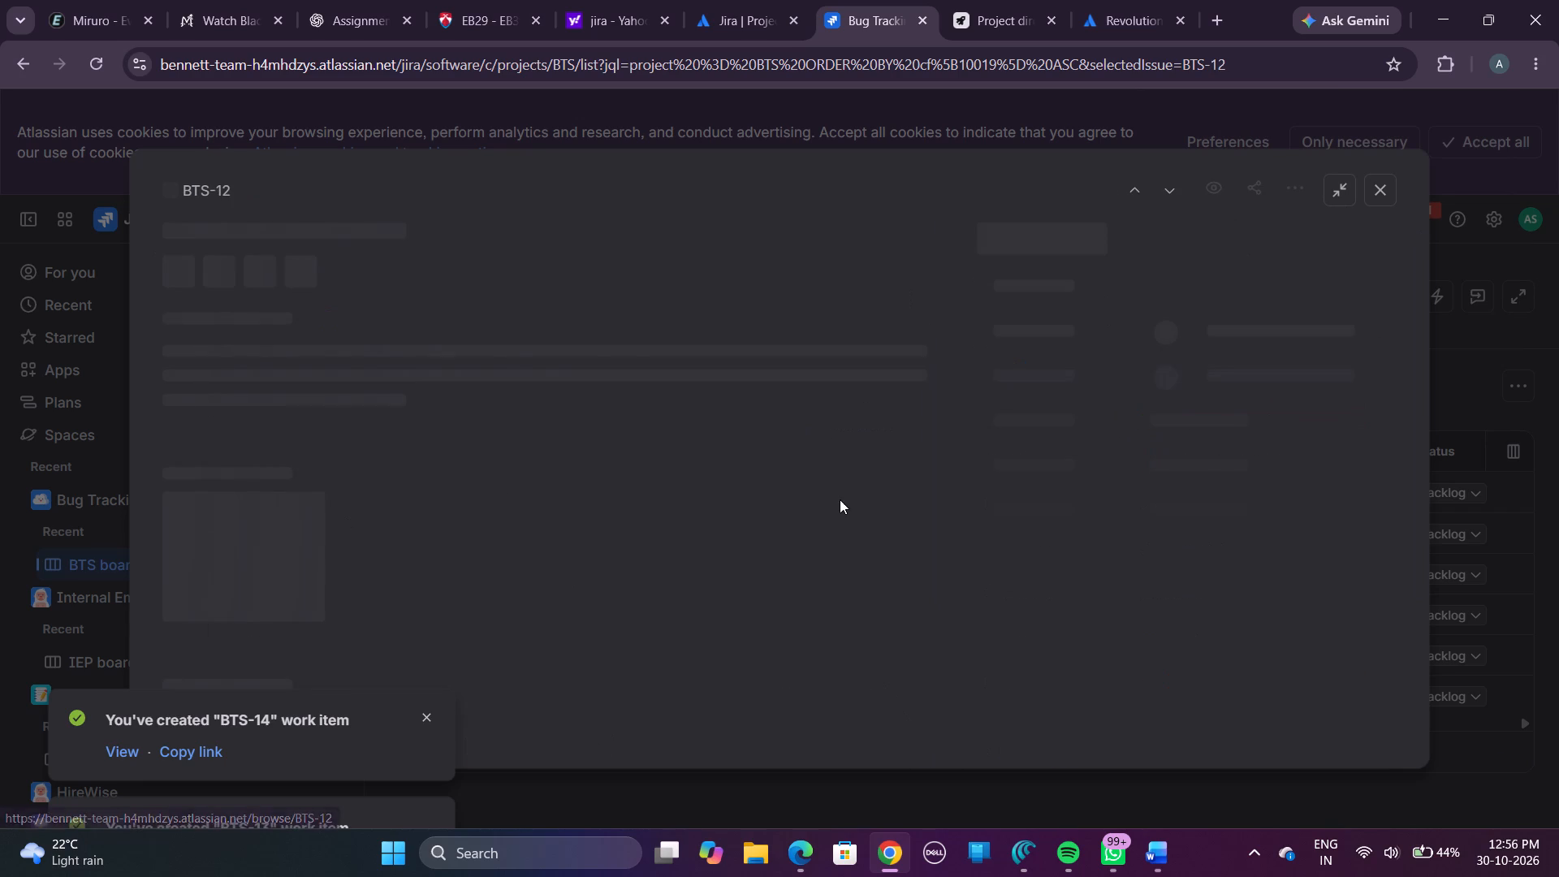
click(1220, 442)
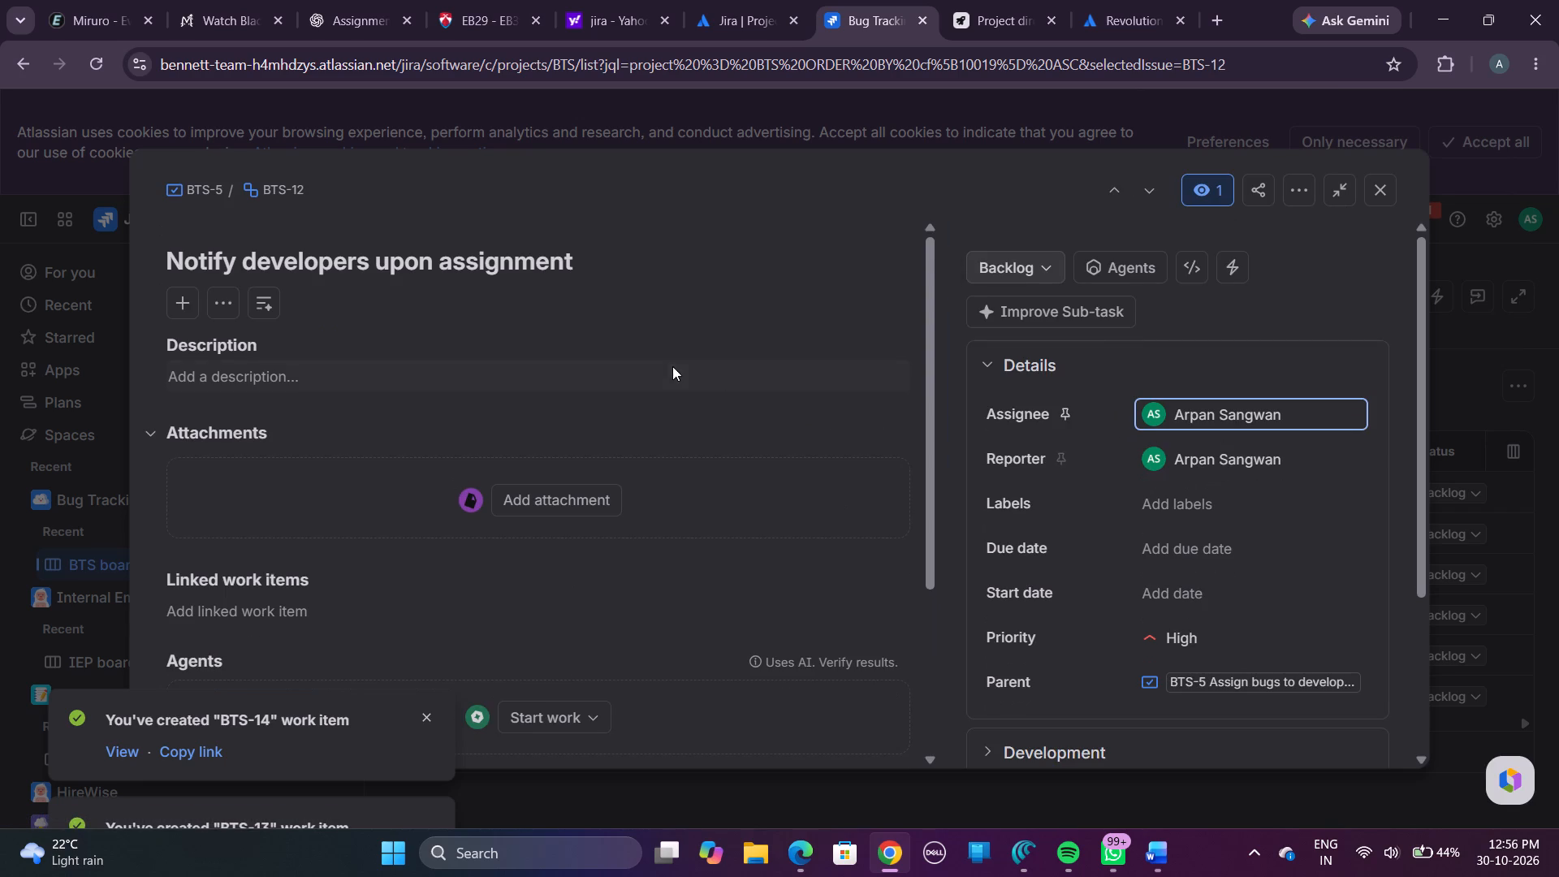
click(21, 68)
scroll(339, 352, down, 1)
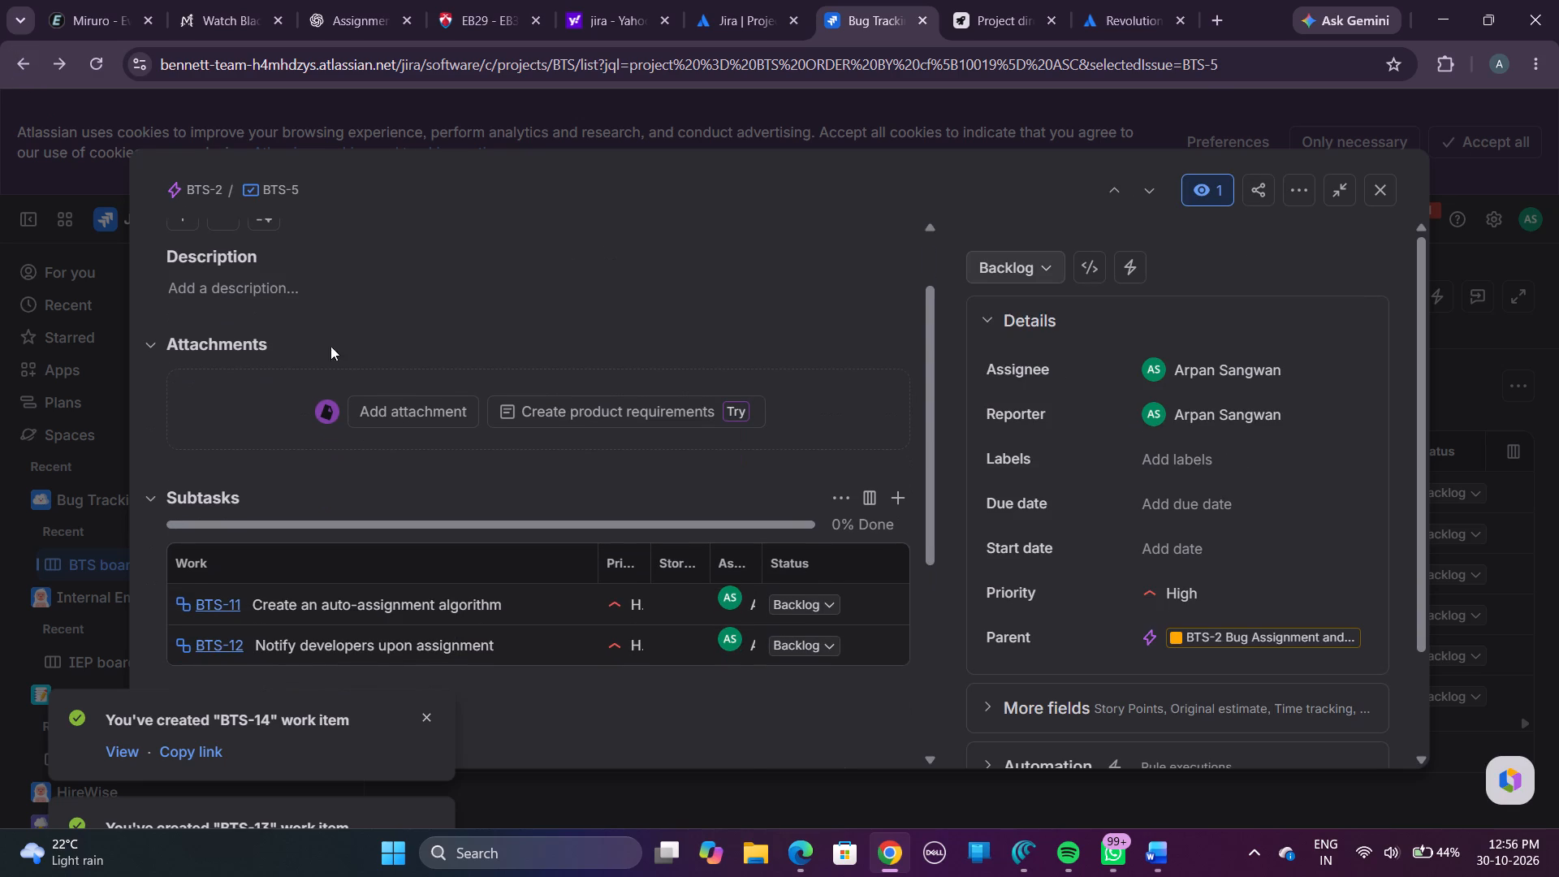
click(25, 64)
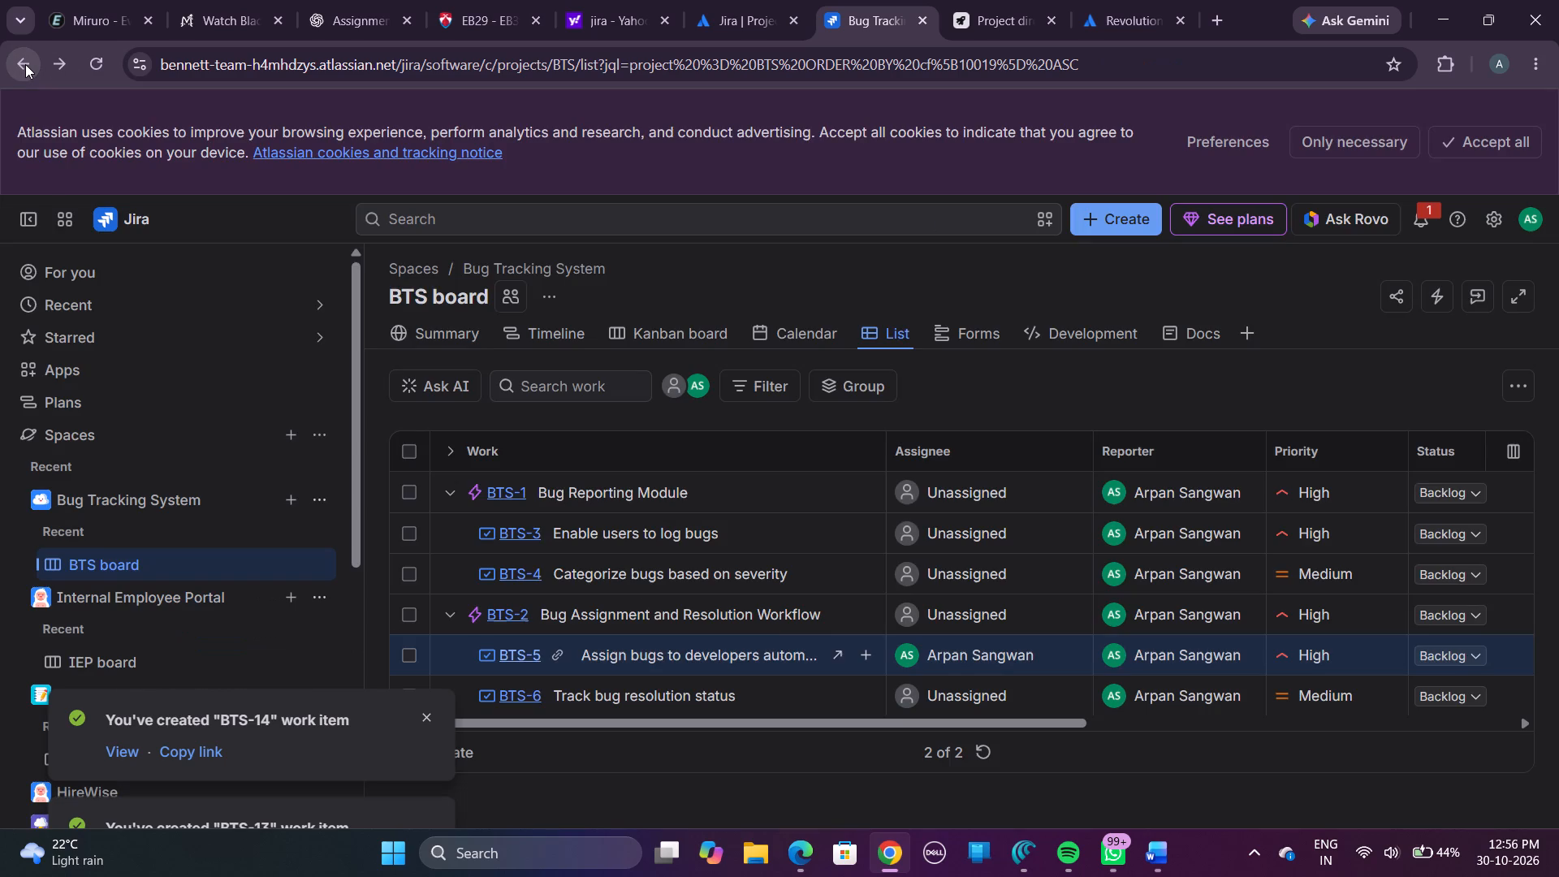
Open the Story "Track bug resolution status" and assign the Story itself to yourself.
scroll(534, 495, down, 1)
click(528, 694)
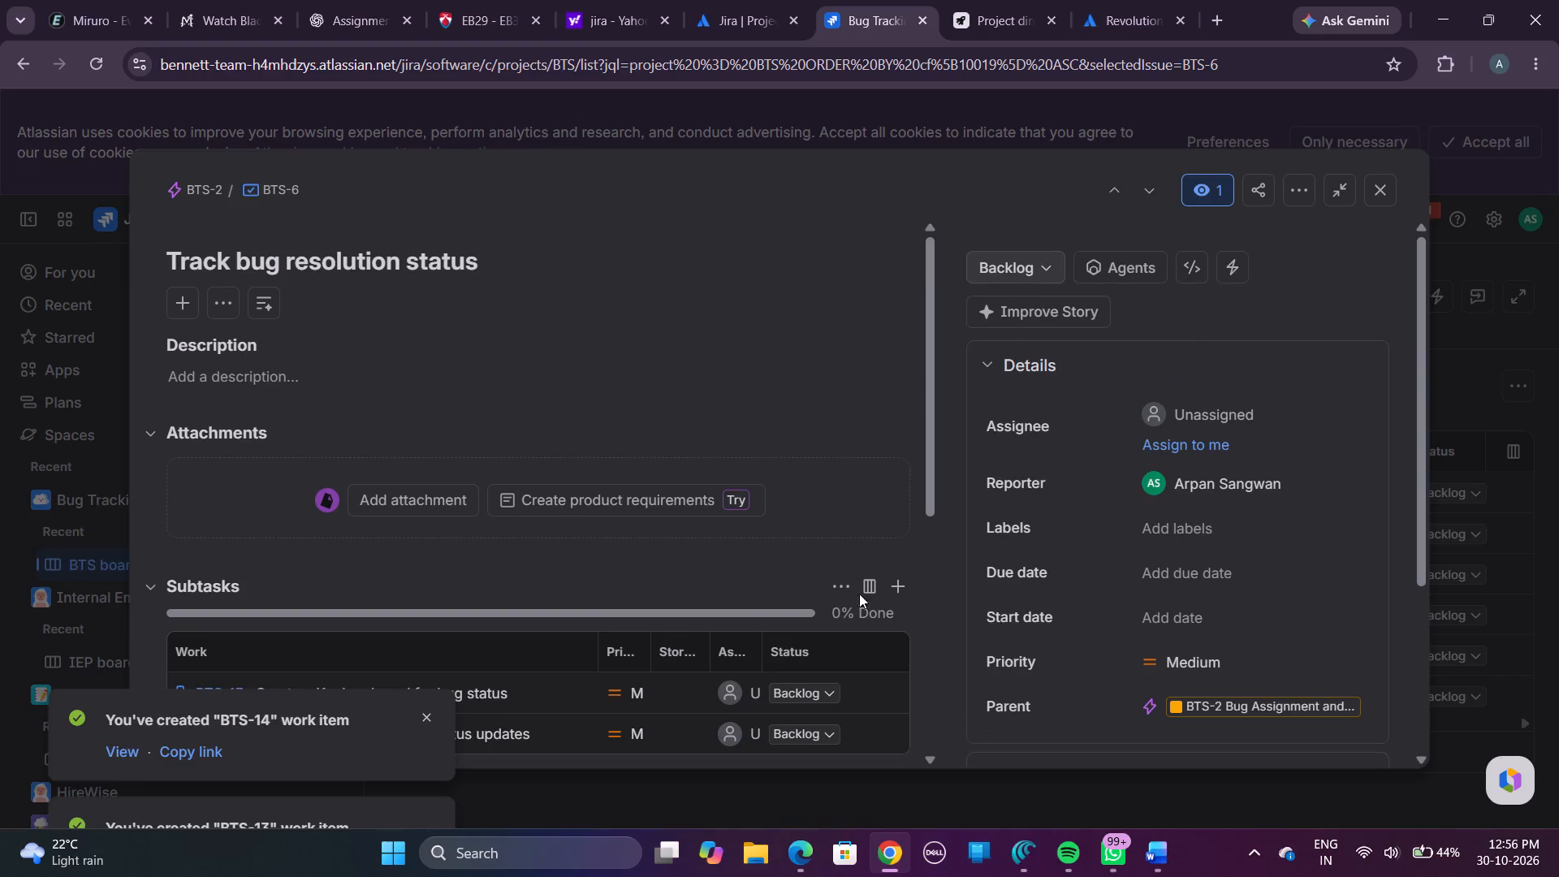
click(1202, 446)
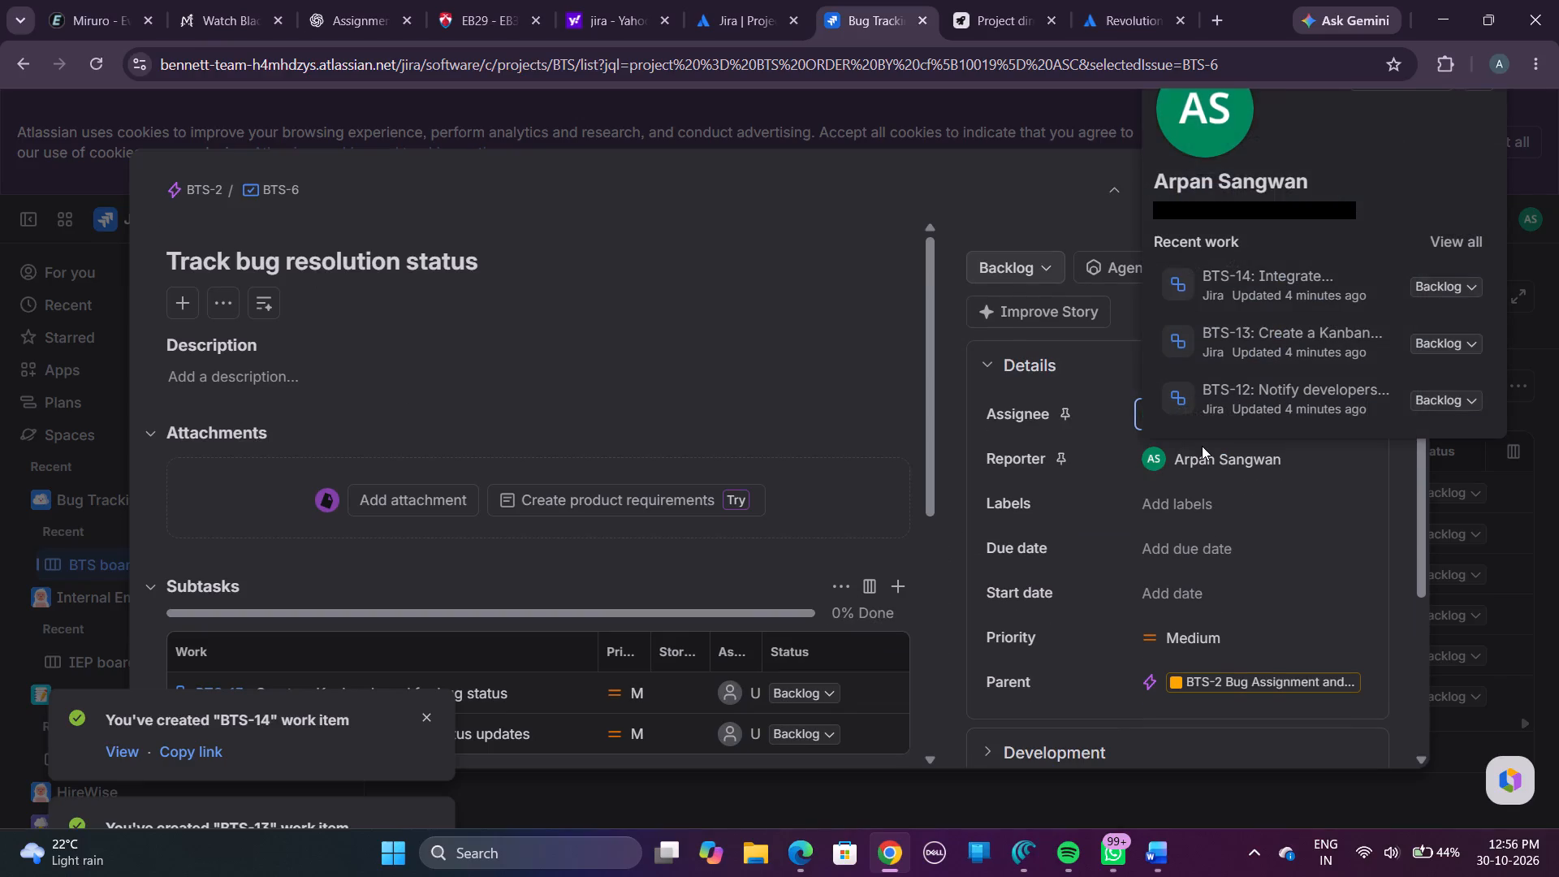
click(617, 407)
Assign the Sub-task "Create a Kanban board for bug status" to yourself, check its details, and return to the parent Story.
click(716, 711)
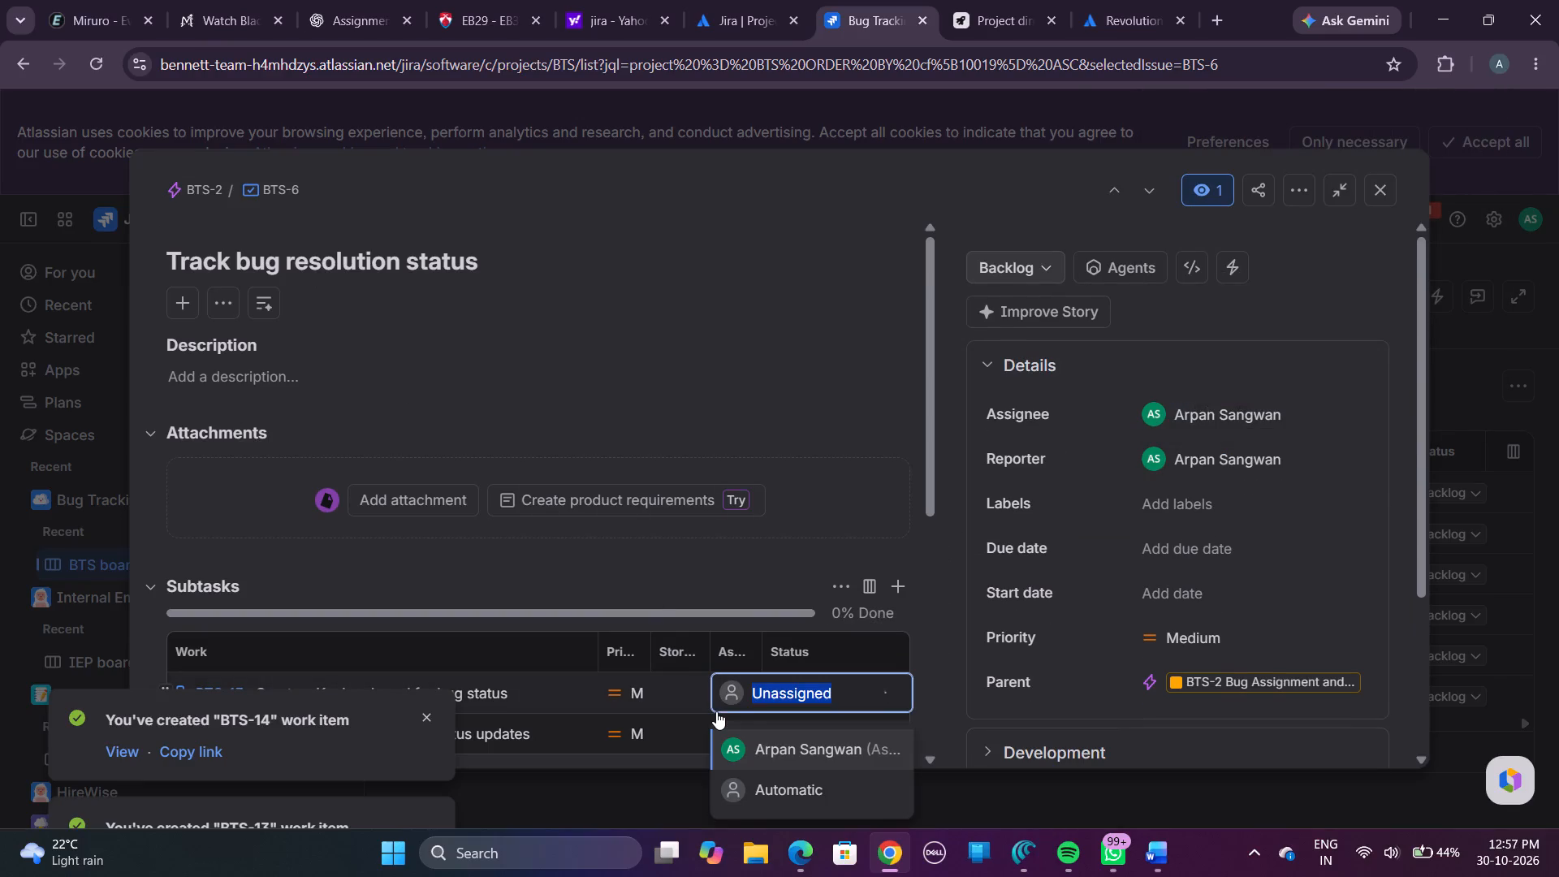
scroll(795, 788, down, 1)
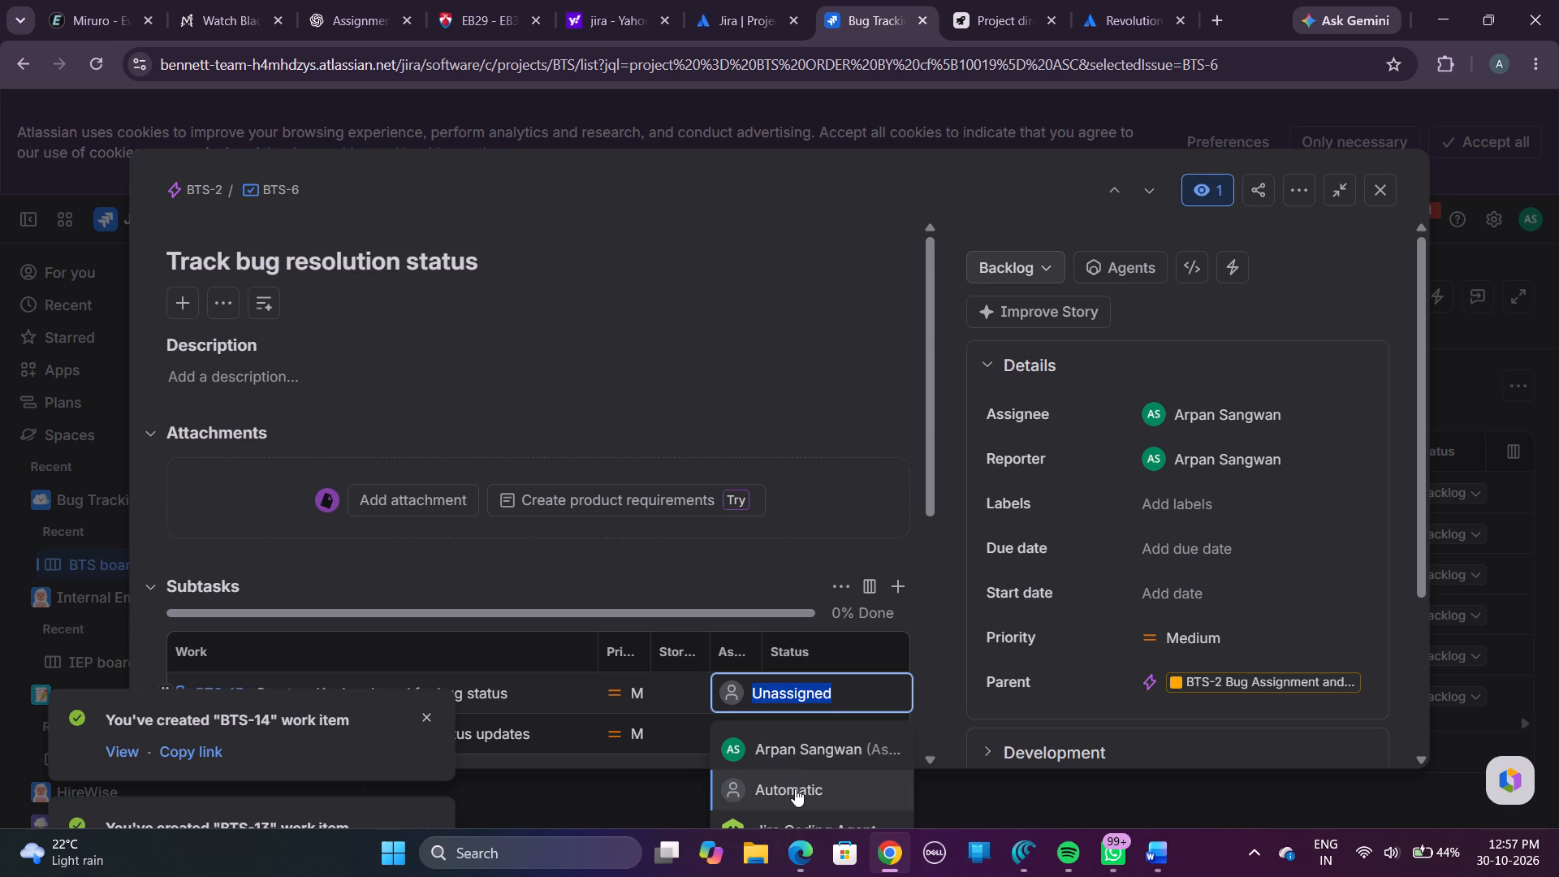
click(806, 763)
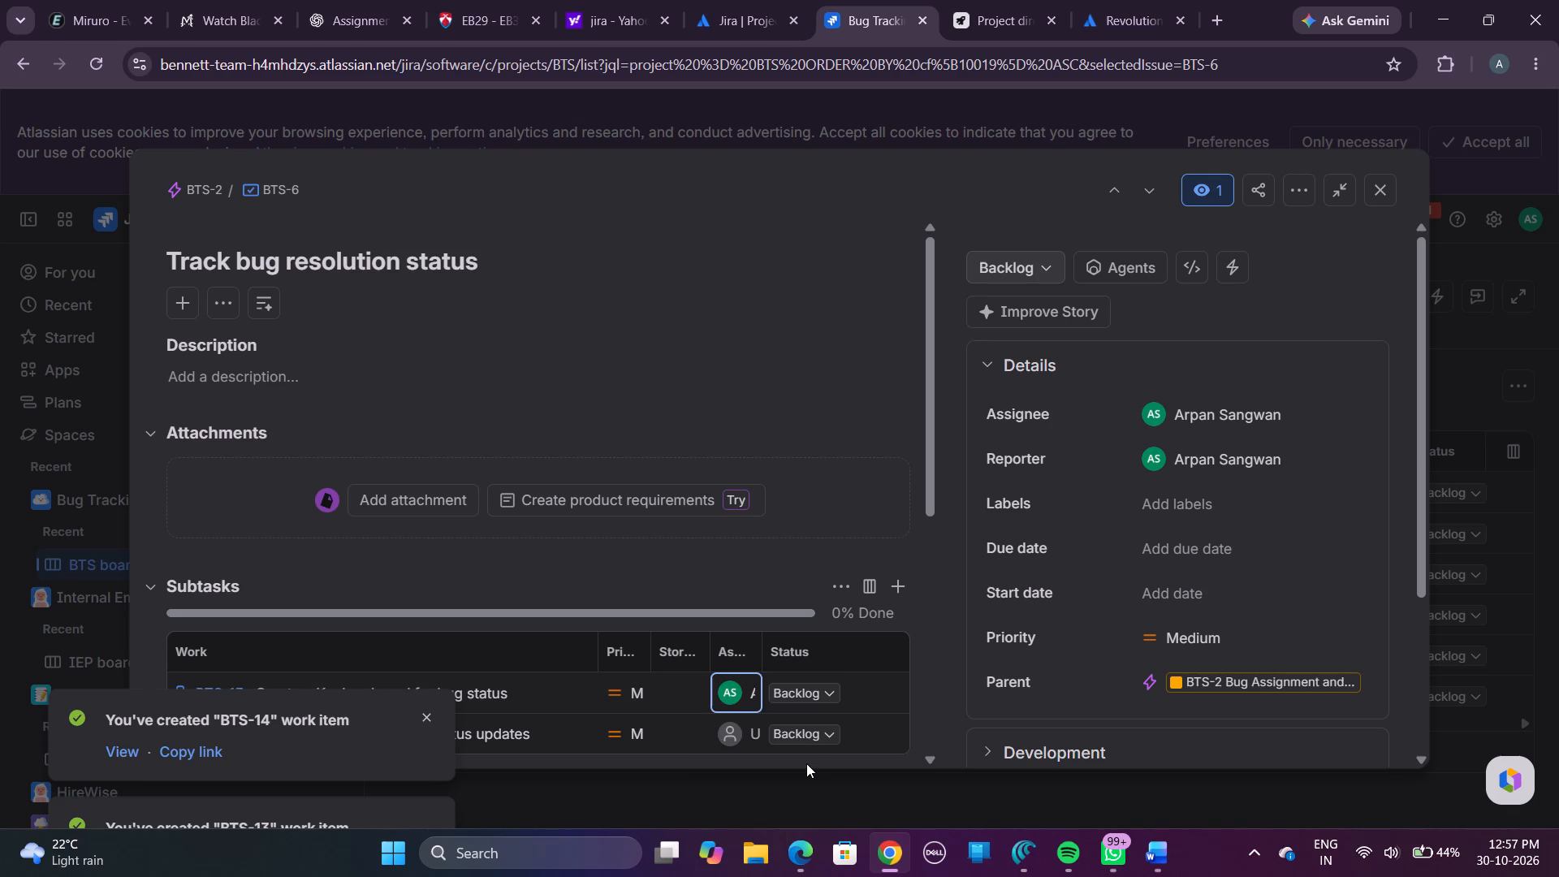
scroll(464, 701, down, 1)
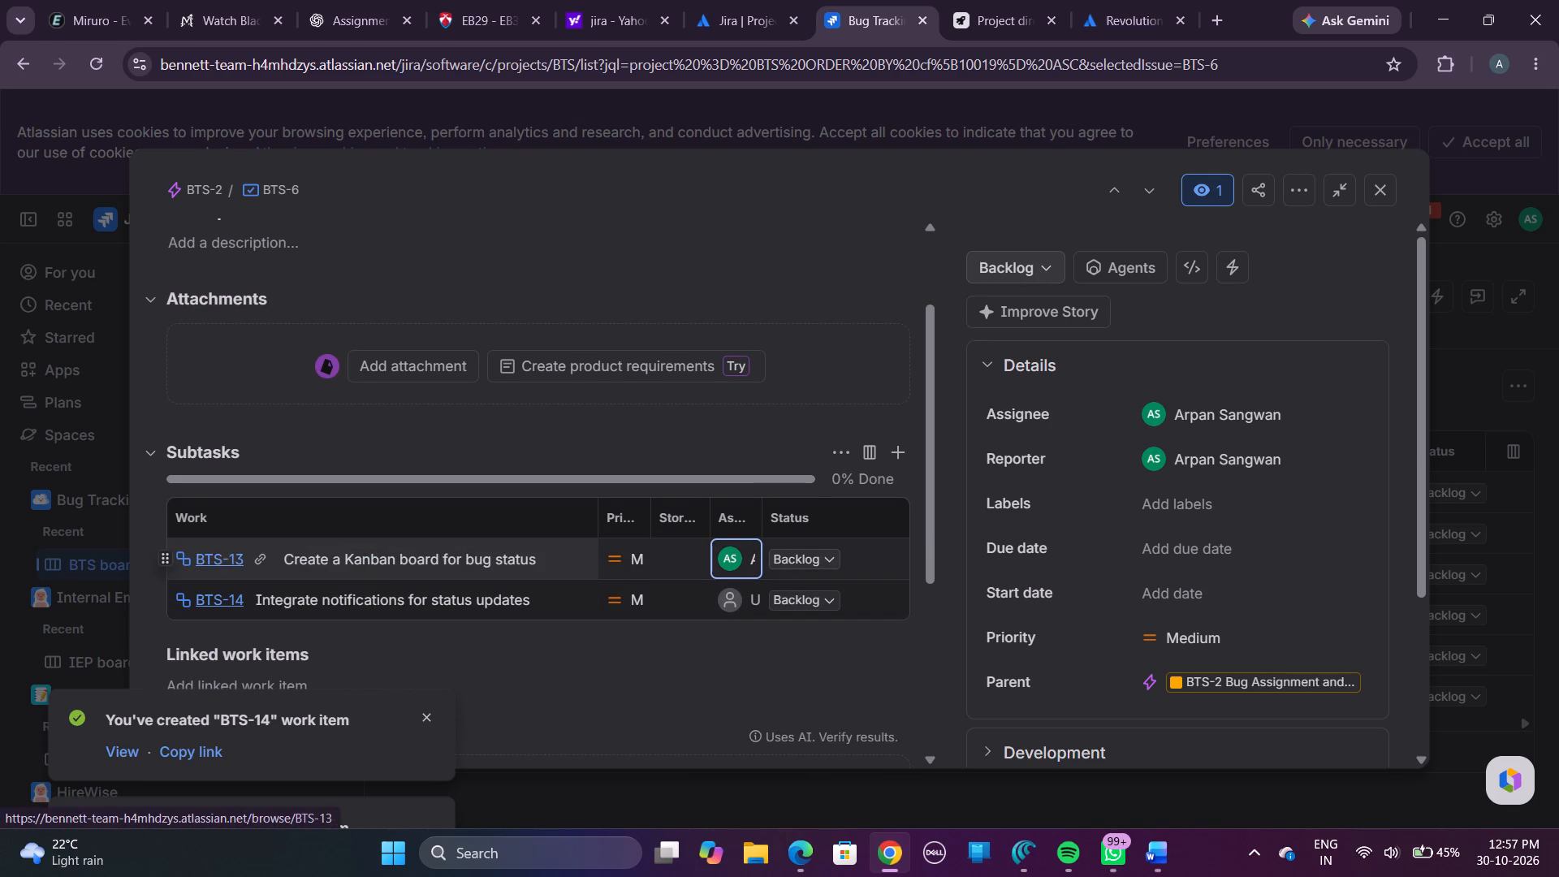
click(227, 568)
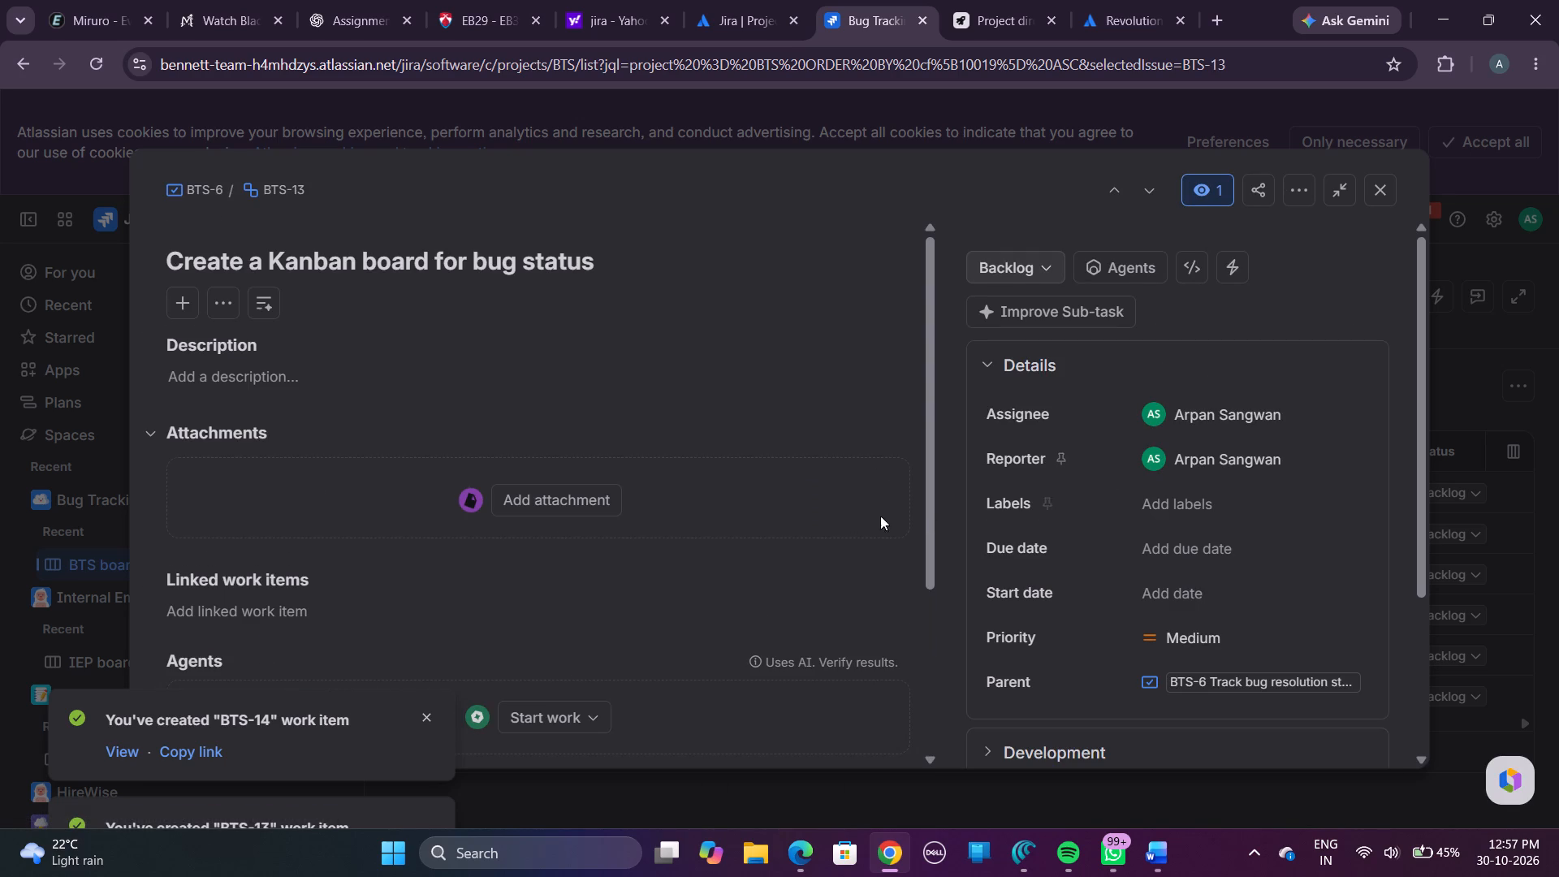
click(9, 49)
Assign the Sub-task "Integrate notifications for status updates" of the Story "Track bug resolution status" to yourself and return to the work item list.
scroll(614, 512, down, 1)
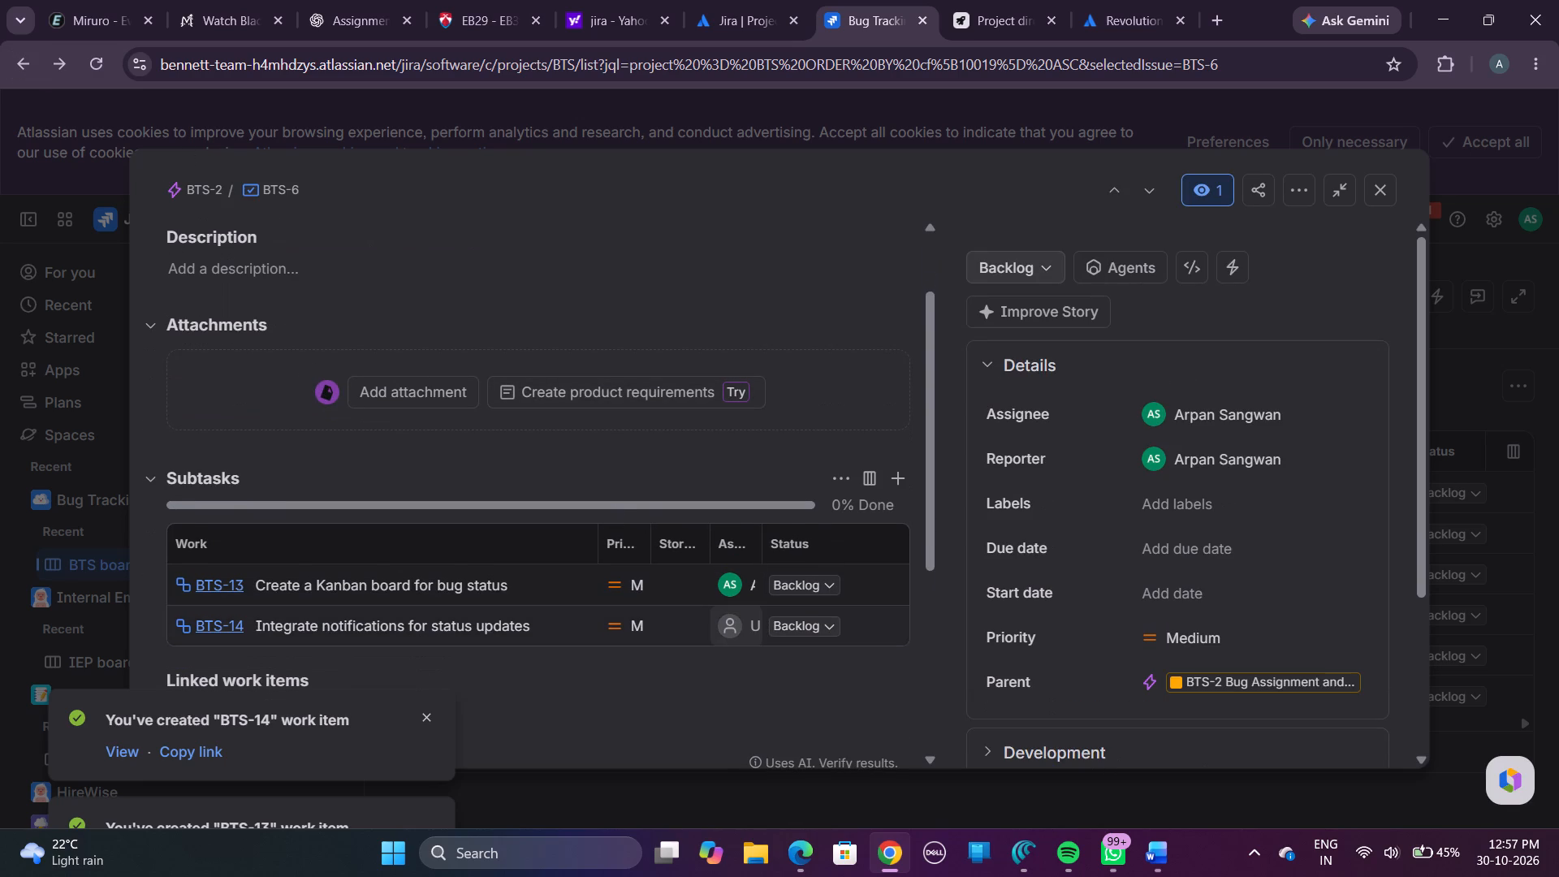
click(730, 636)
click(752, 671)
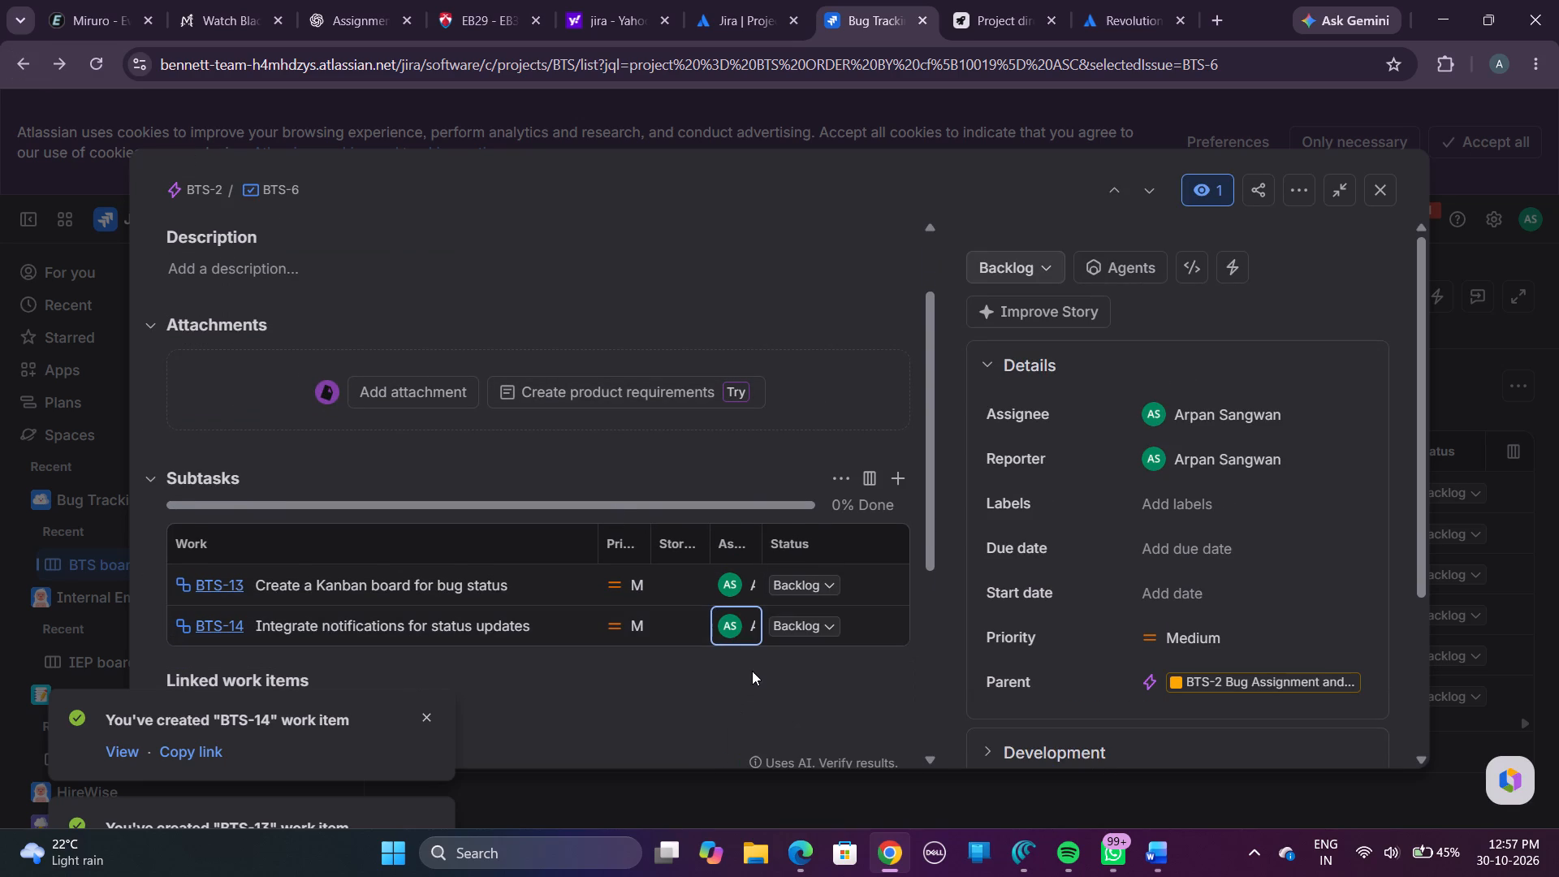
scroll(755, 493, up, 3)
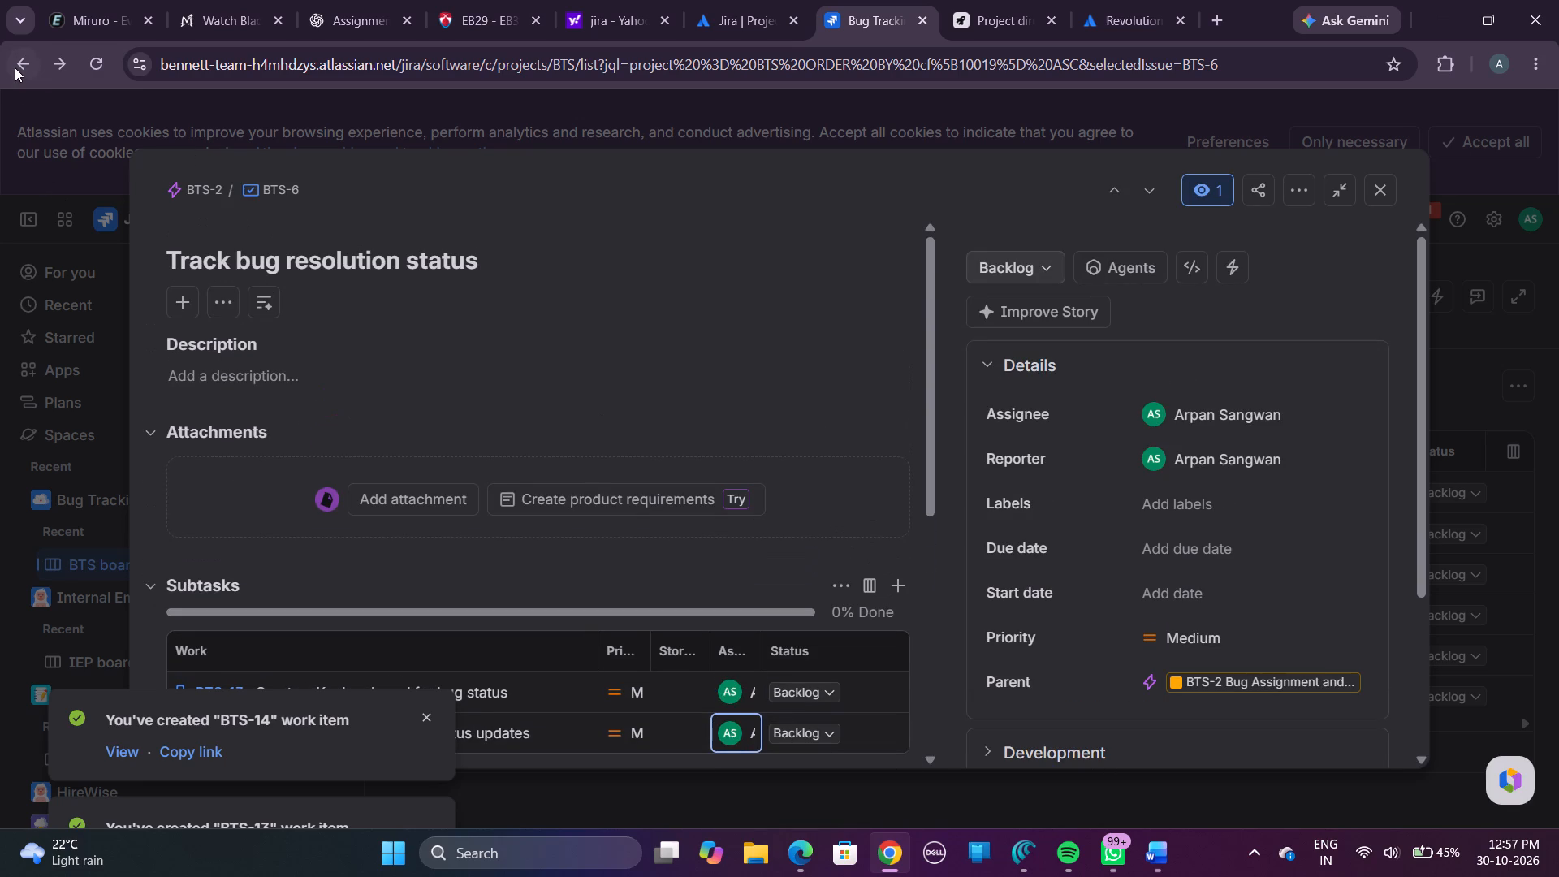
click(15, 67)
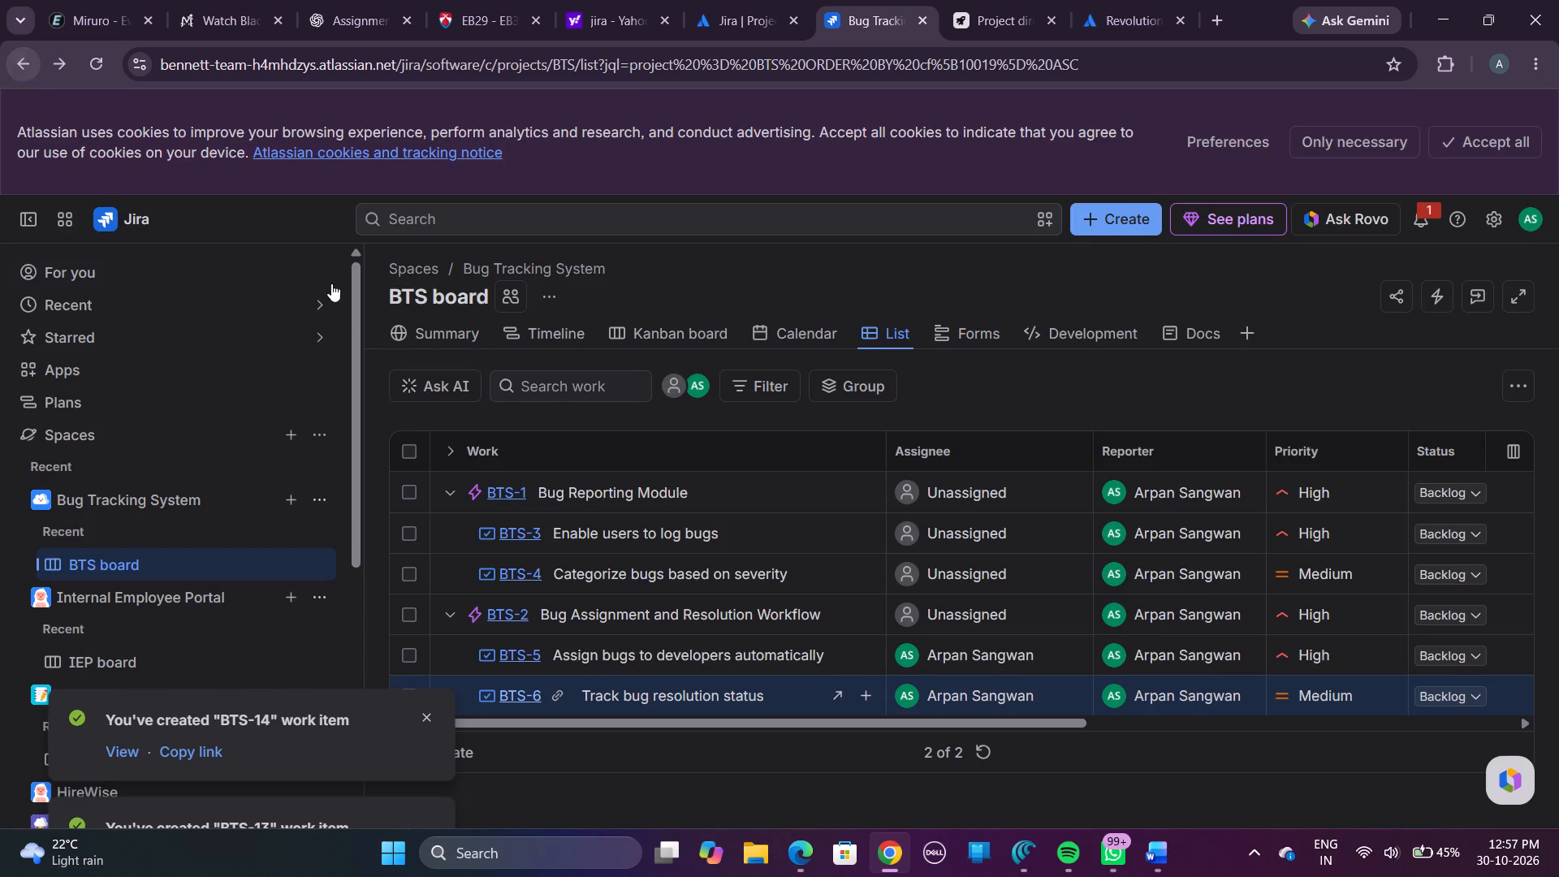
Set the Stories "Assign bugs to developers automatically" and "Track bug resolution status" to Unassigned, checking the latter's Sub-task assignees.
scroll(546, 522, down, 1)
click(908, 652)
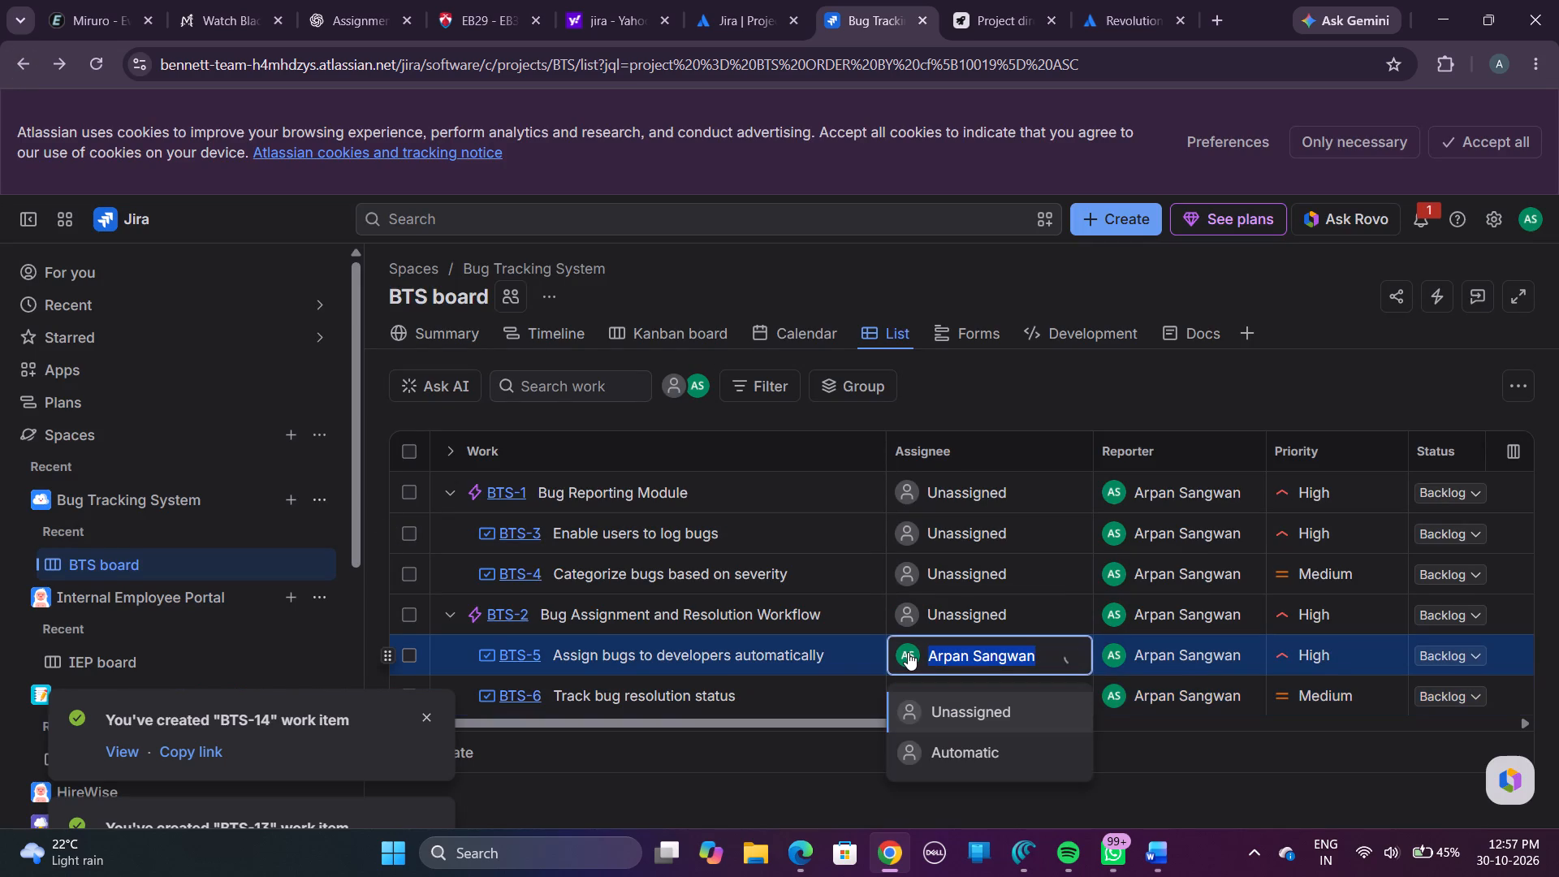
click(926, 710)
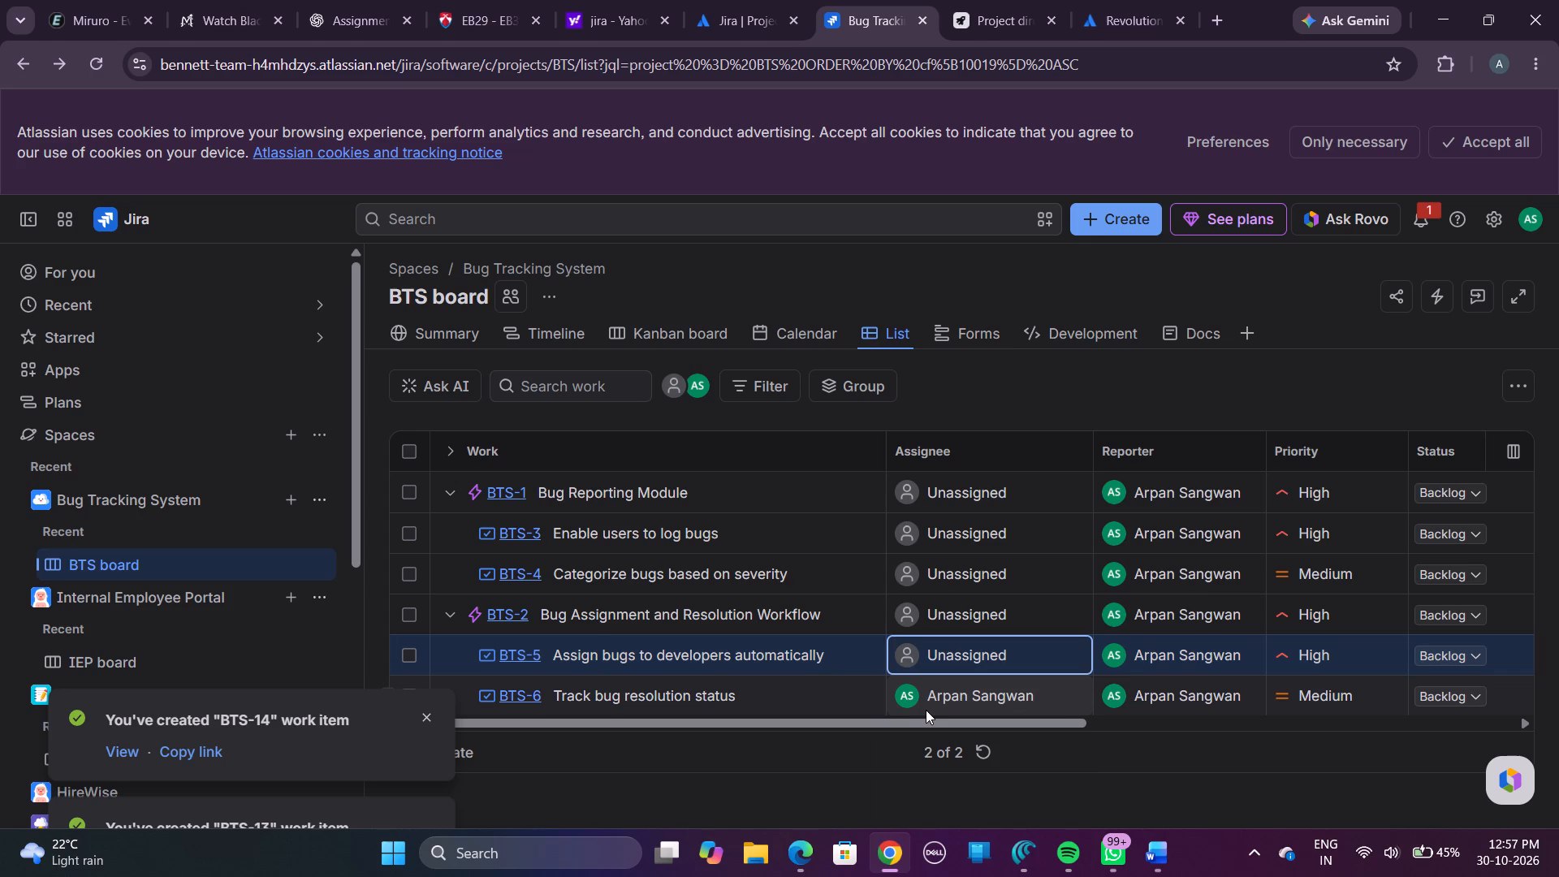
click(926, 710)
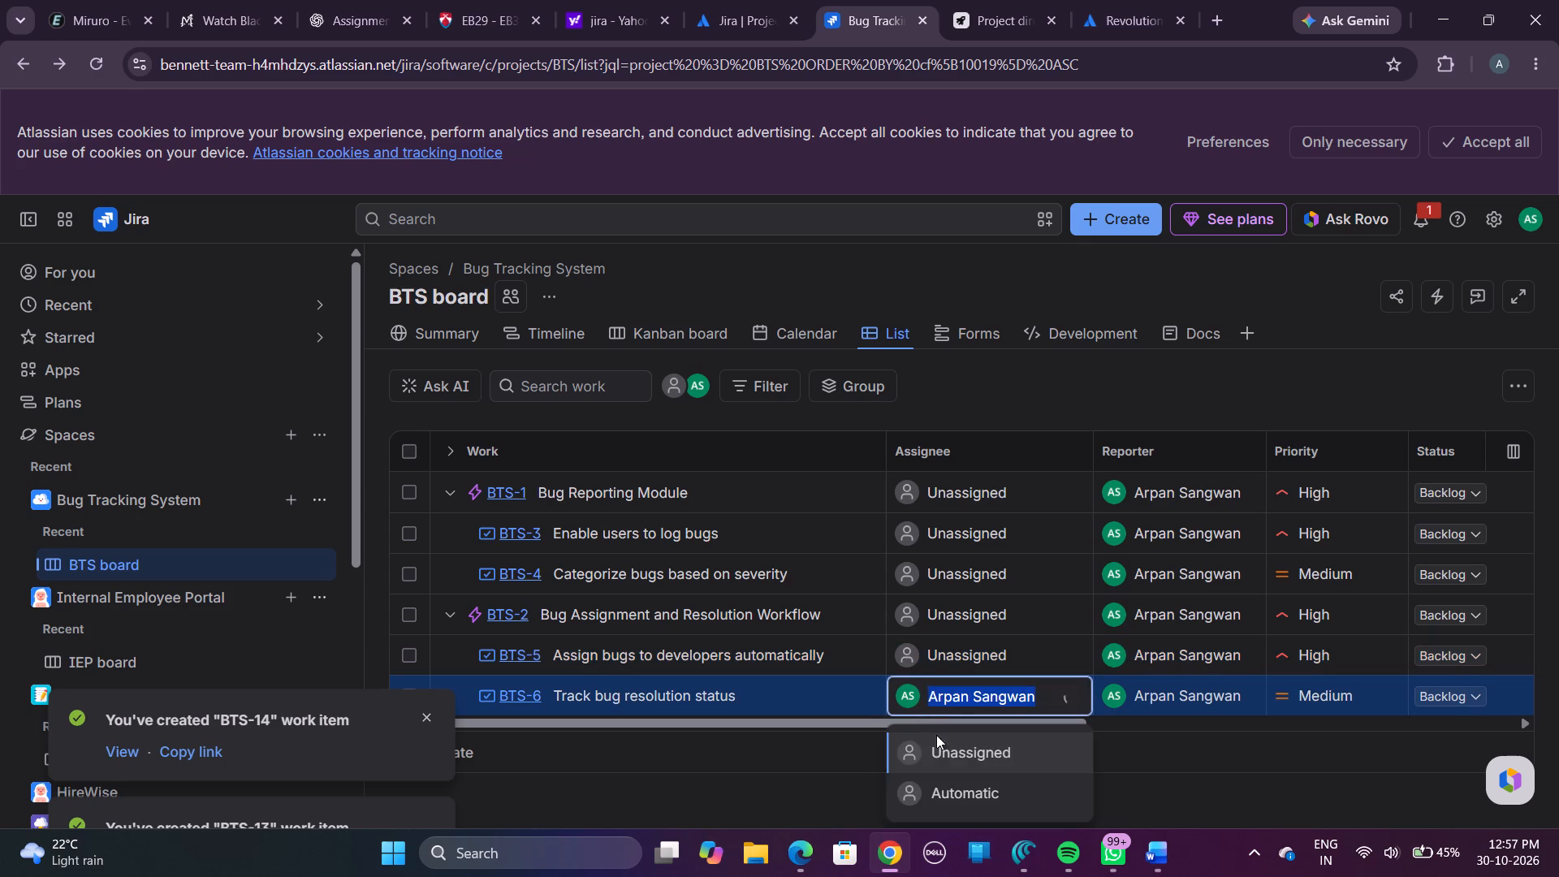
click(940, 742)
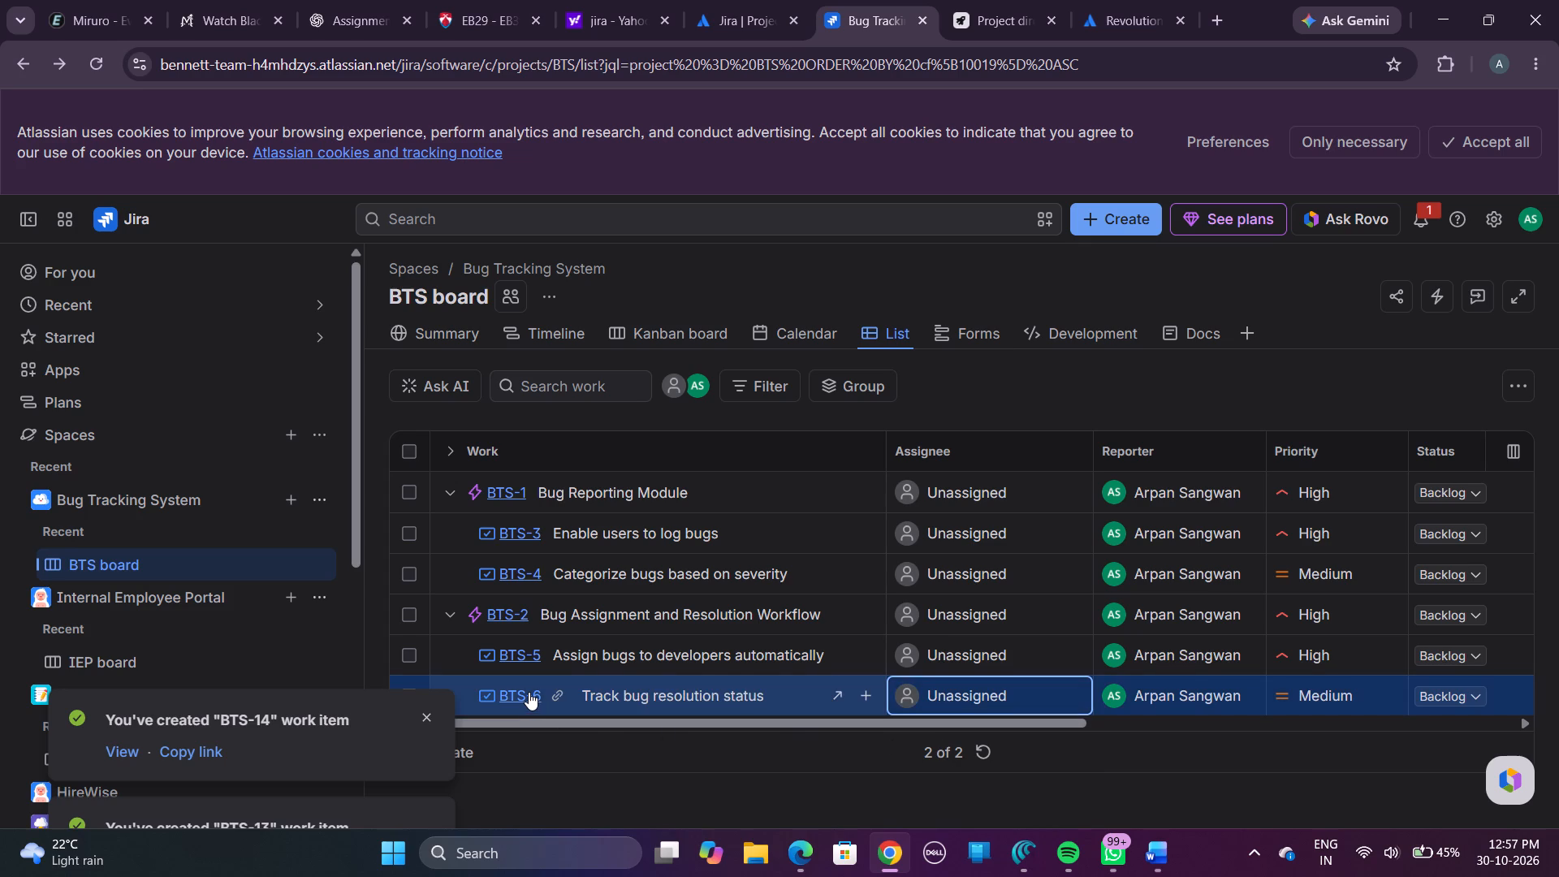
click(529, 692)
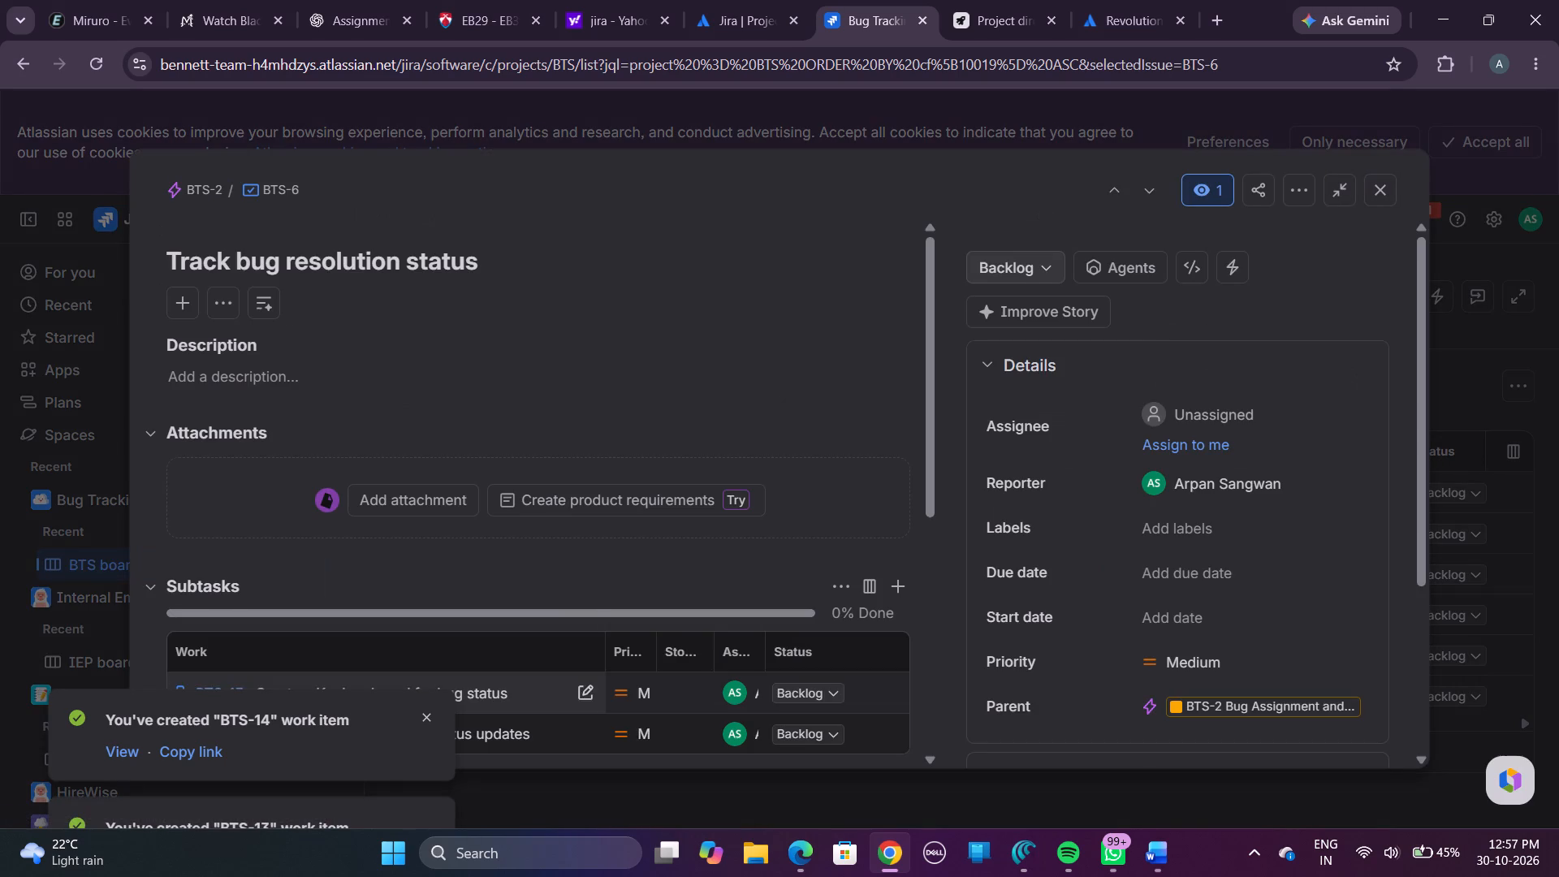
scroll(627, 555, down, 2)
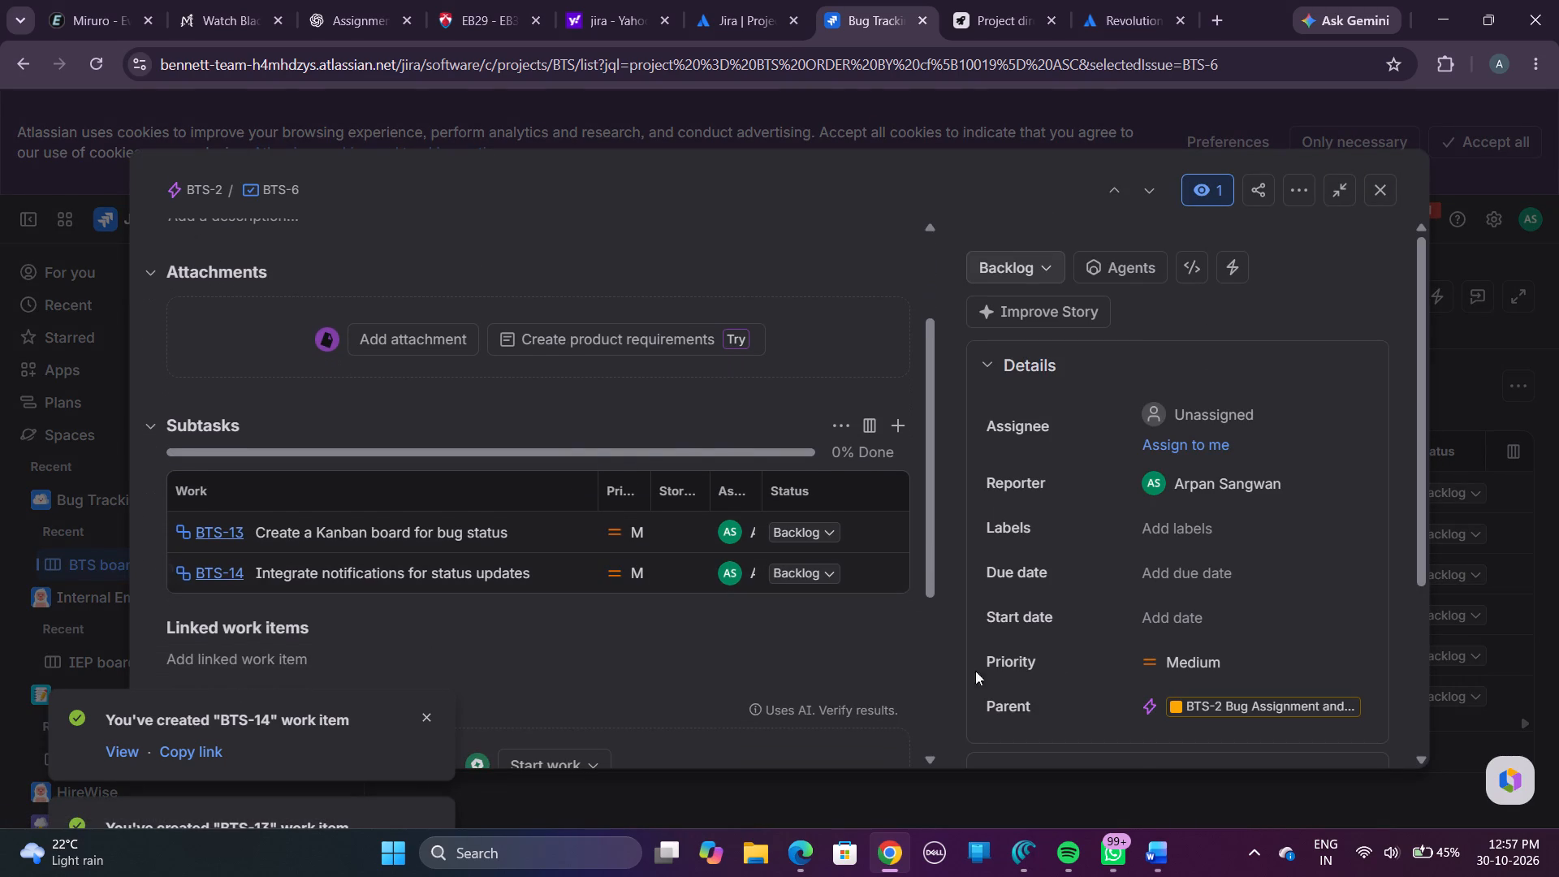
click(1373, 188)
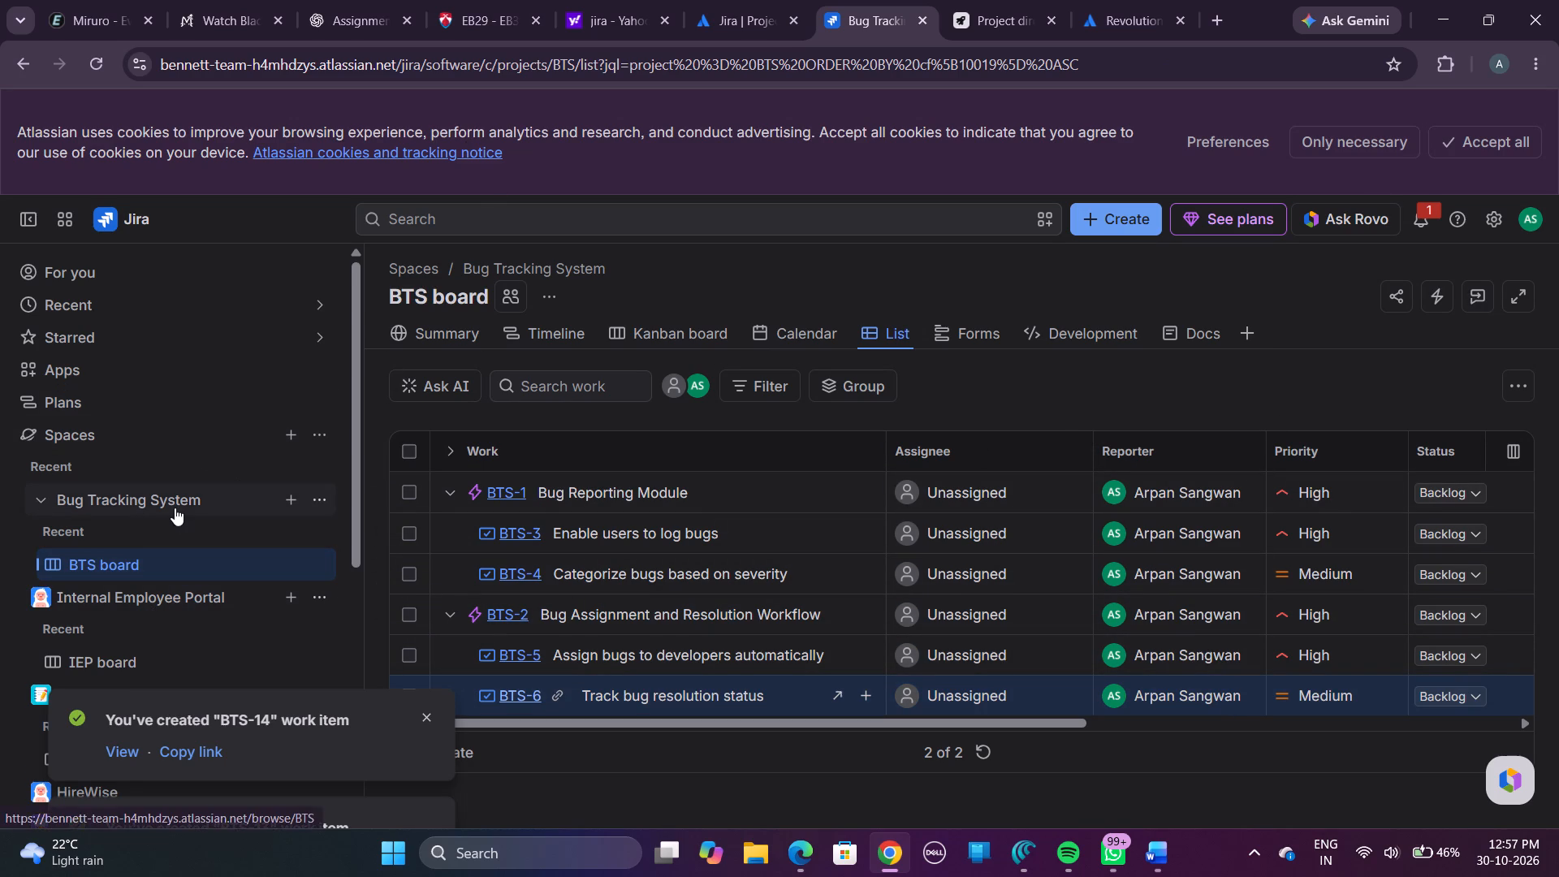
Open the Internal Employee Portal project and show its work items as a list.
scroll(175, 508, down, 1)
click(136, 506)
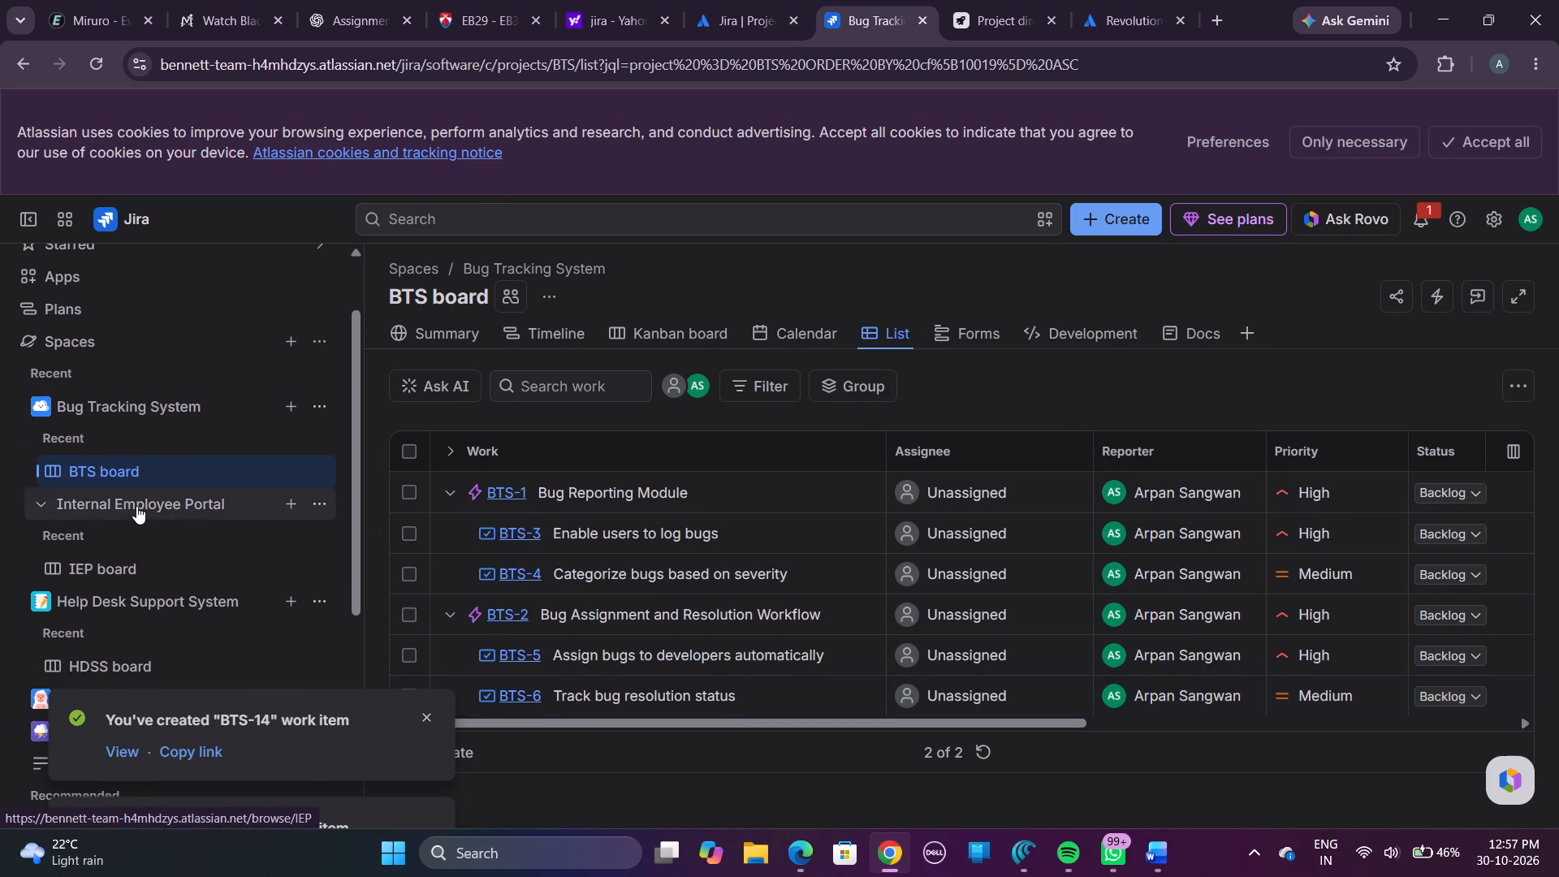
click(136, 506)
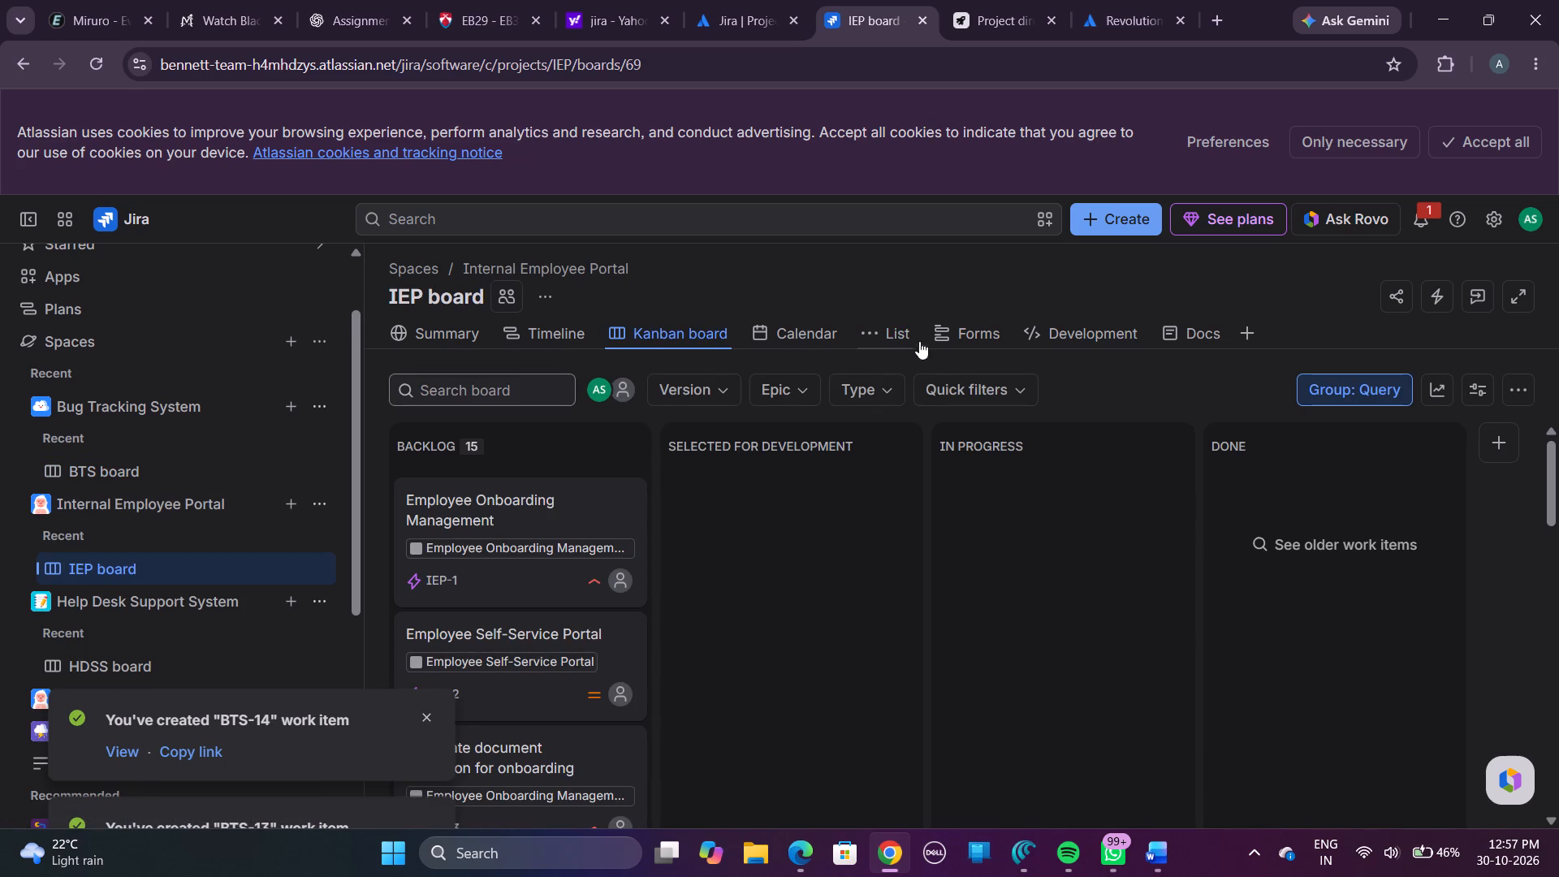
click(880, 334)
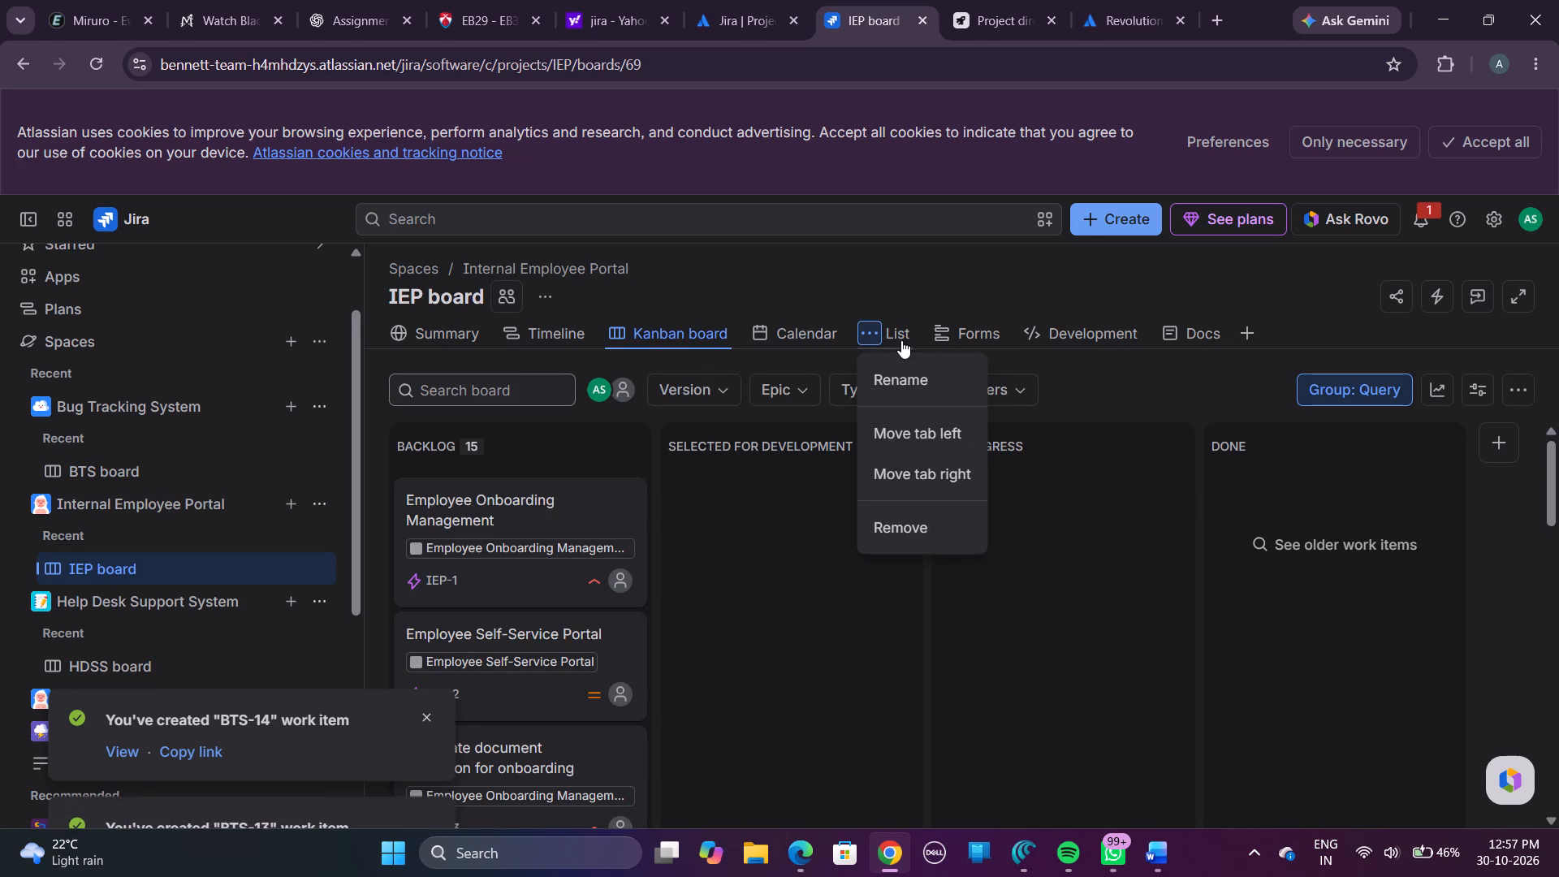
click(902, 340)
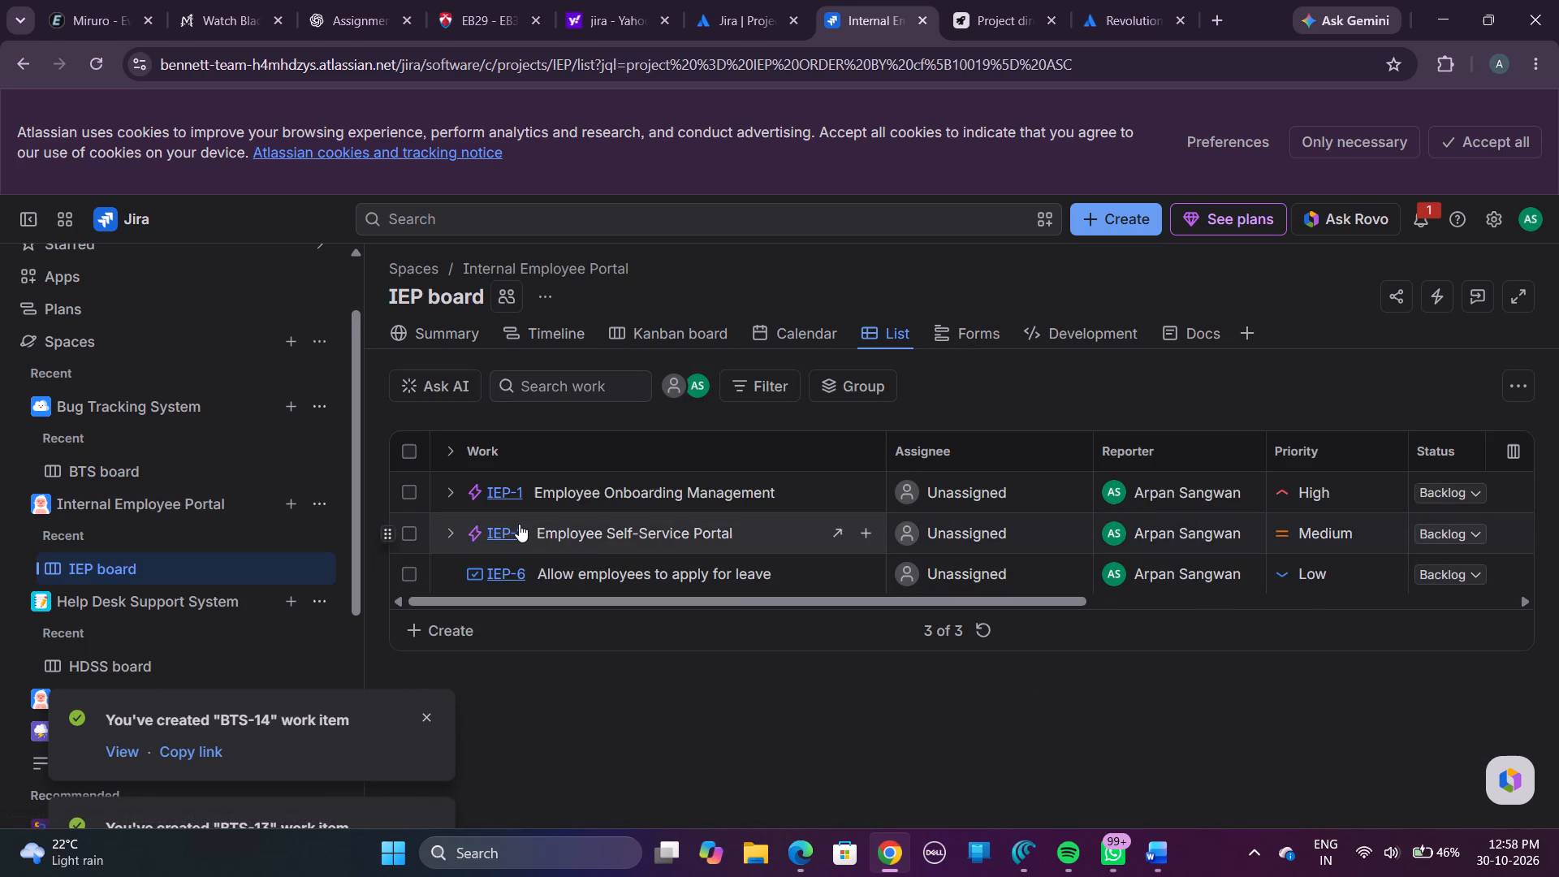
Under the Epic "Employee Onboarding Management", assign both Sub-tasks of the Story "Automate document collection for onboarding" to yourself and close the Story.
click(440, 493)
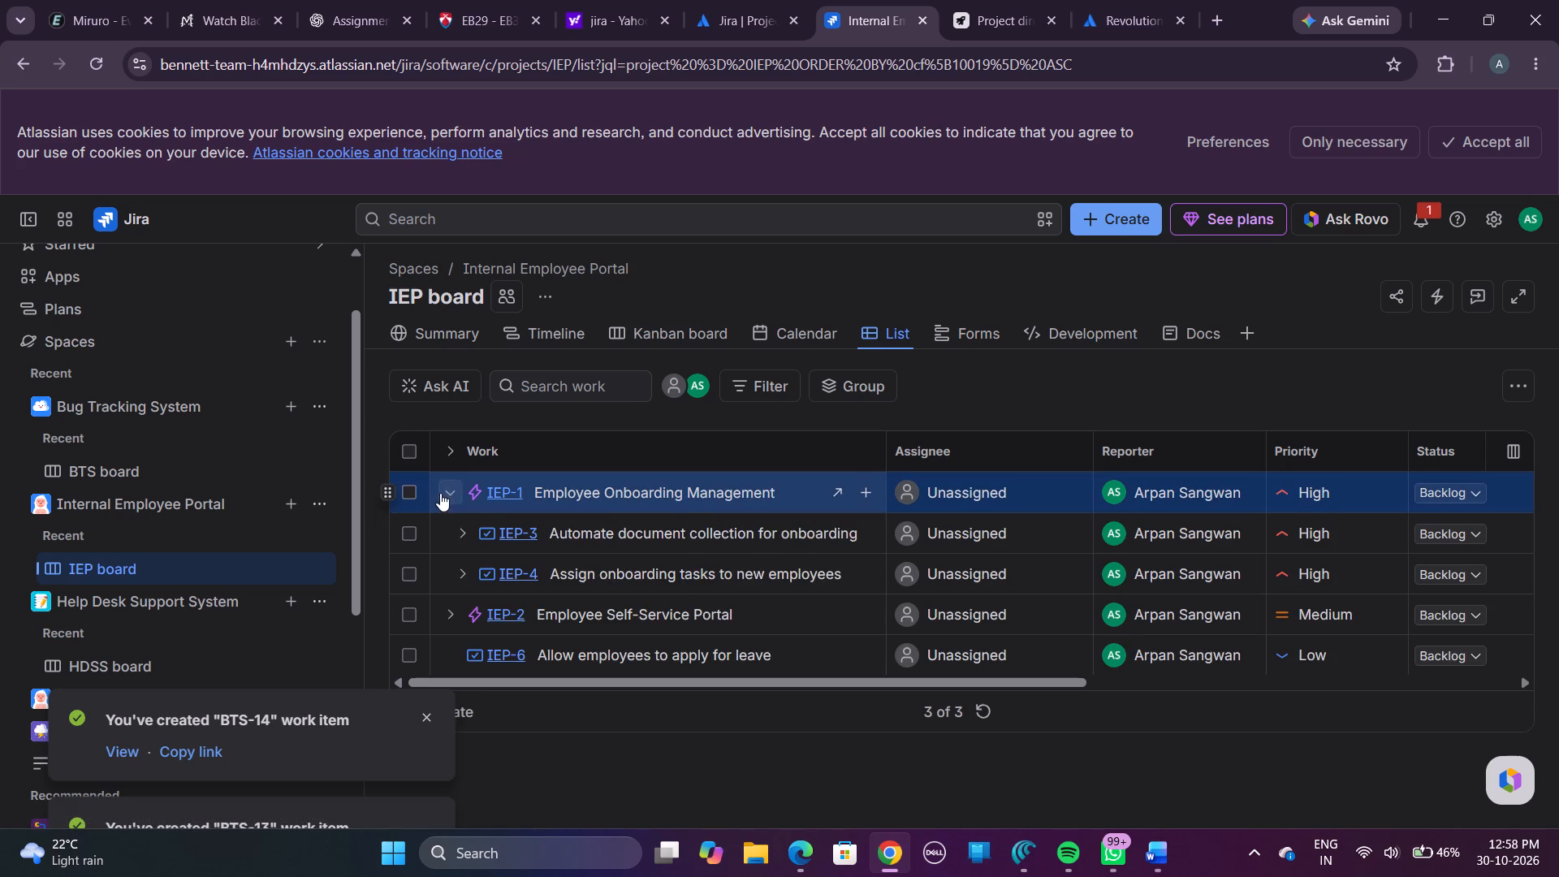
click(528, 538)
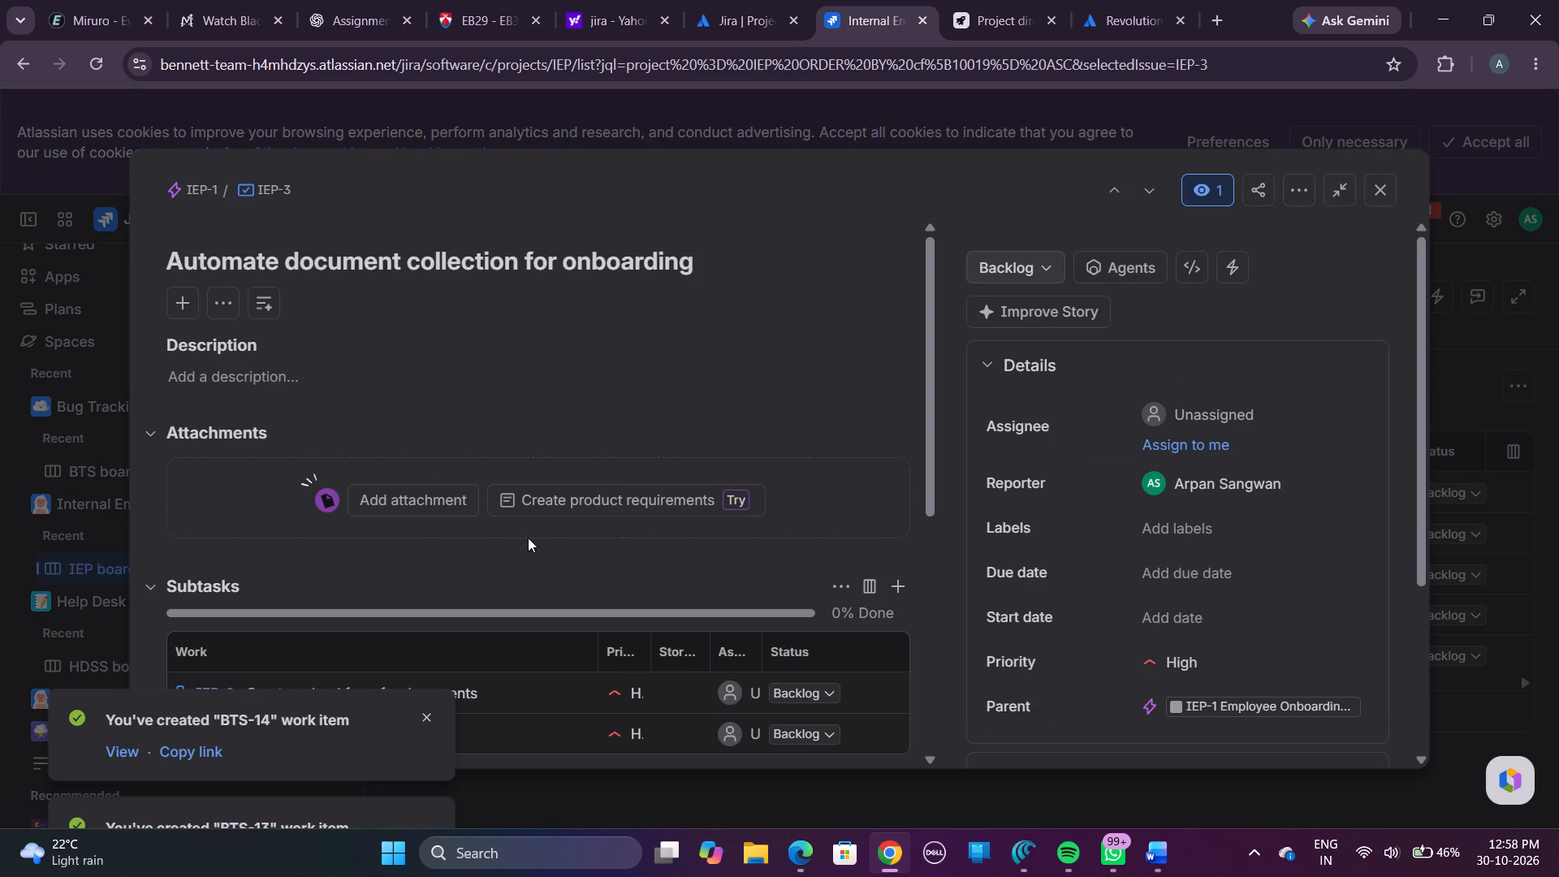
click(754, 706)
click(770, 750)
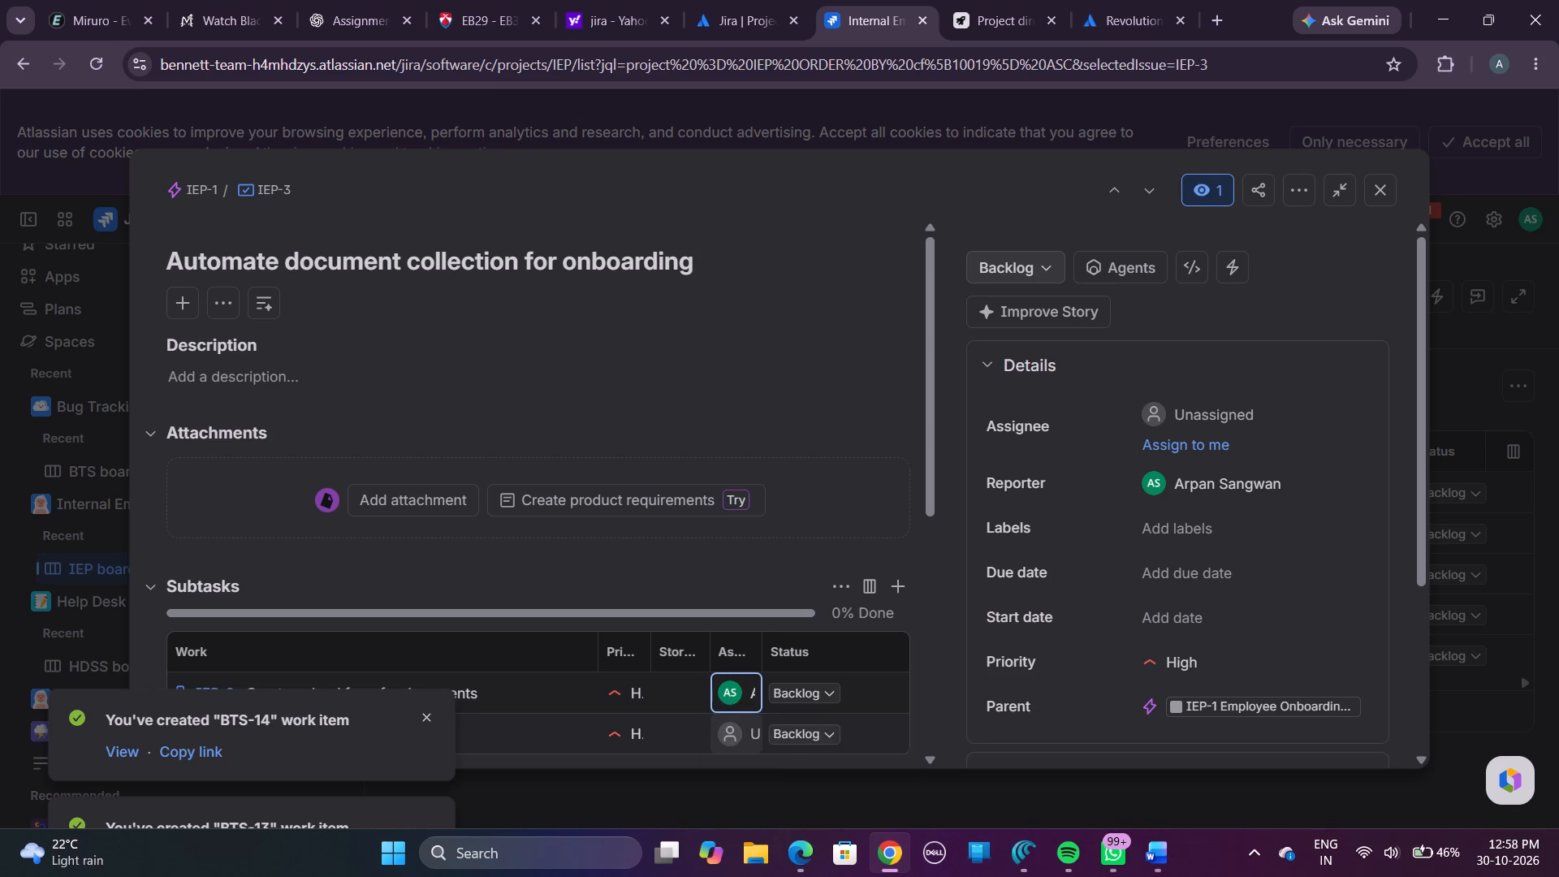
click(748, 731)
click(766, 781)
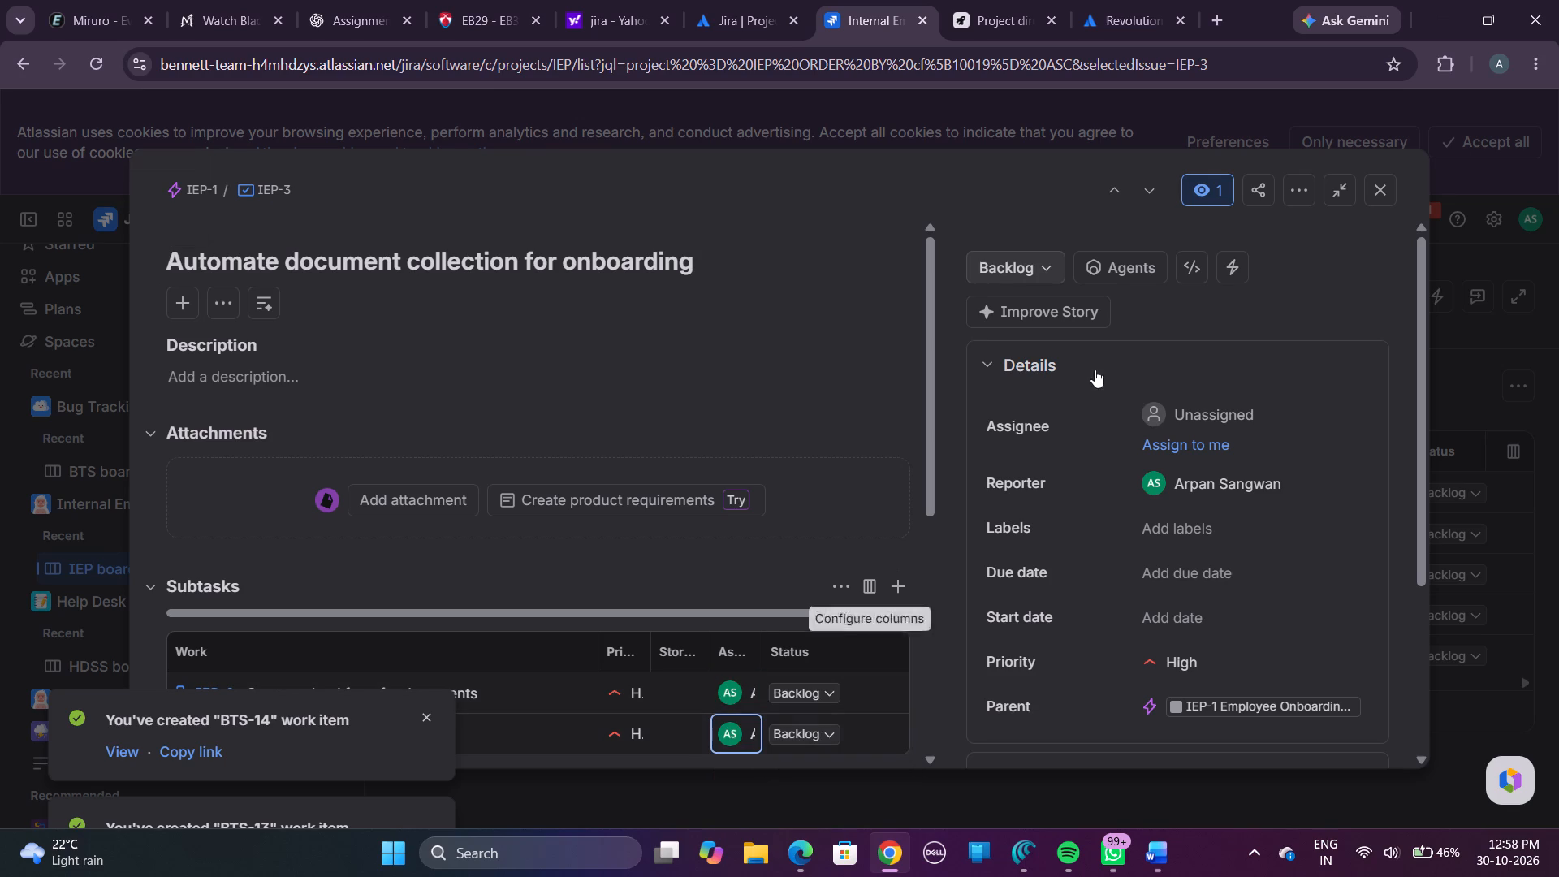
click(1368, 196)
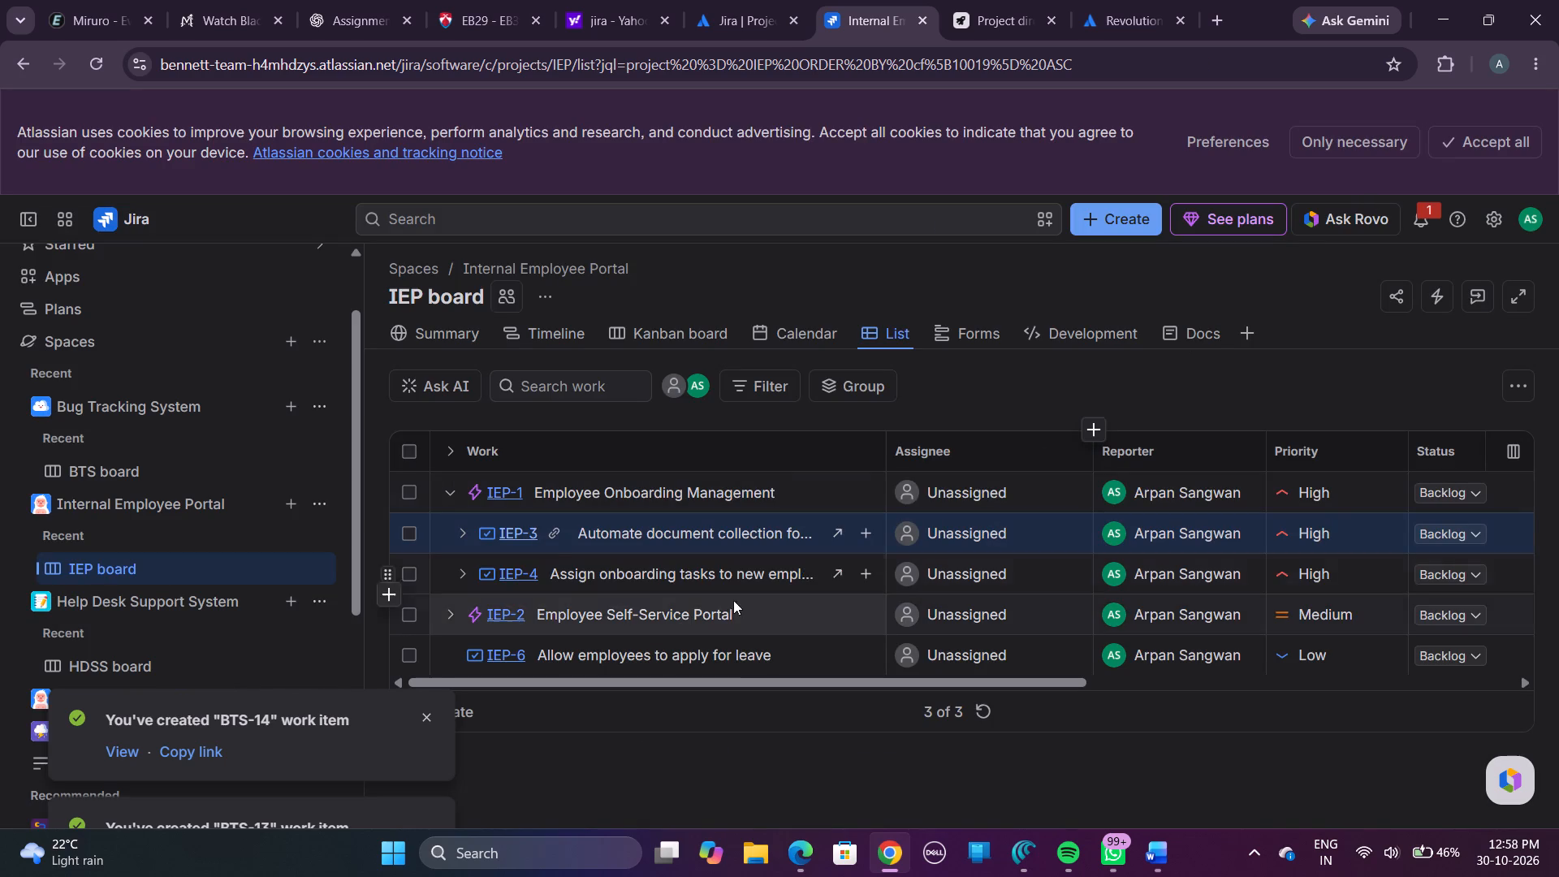
Open the Story "Assign onboarding tasks to new employees", assign its first Sub-task to yourself, and open the second Sub-task's assignee.
click(506, 570)
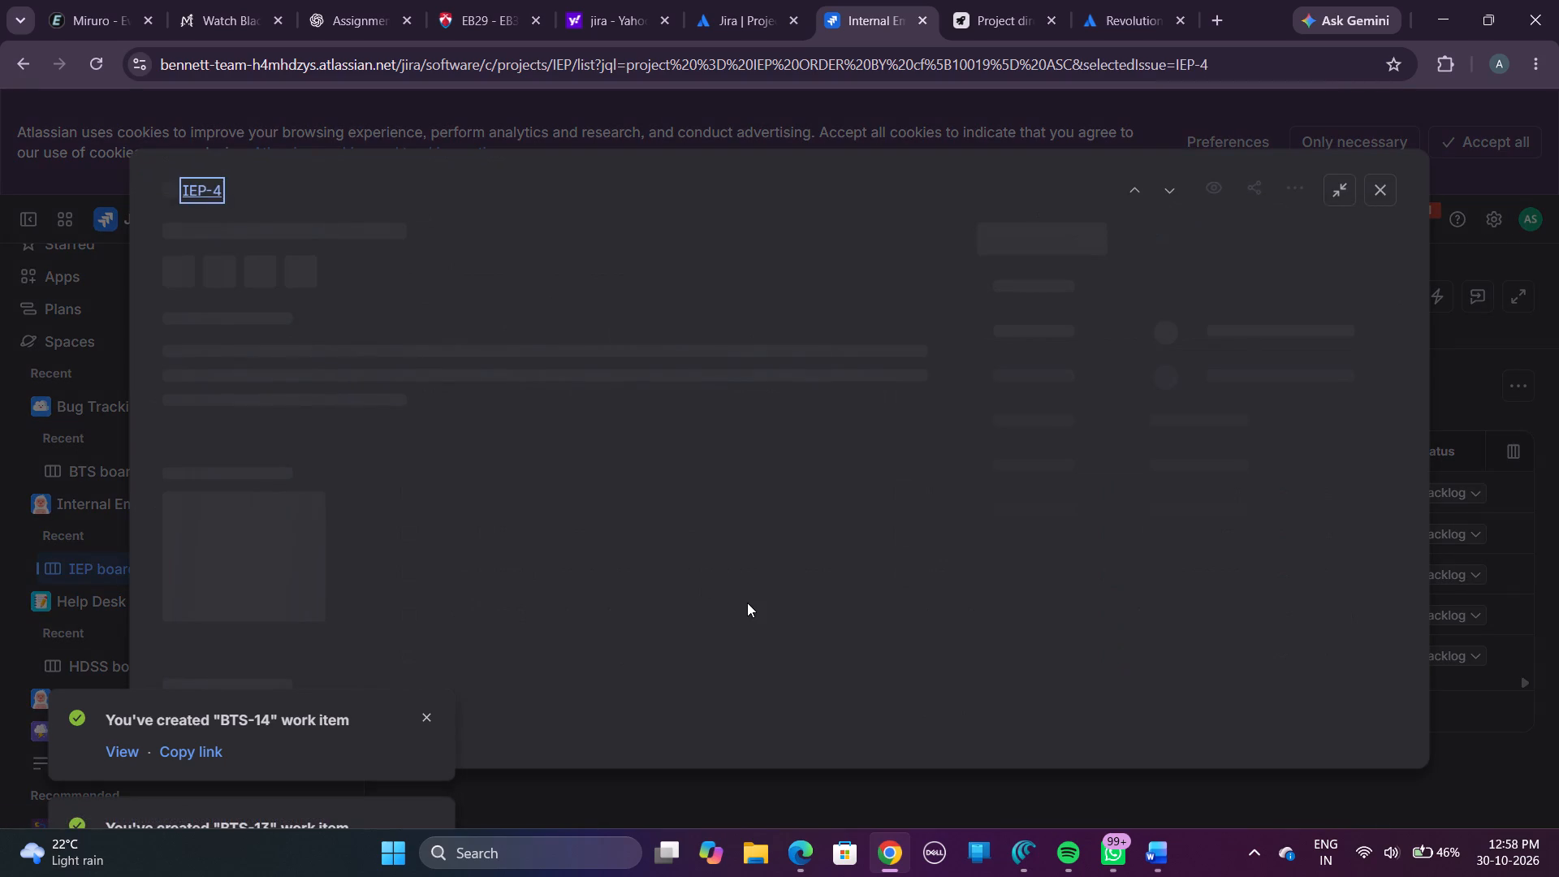
click(734, 689)
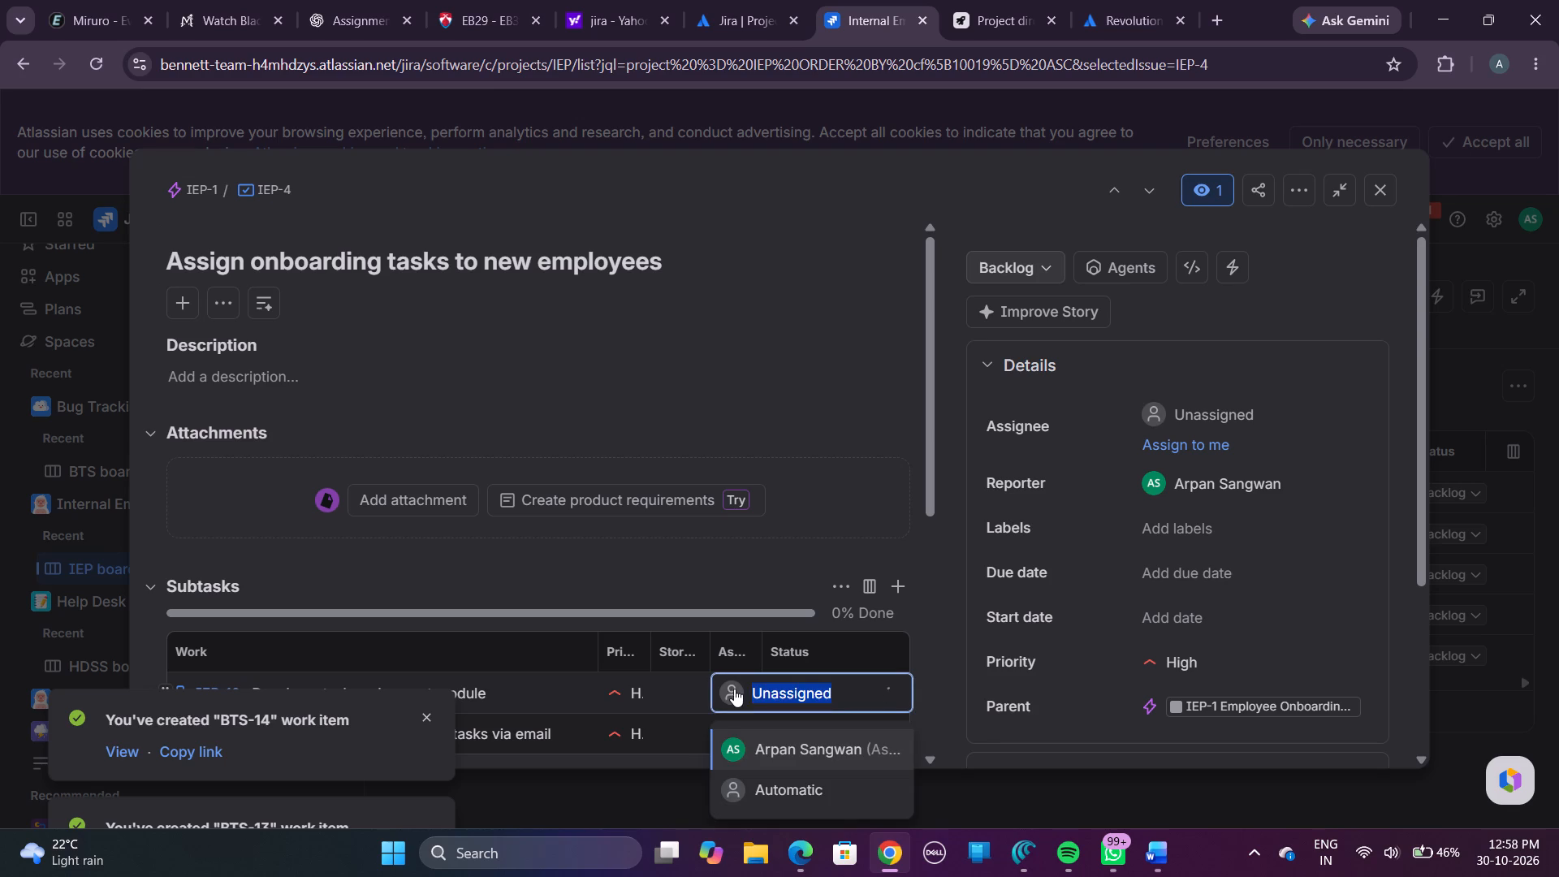
click(750, 749)
click(744, 741)
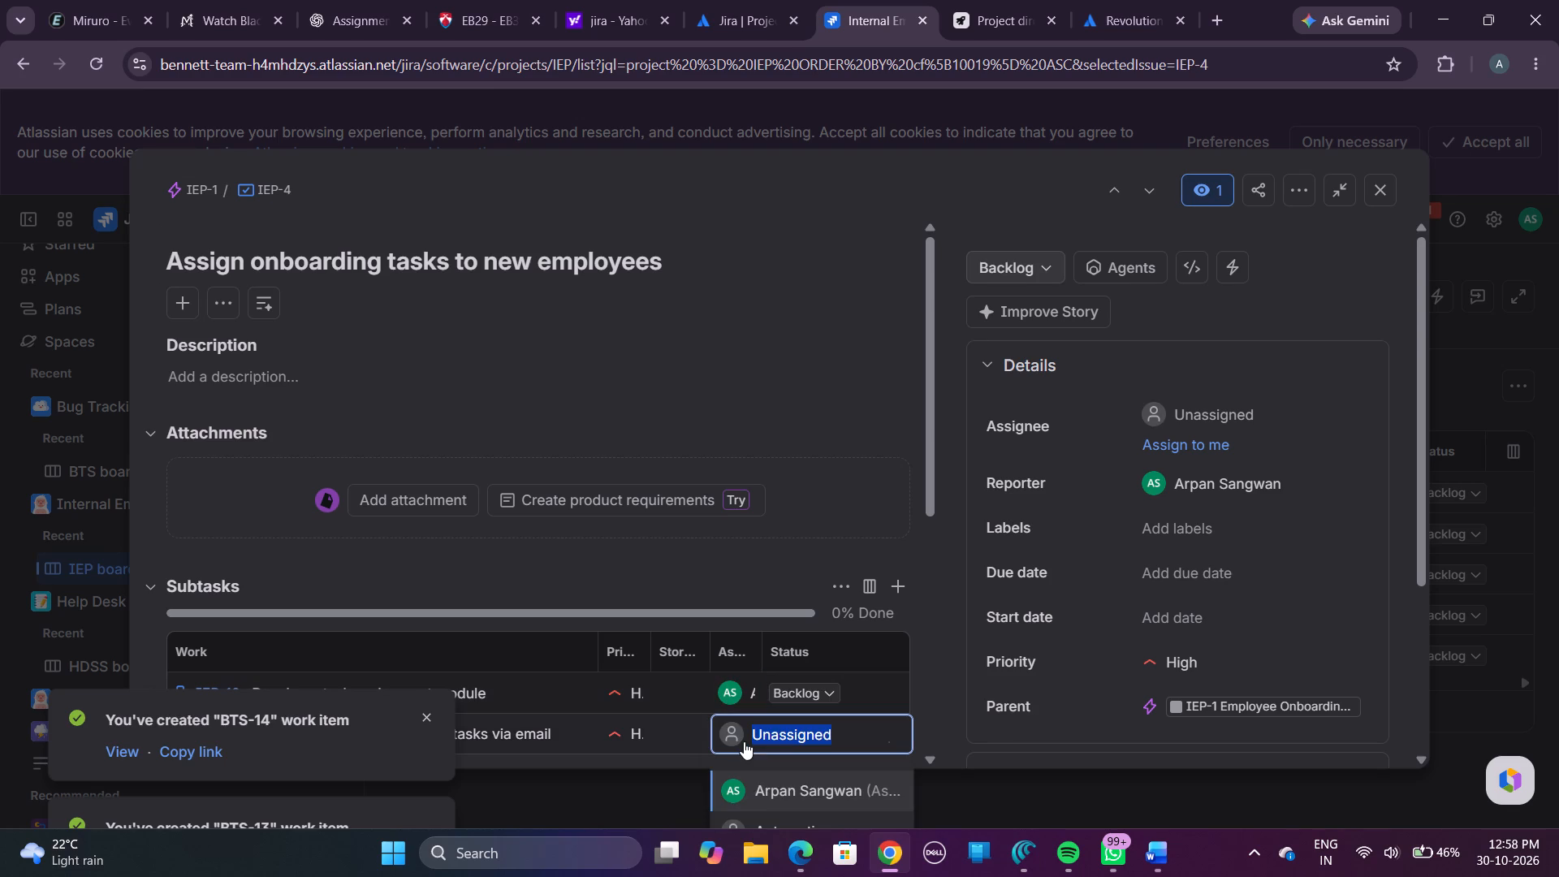
Assign the second Sub-task of the Story "Assign onboarding tasks to new employees" to yourself and close the Story.
click(769, 793)
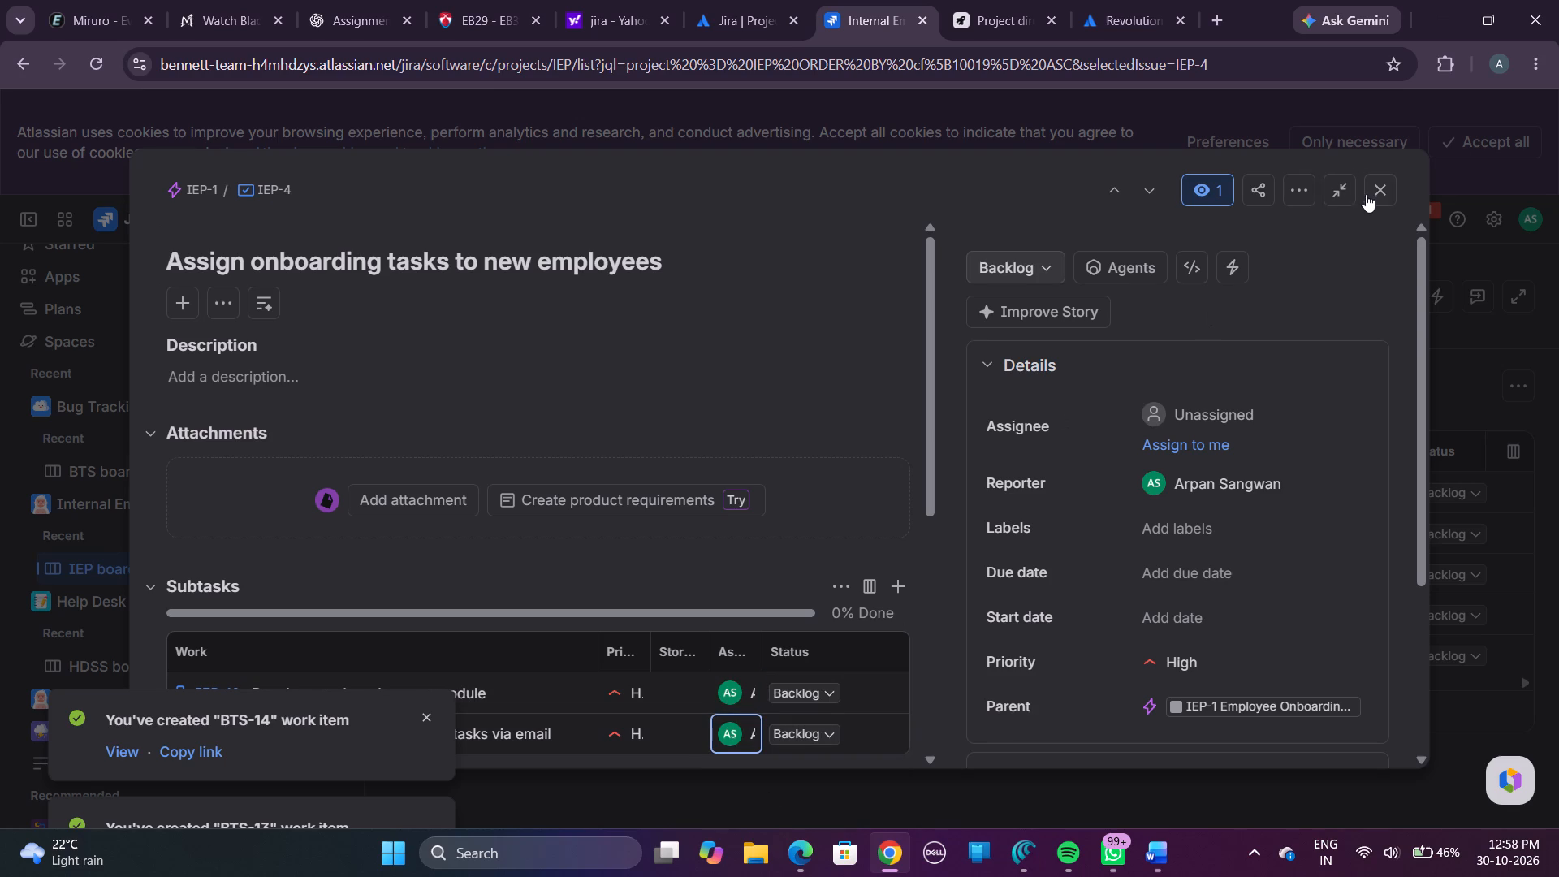
click(1371, 194)
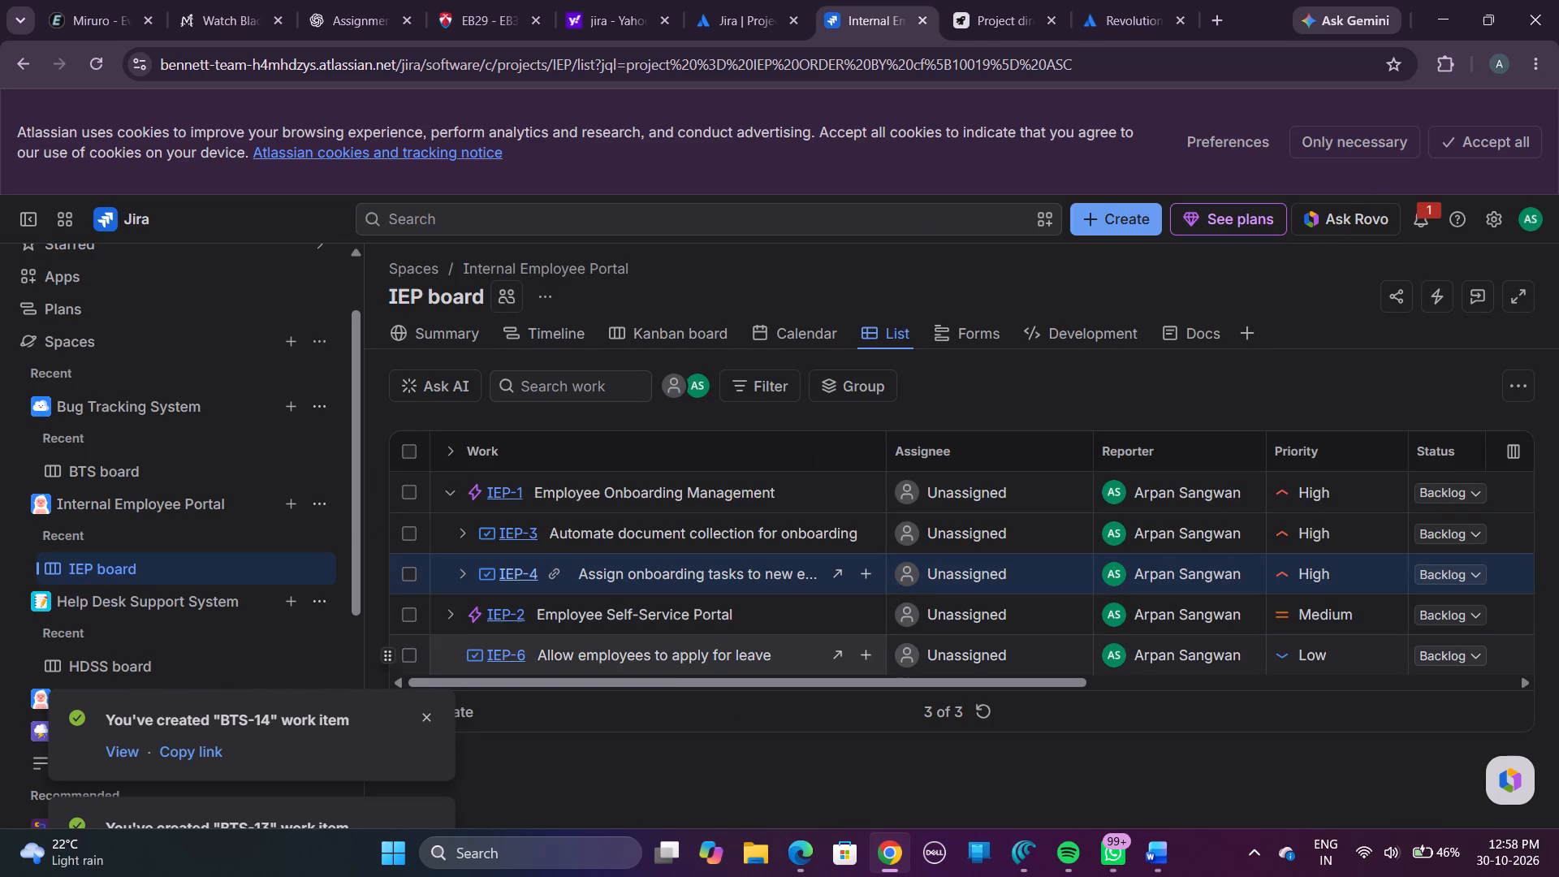
Under the Epic "Employee Self-Service Portal", assign both Sub-tasks of the Story "Provide access to pay slips and tax forms" to yourself and close the Story.
click(451, 613)
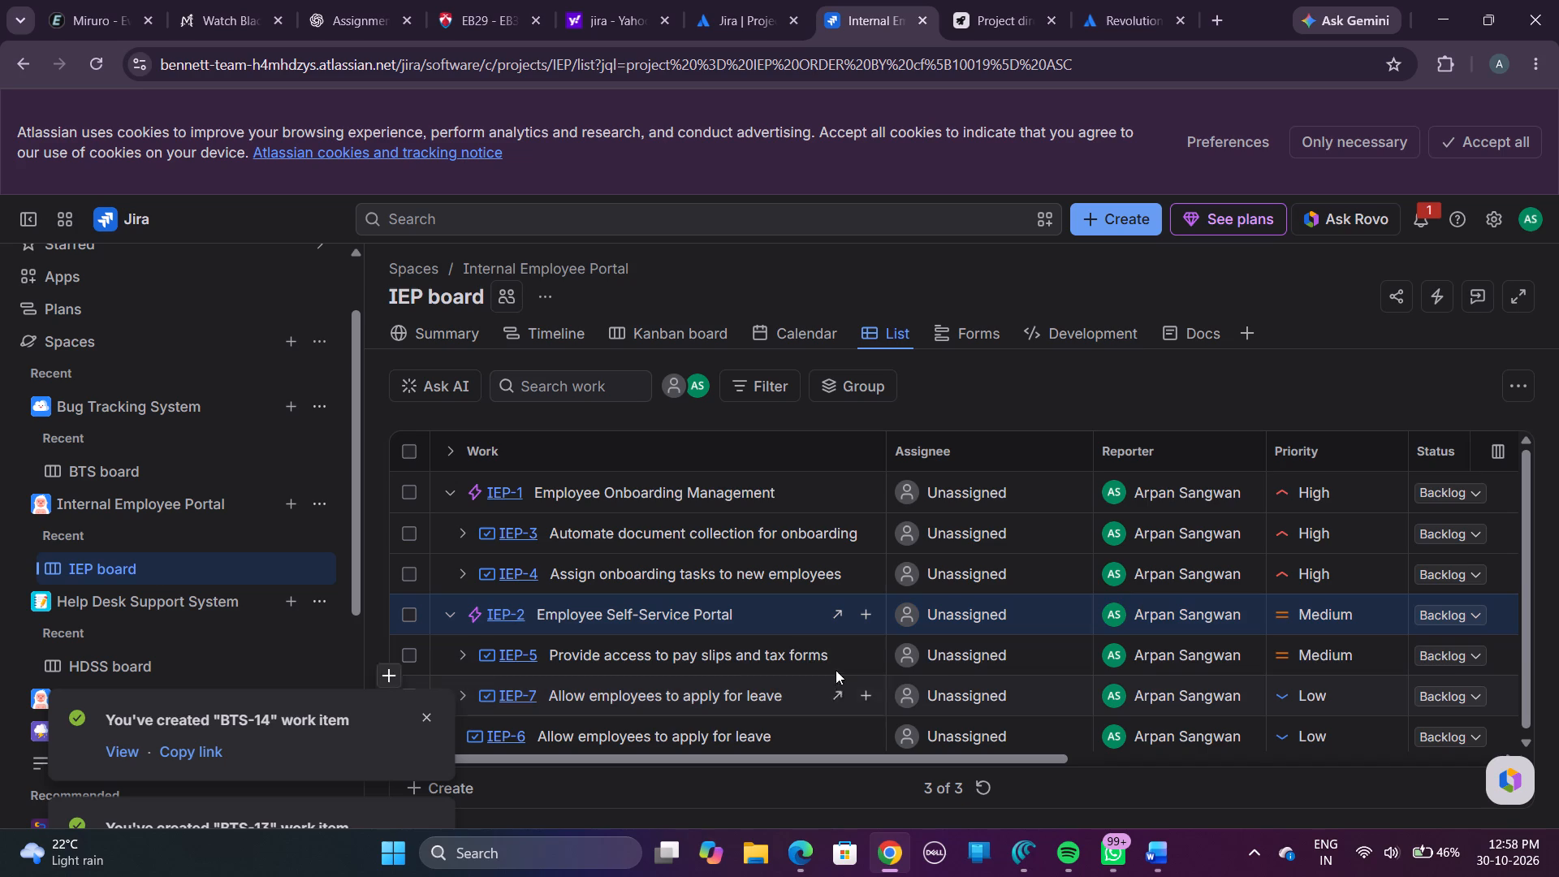
click(523, 661)
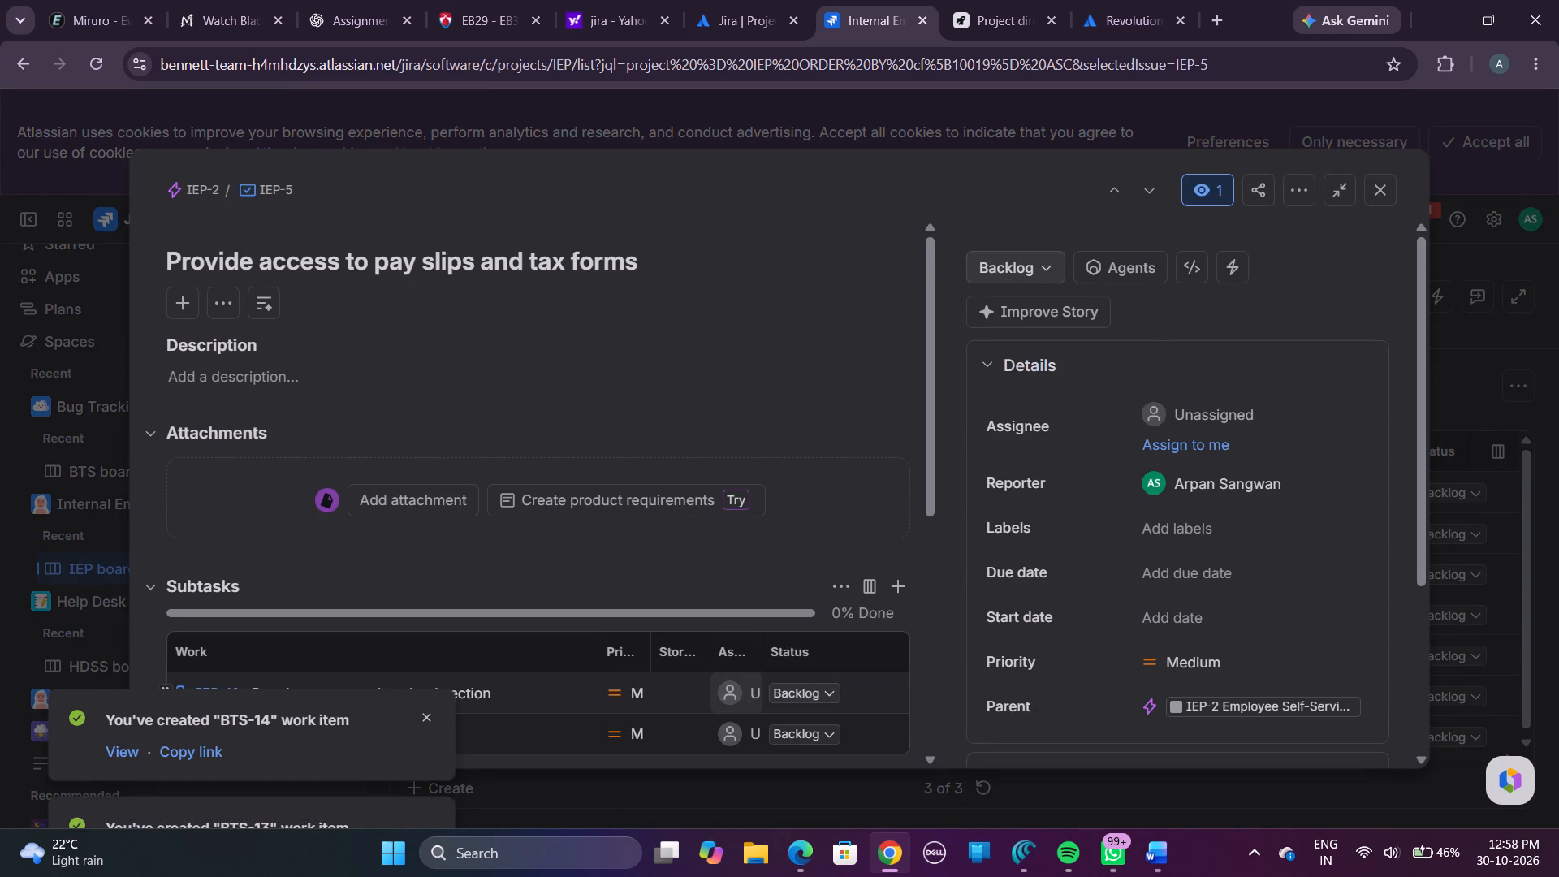
click(749, 689)
click(752, 741)
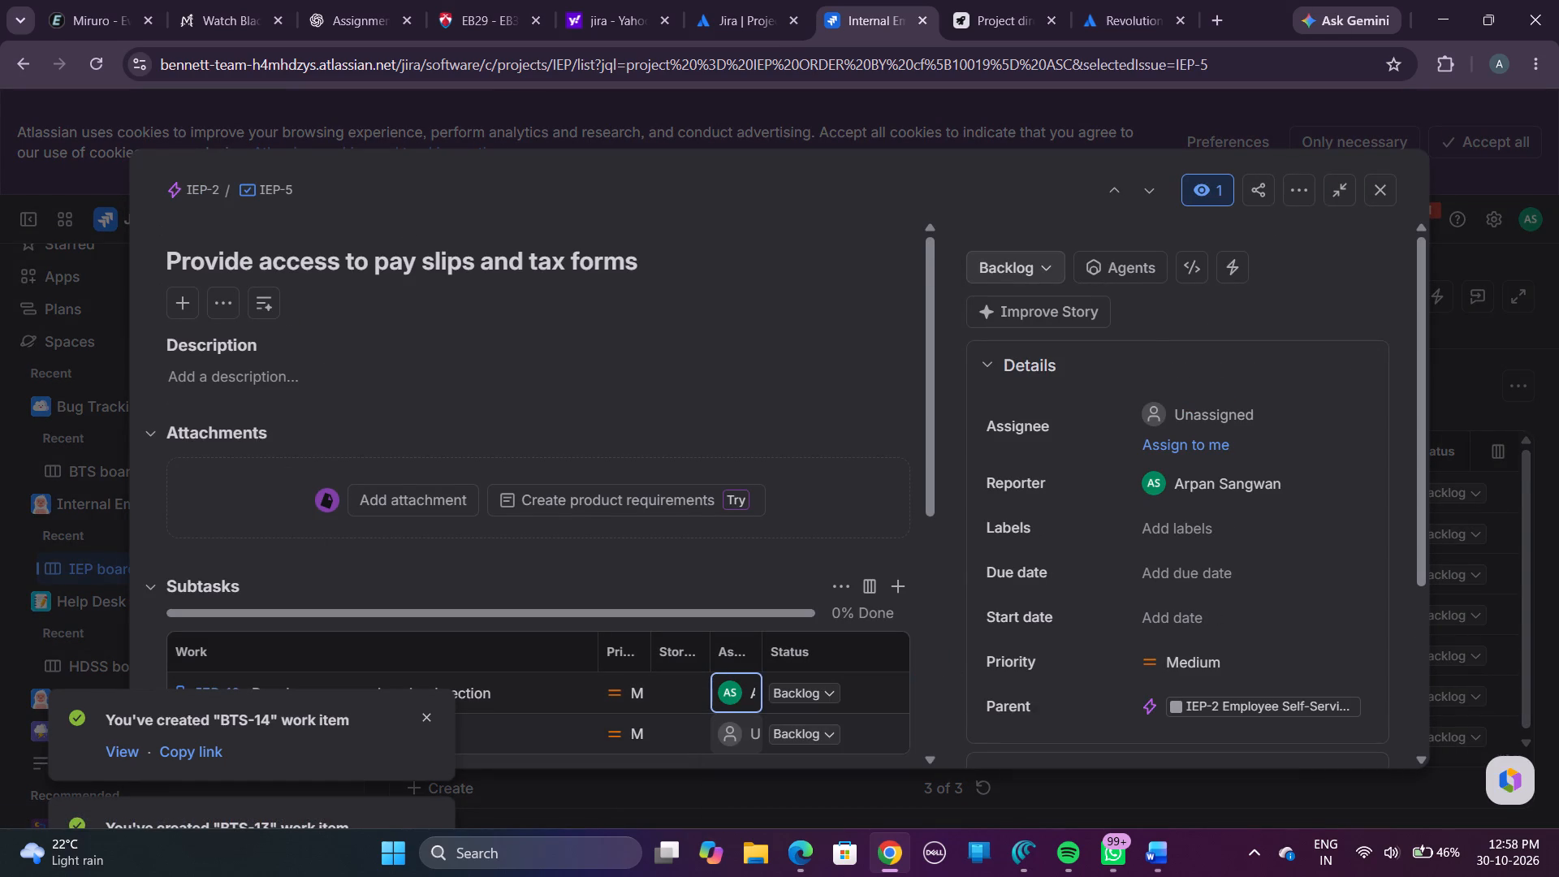
click(751, 741)
click(769, 780)
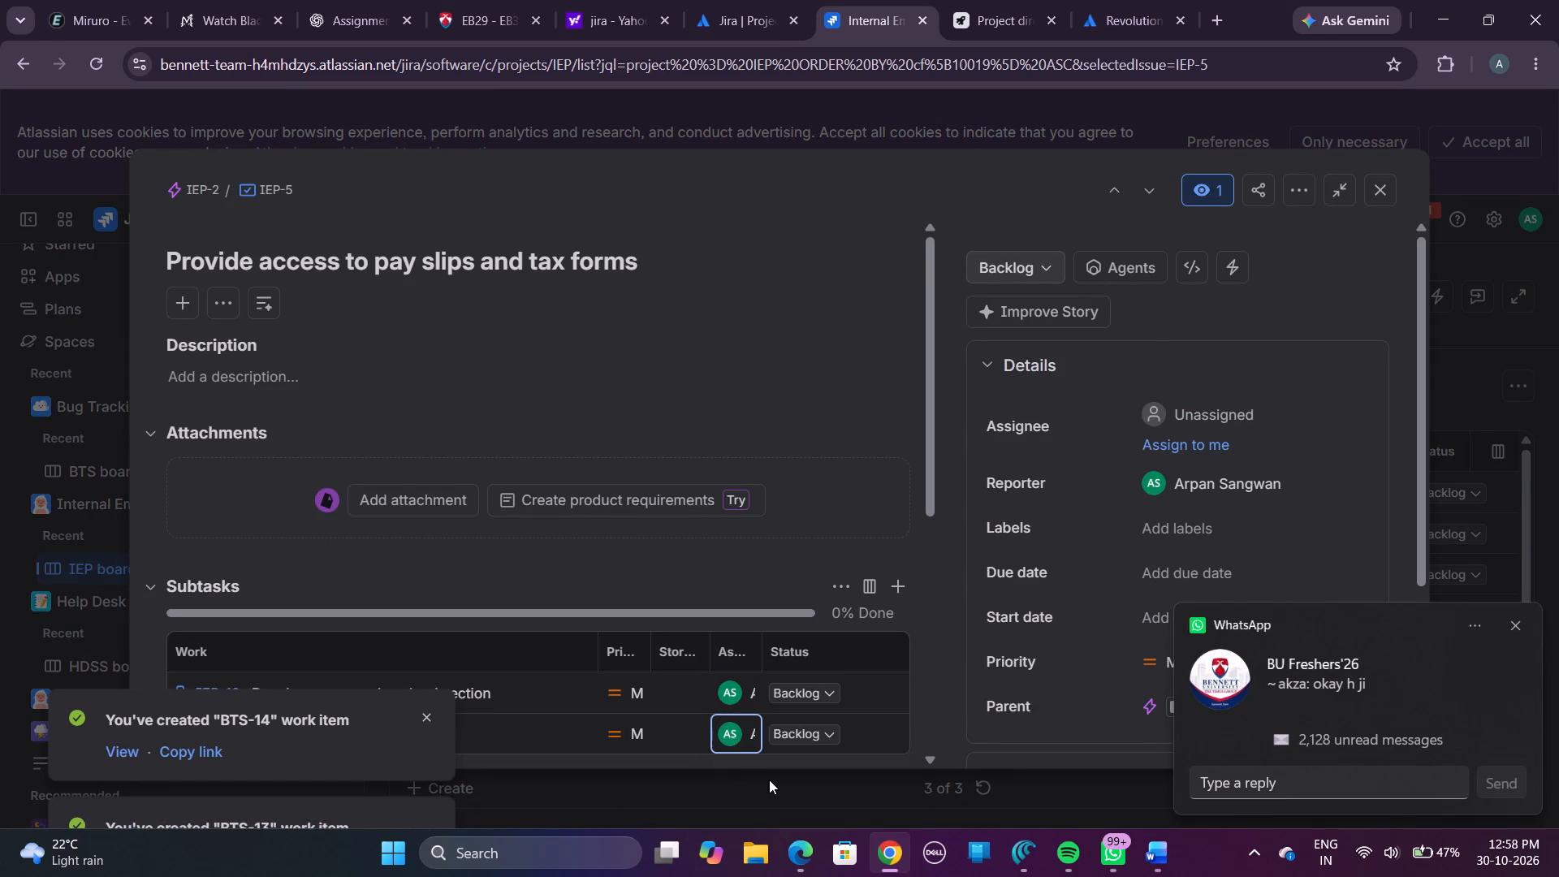
click(1378, 194)
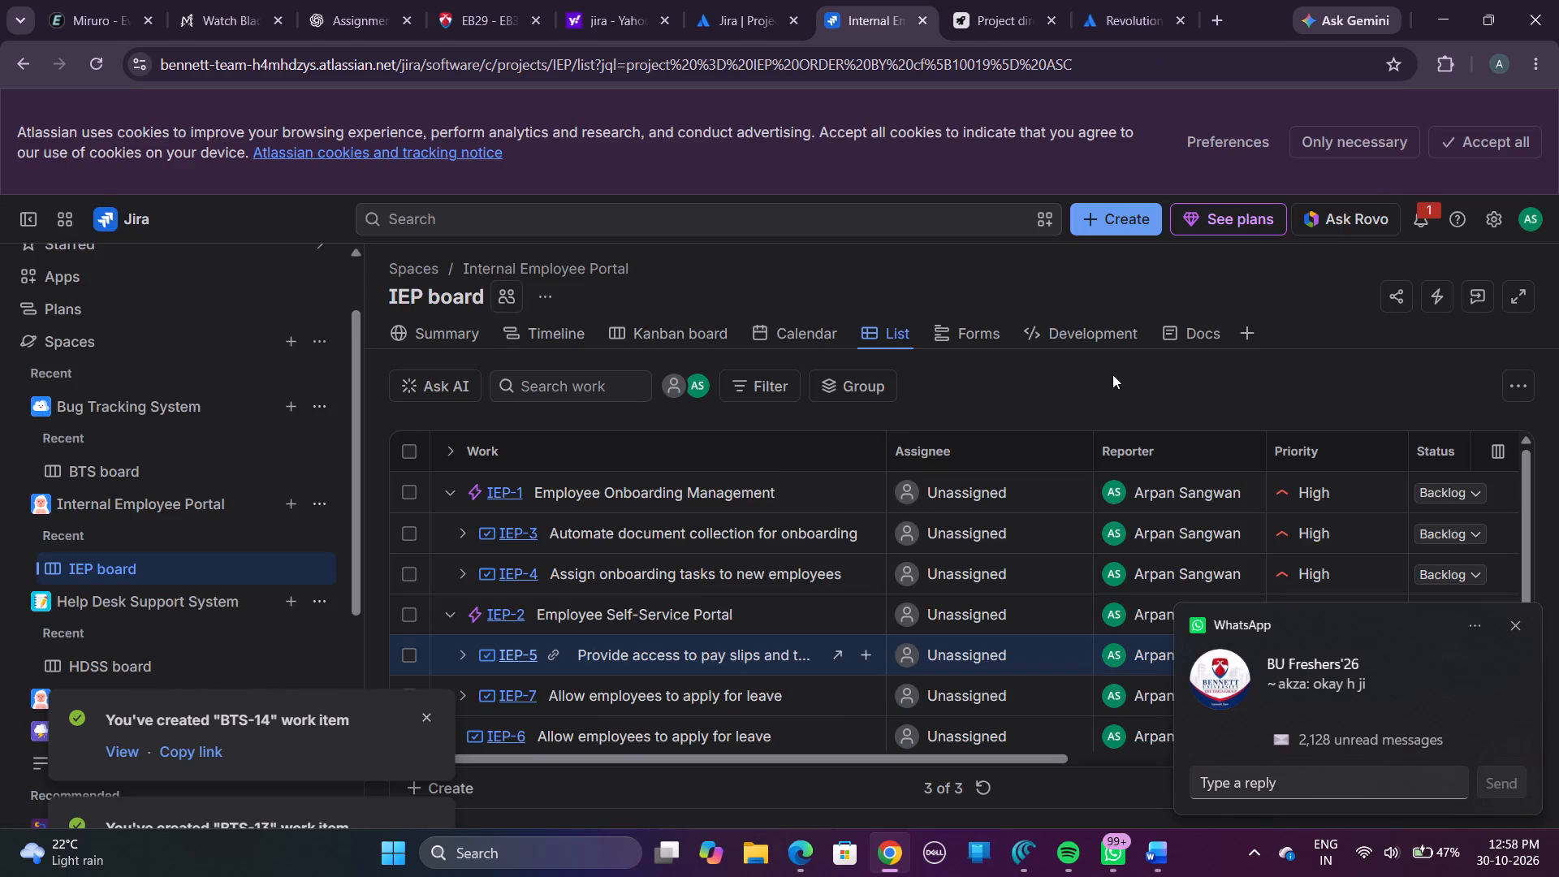
Assign both Sub-tasks of the Story "Allow employees to apply for leave" under "Employee Self-Service Portal" to yourself and close the Story.
click(524, 703)
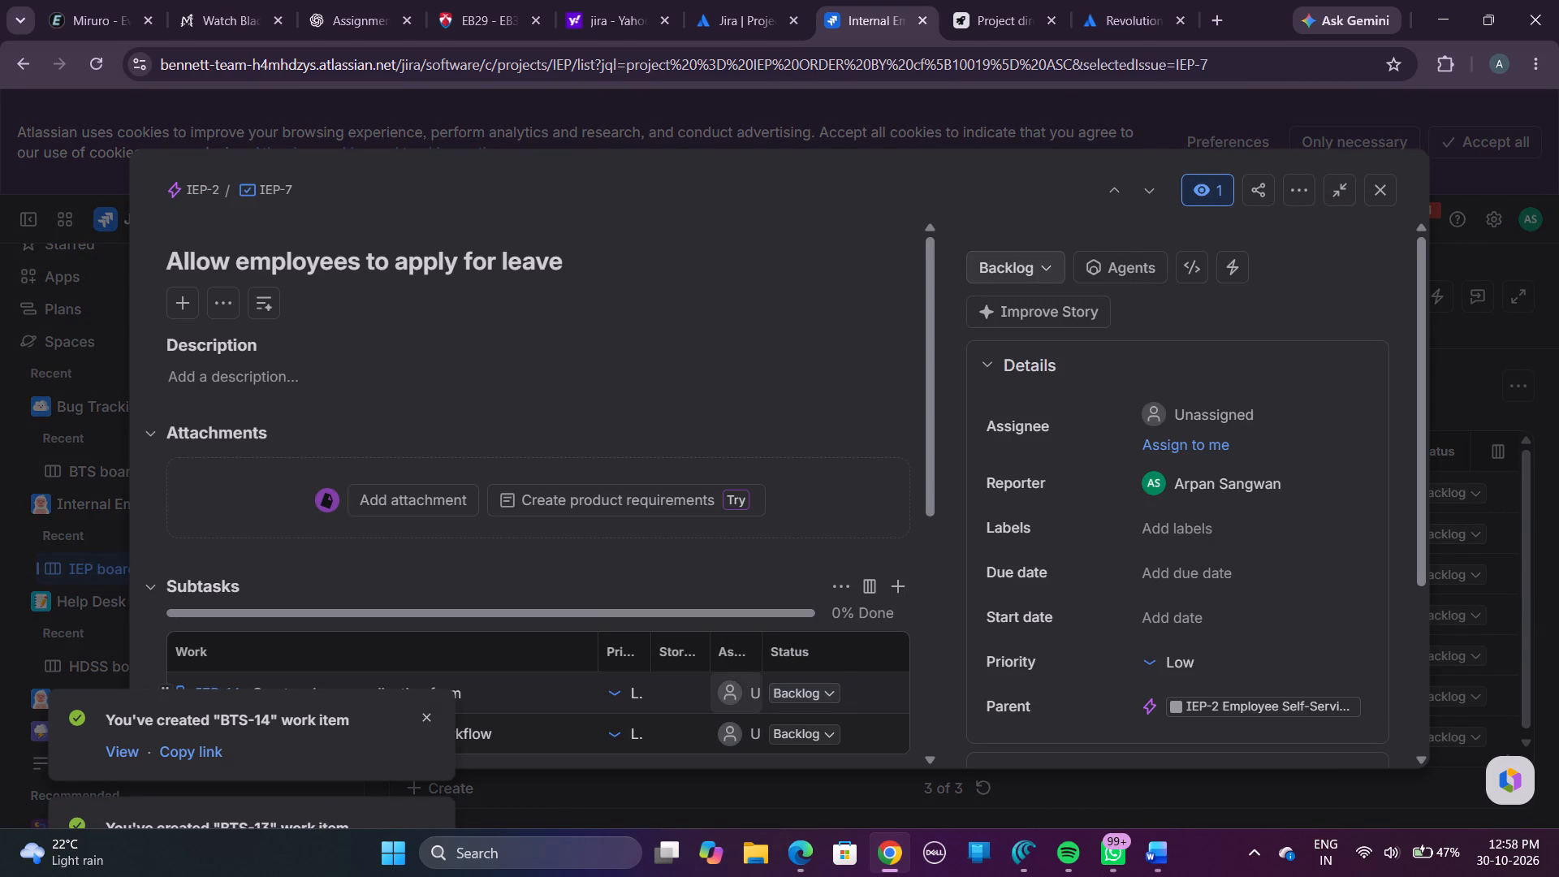
click(729, 706)
click(743, 752)
click(743, 752)
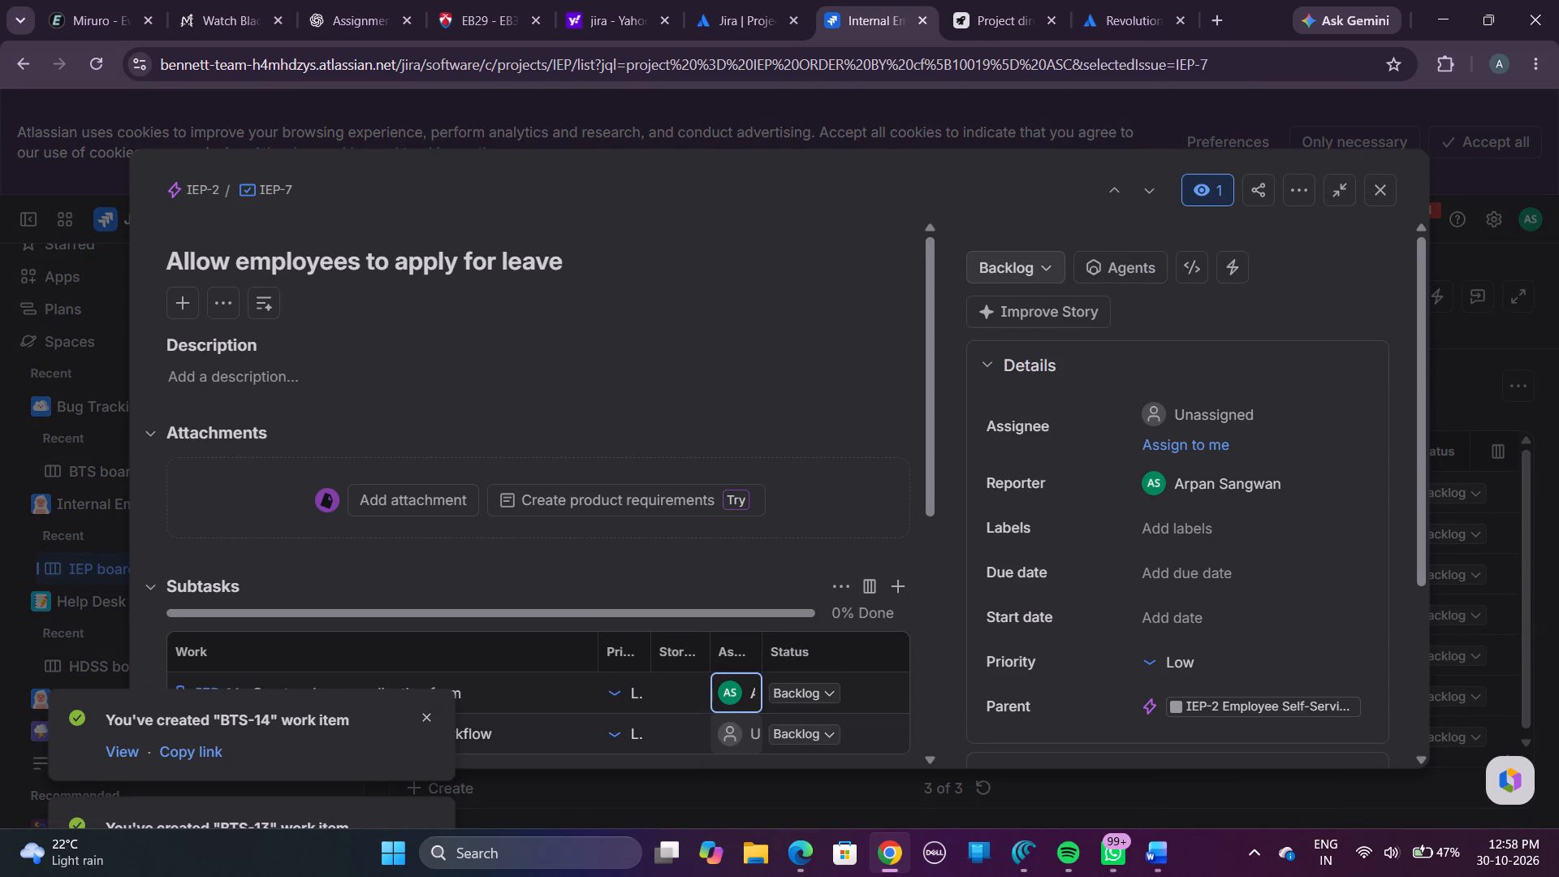
click(762, 785)
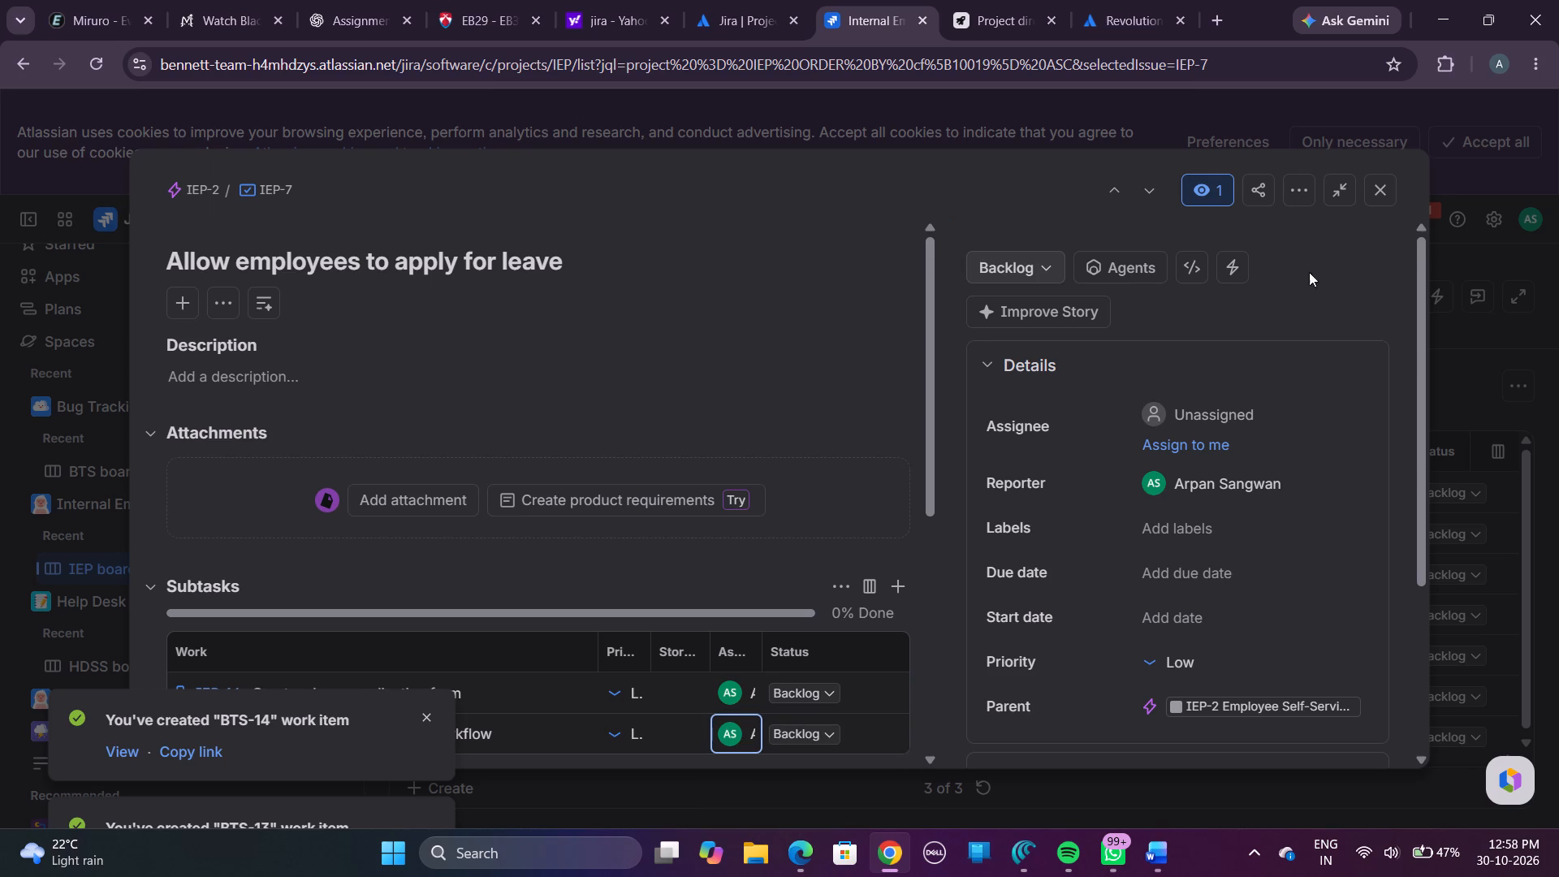
click(1375, 198)
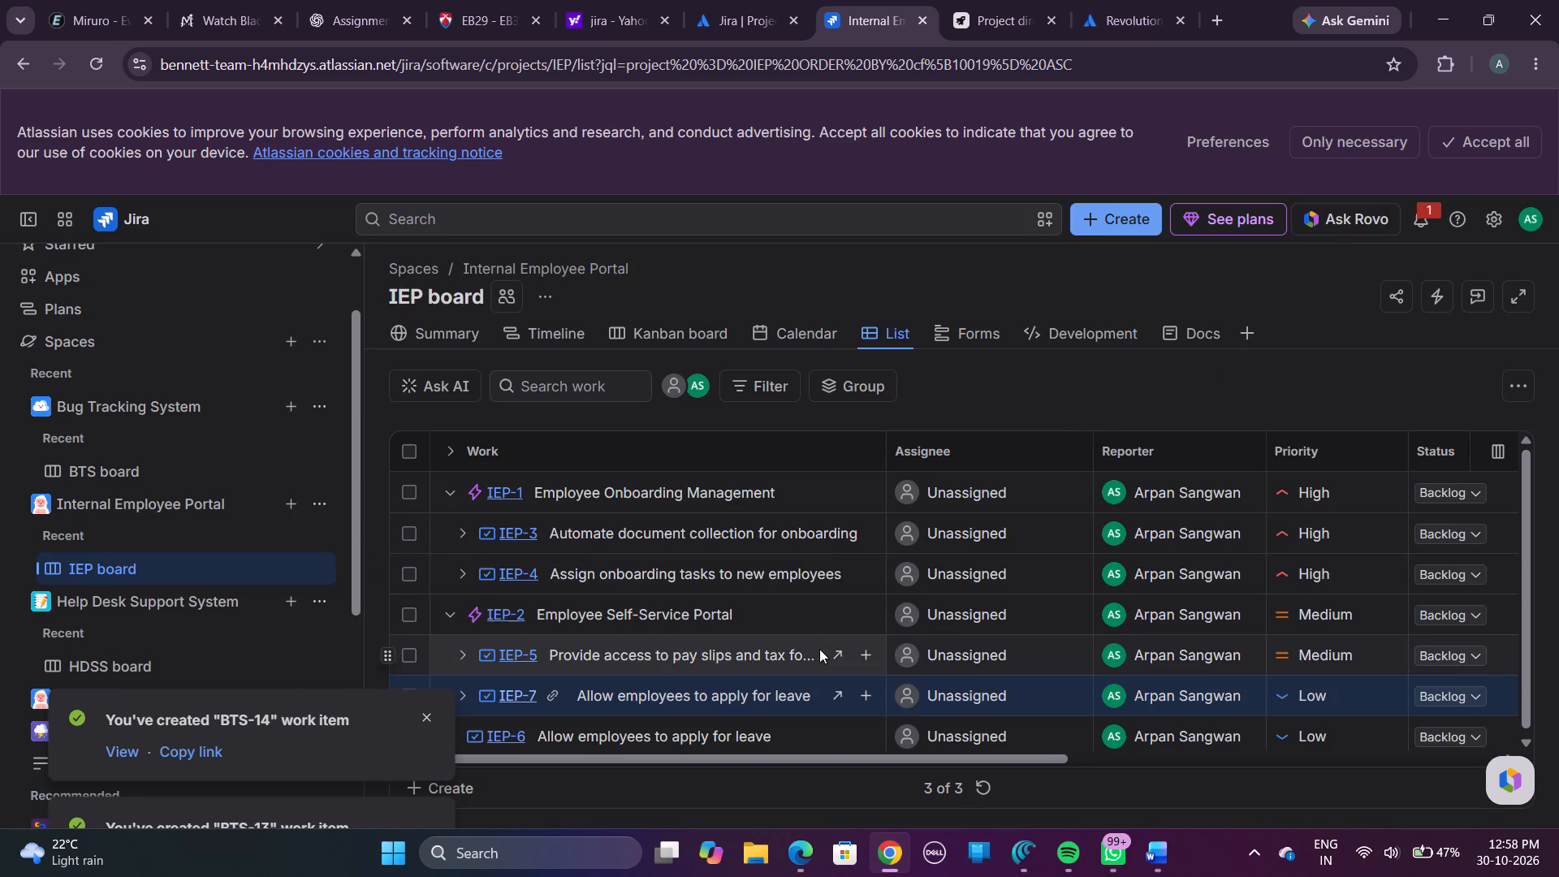
Open the Help Desk Support System project.
scroll(187, 611, down, 2)
click(123, 449)
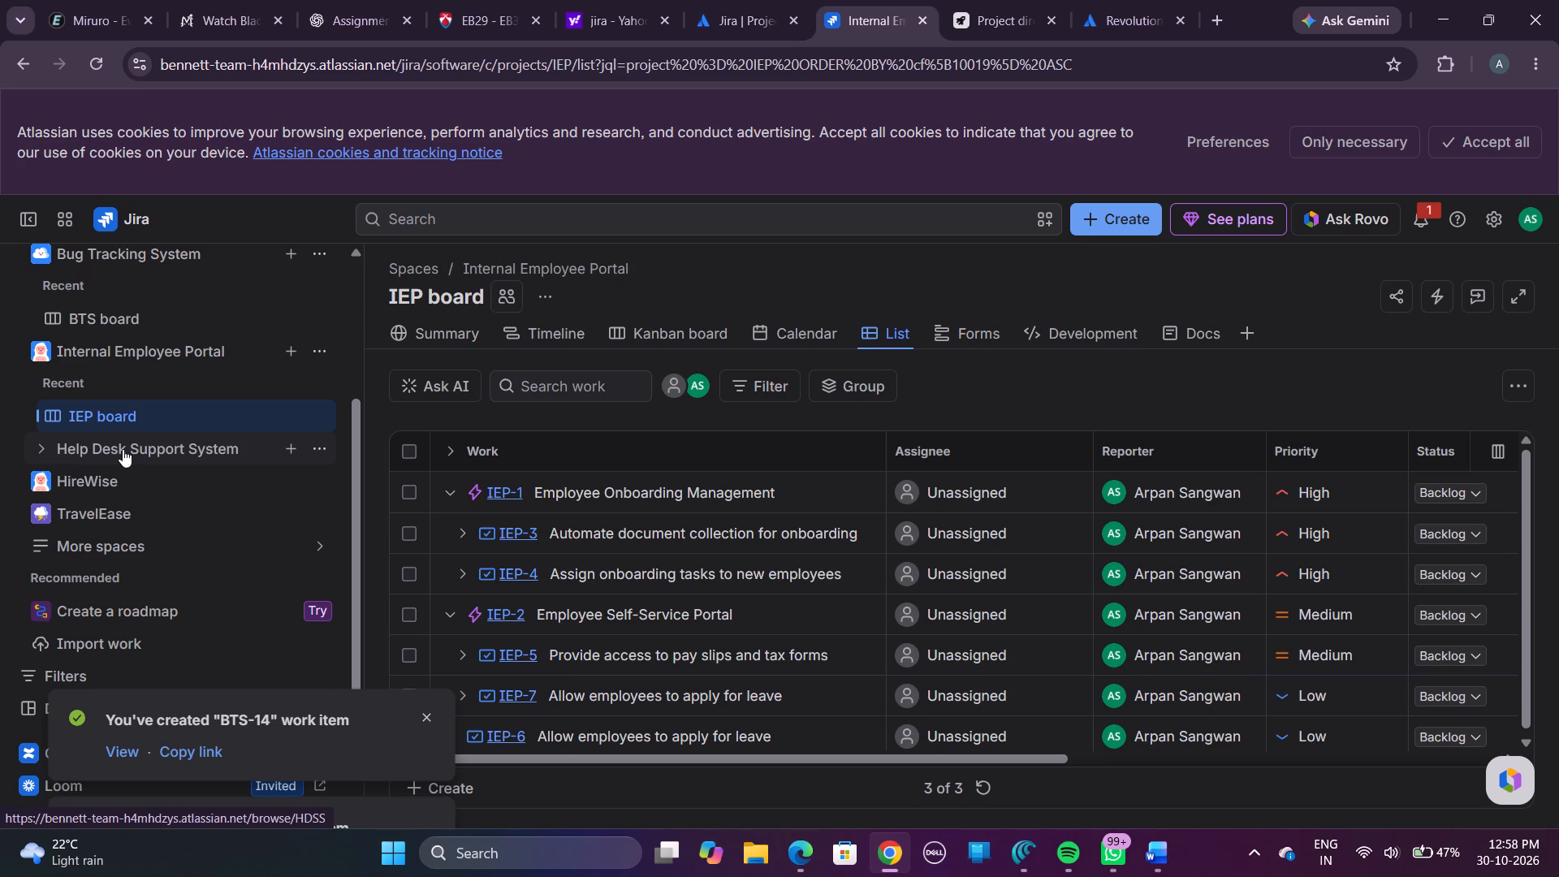
Open the Help Desk Support System project and show its work items as a list.
click(123, 449)
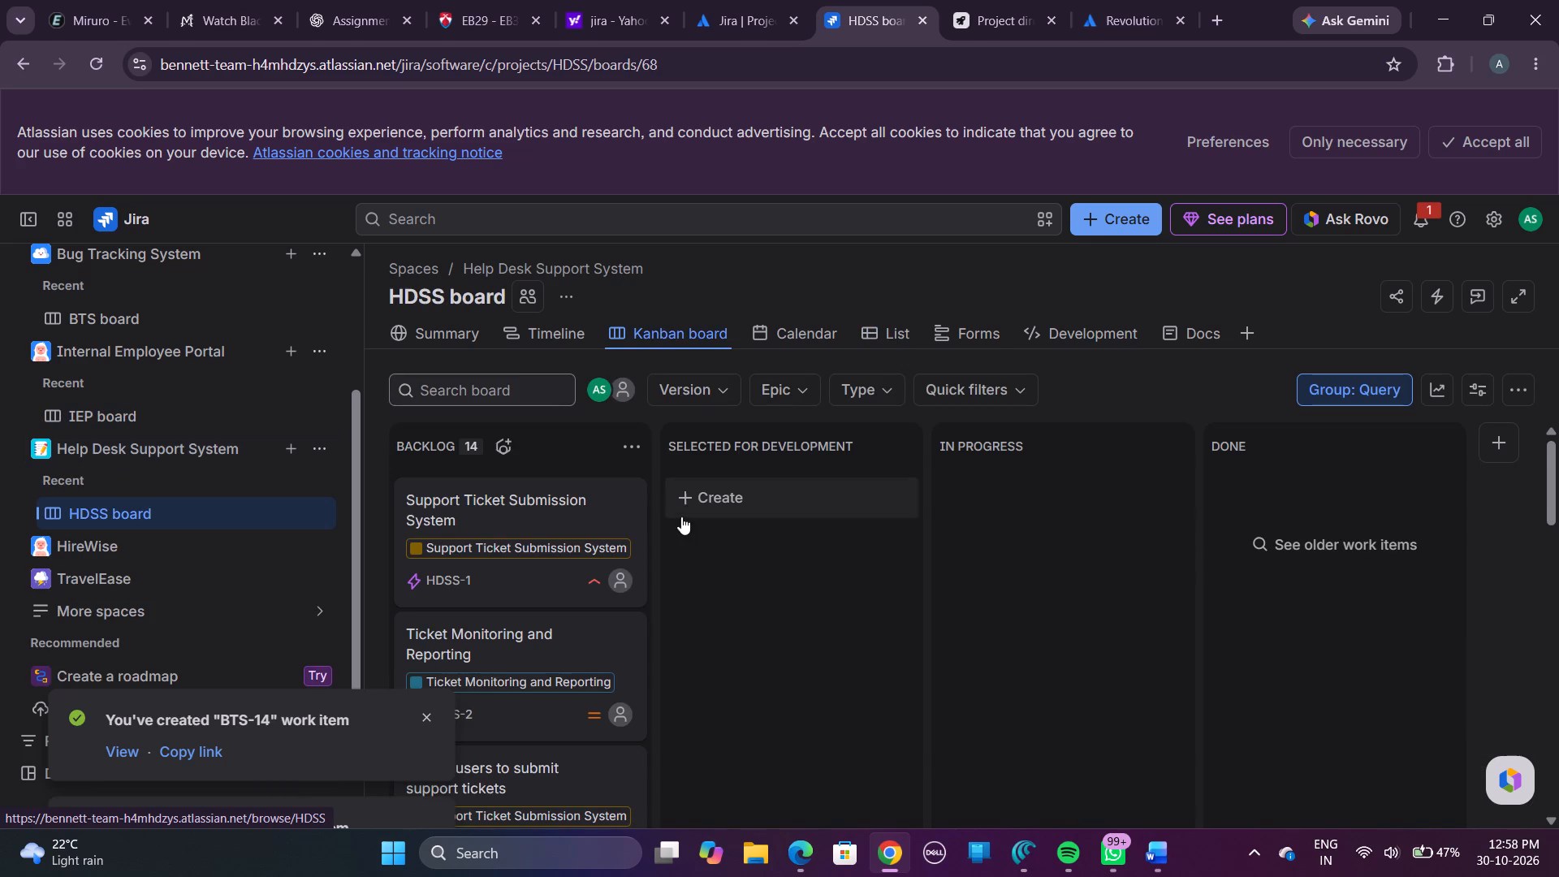
click(890, 351)
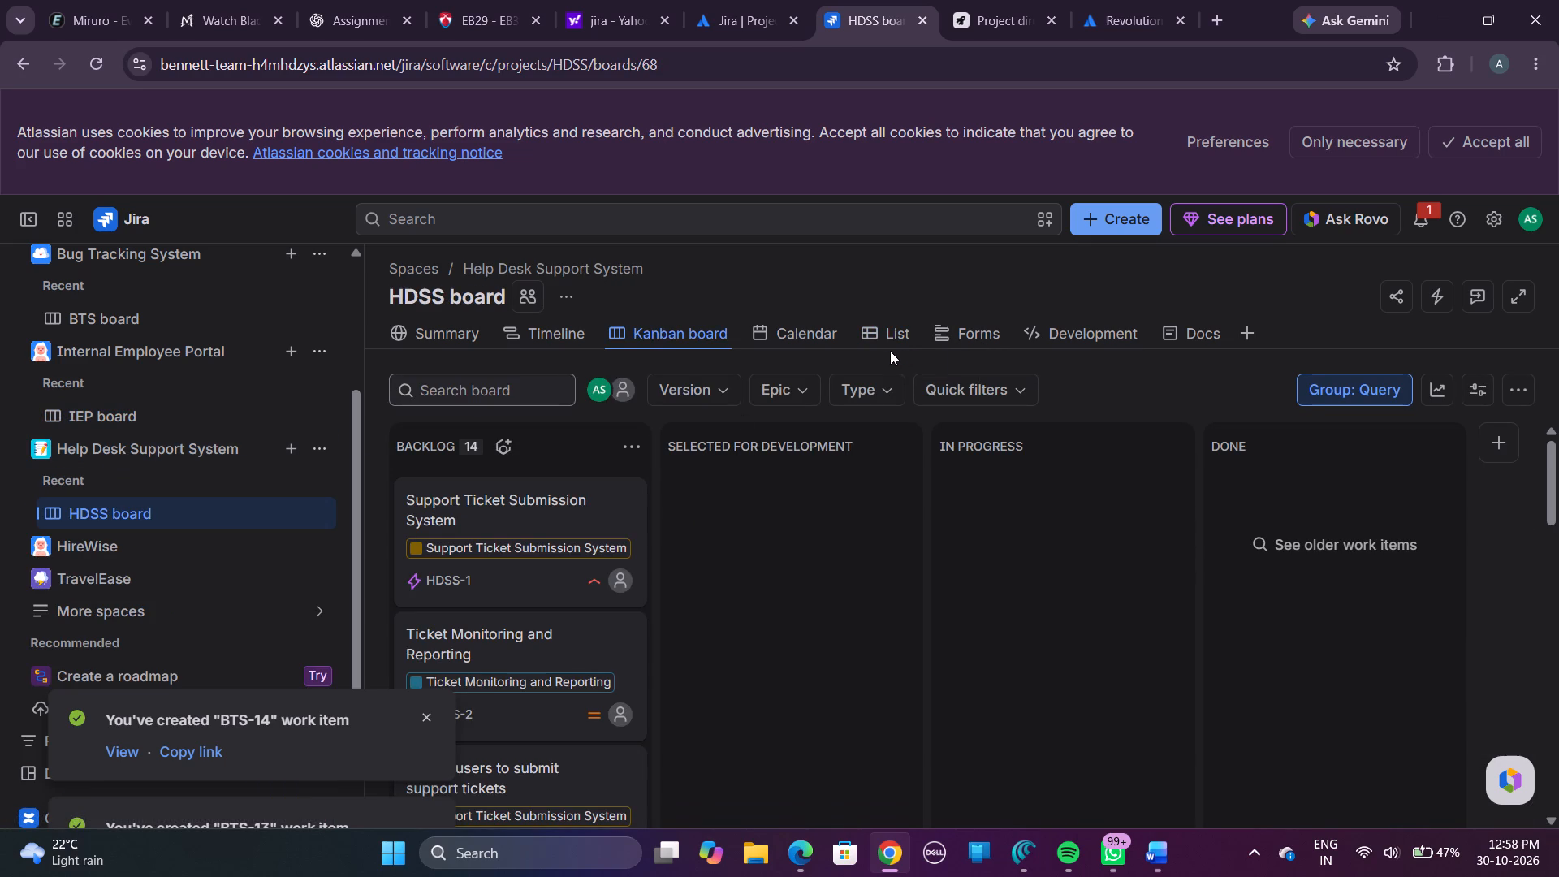
click(893, 338)
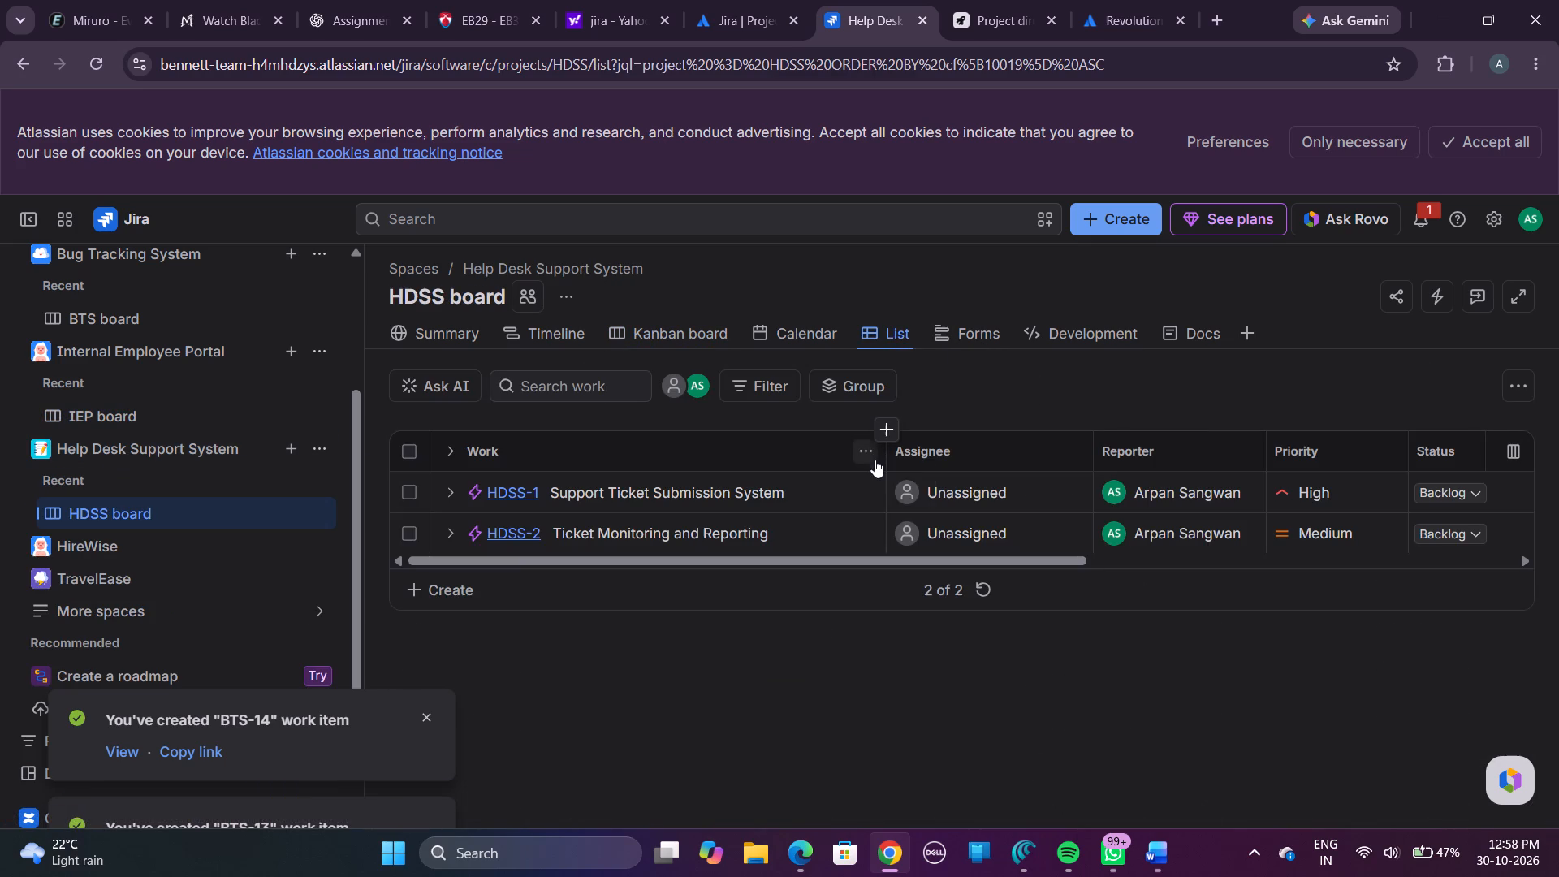
Under the Epic "Support Ticket Submission System", assign both Sub-tasks of its first Story, HDSS-3, to yourself and close the Story.
scroll(875, 460, down, 1)
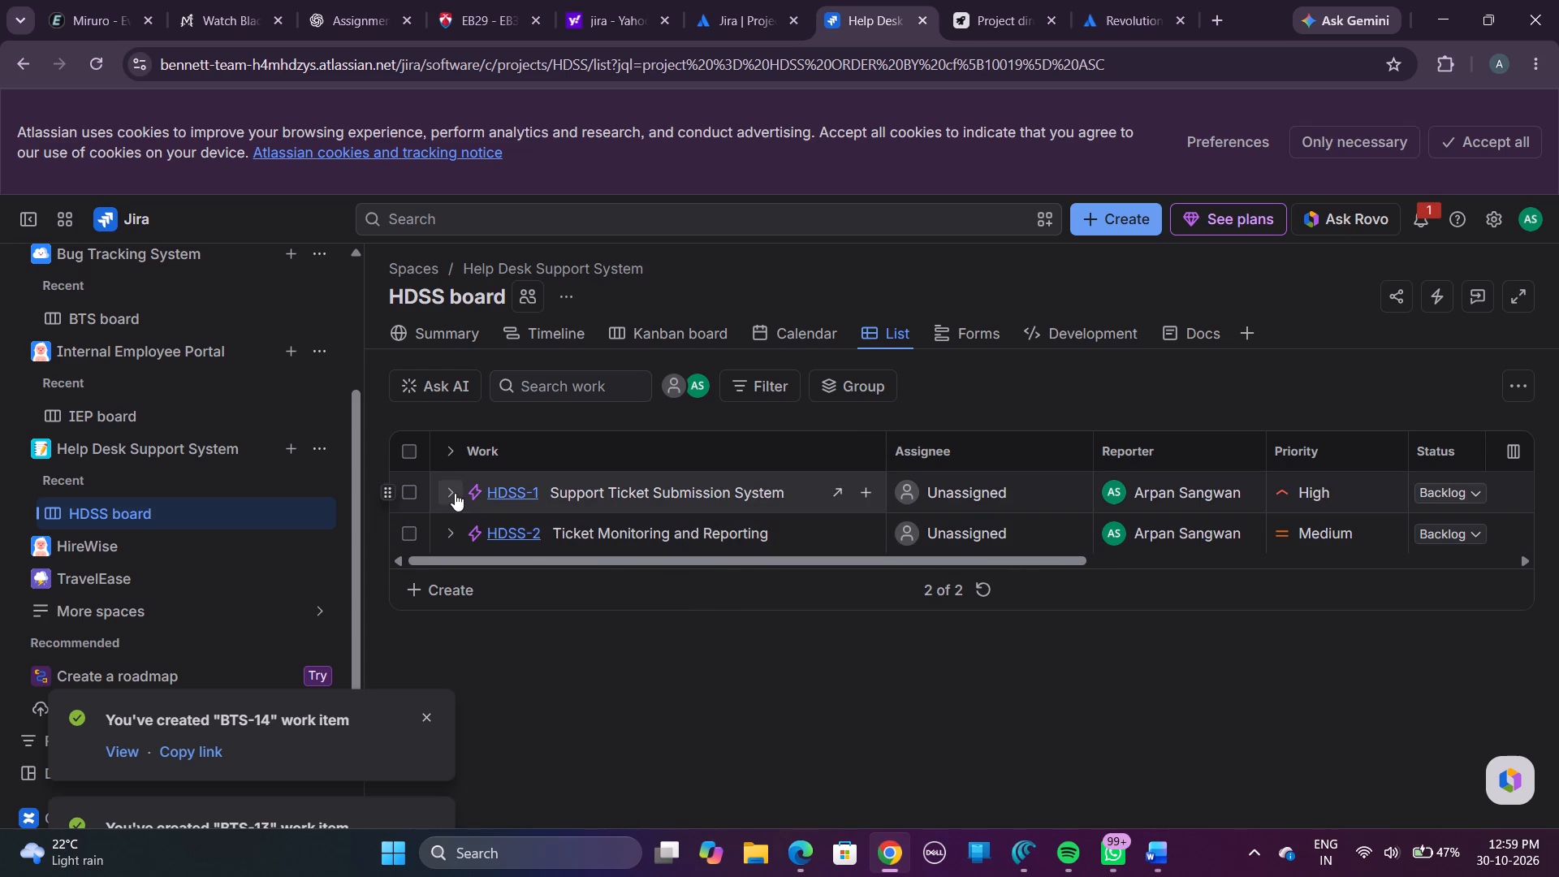
click(455, 493)
click(541, 531)
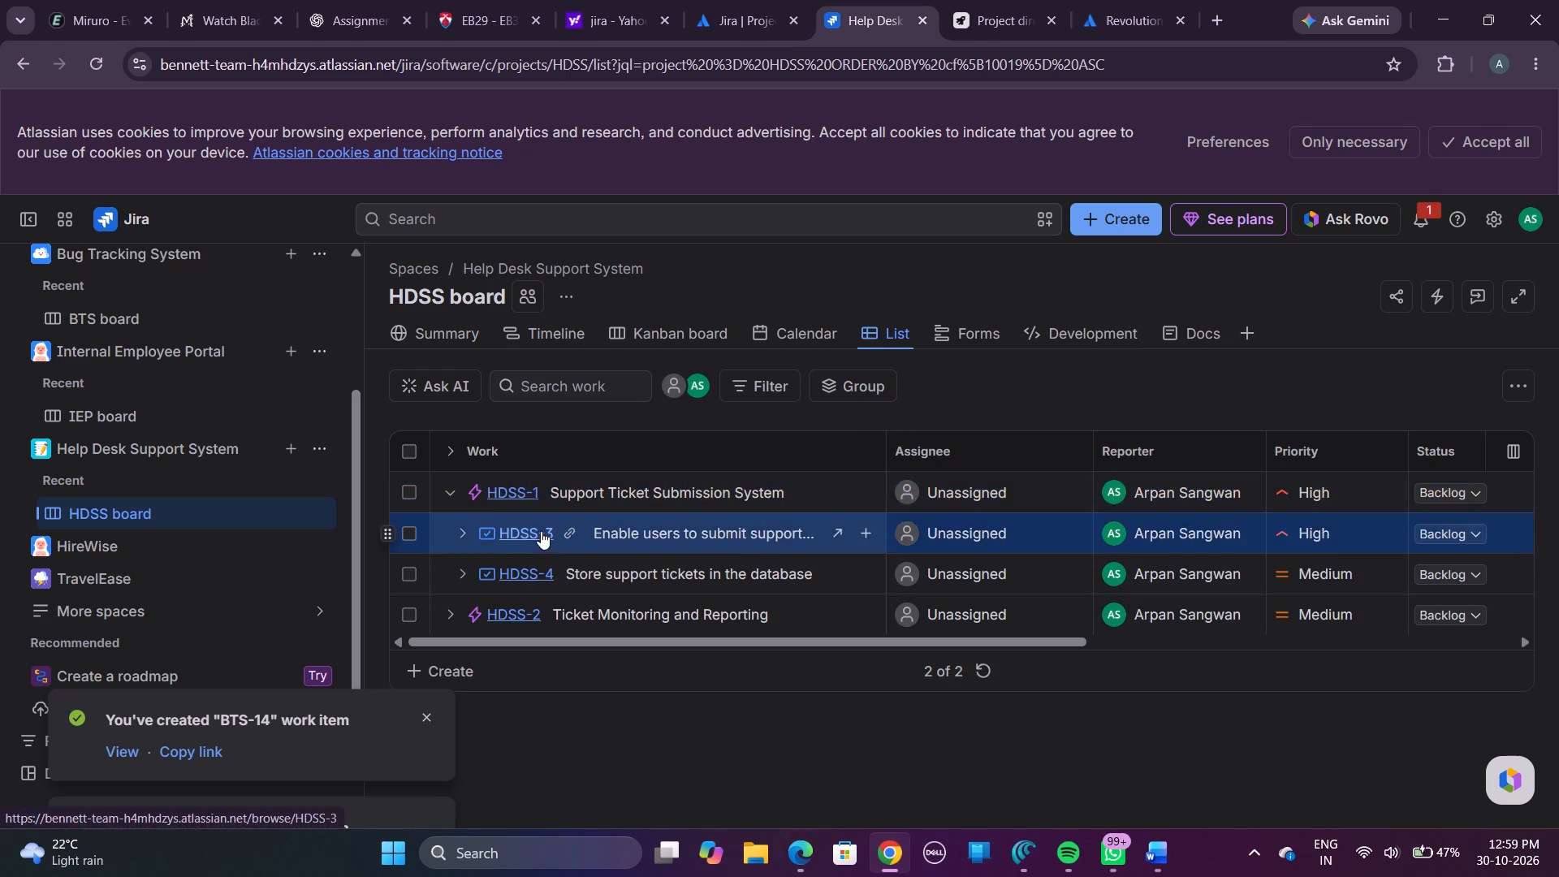
scroll(745, 538, down, 1)
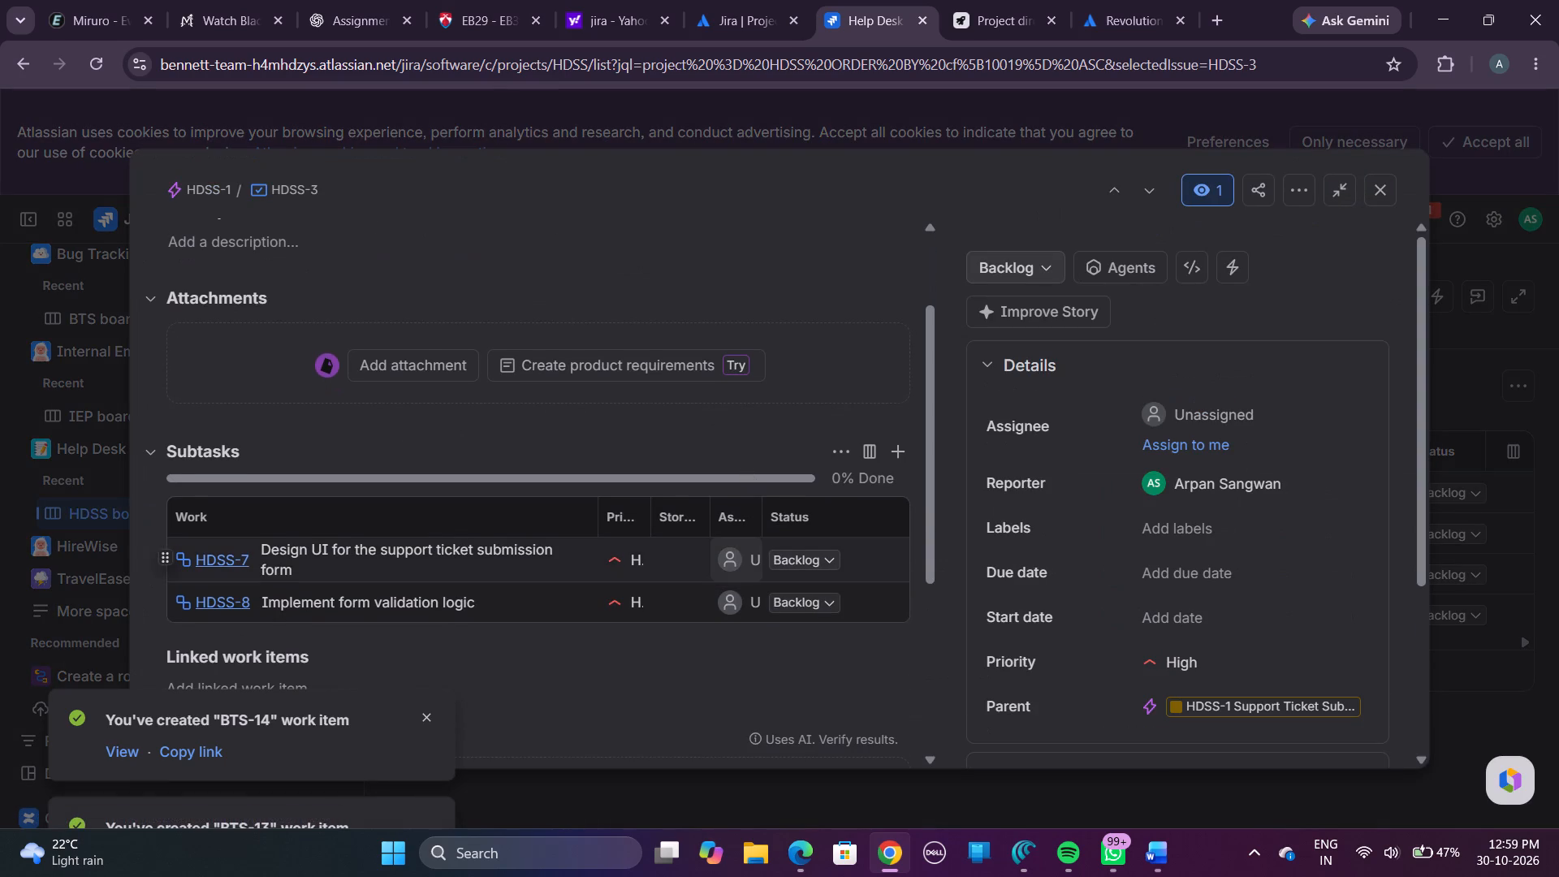
click(723, 559)
click(768, 614)
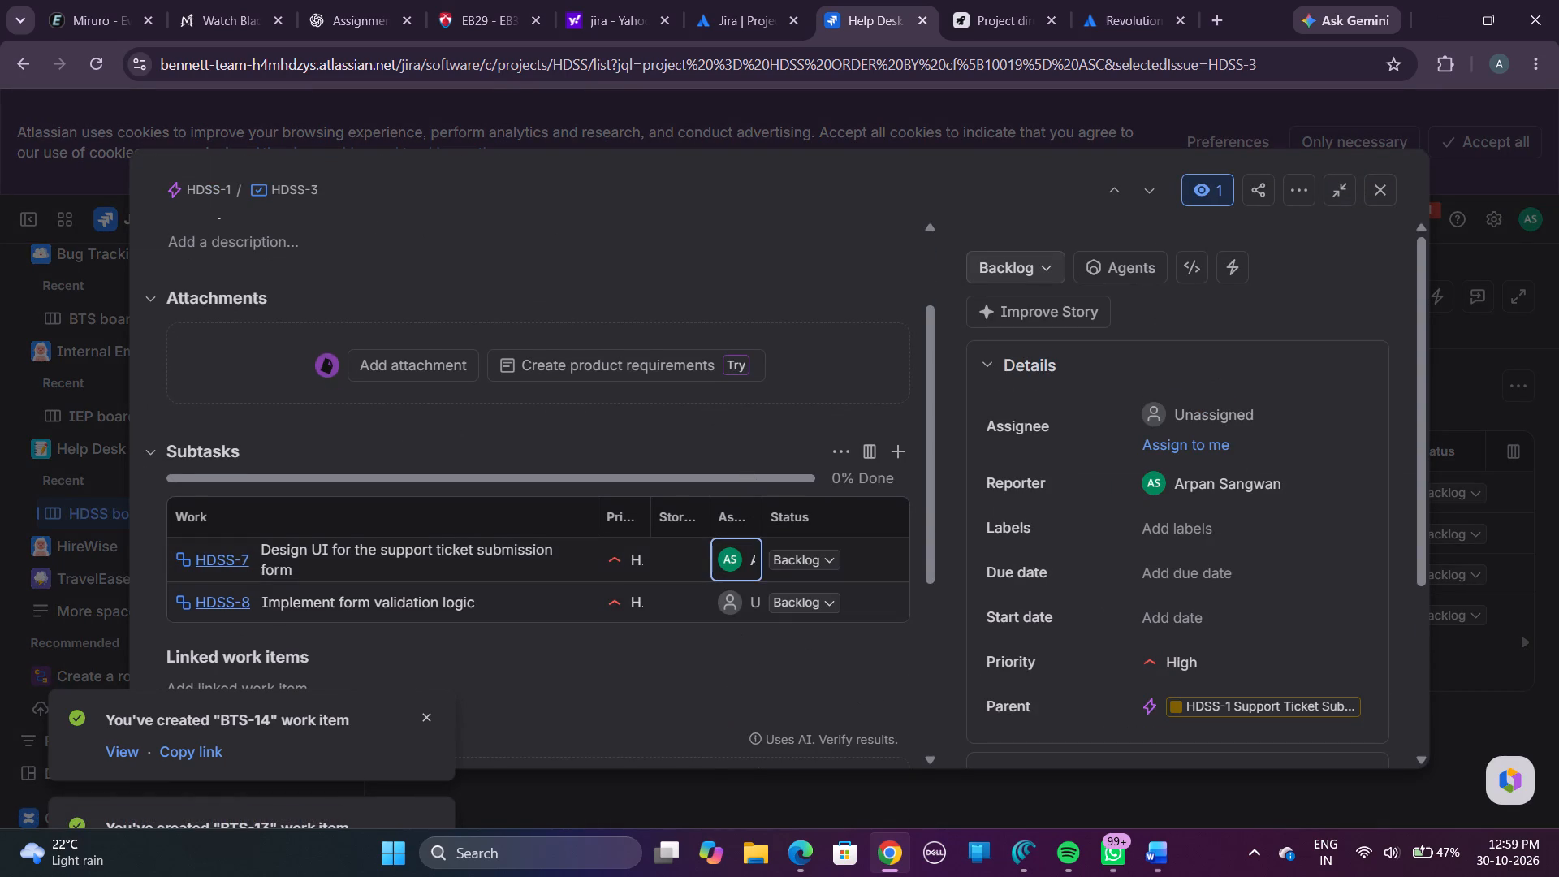
click(750, 608)
click(778, 660)
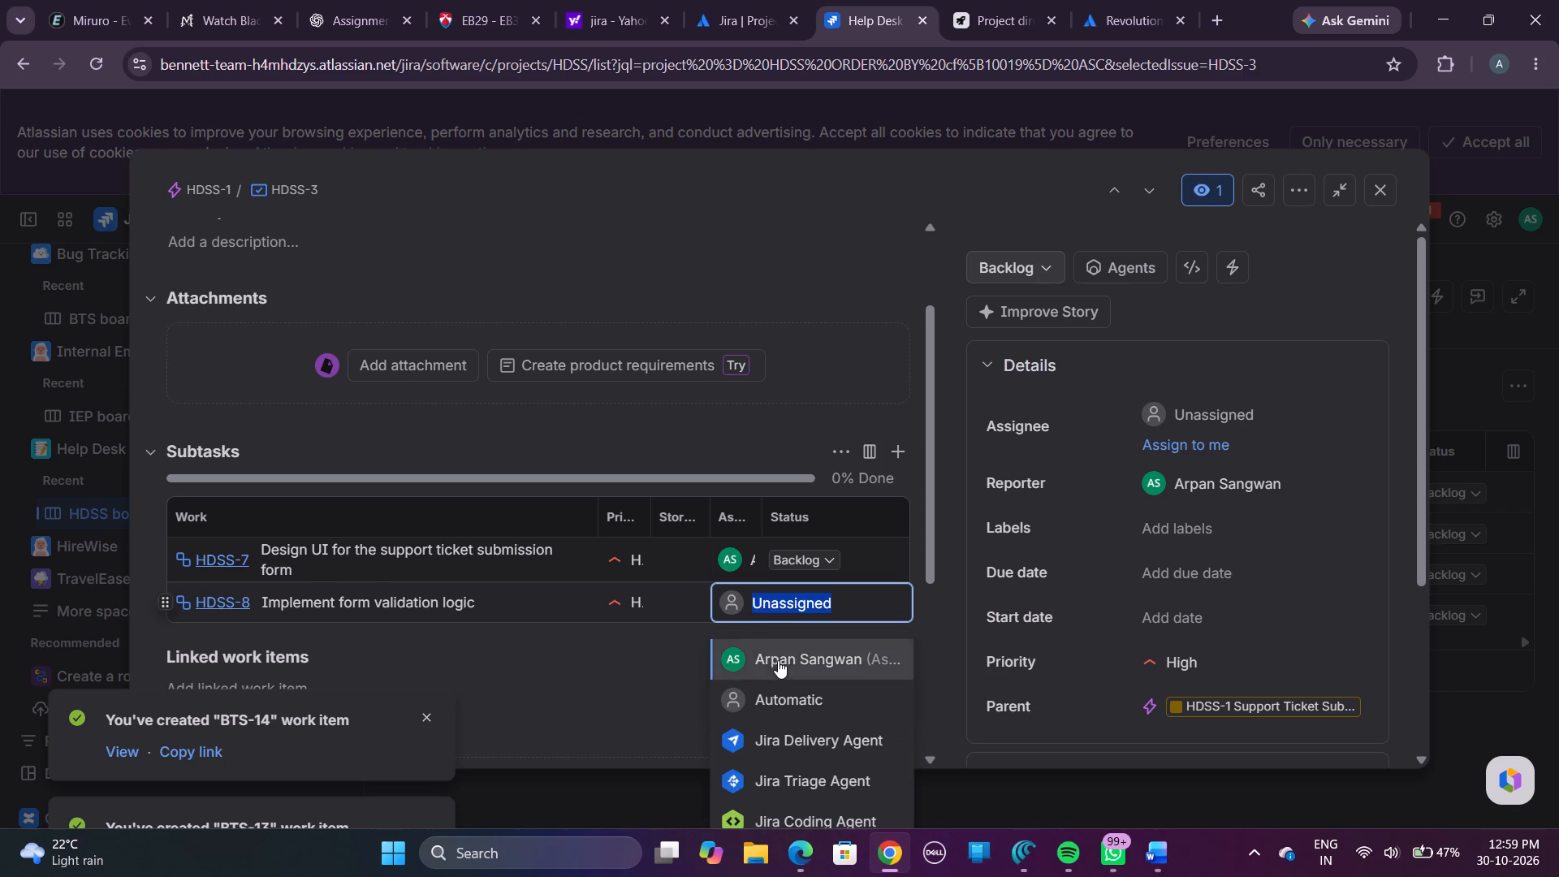
click(1383, 180)
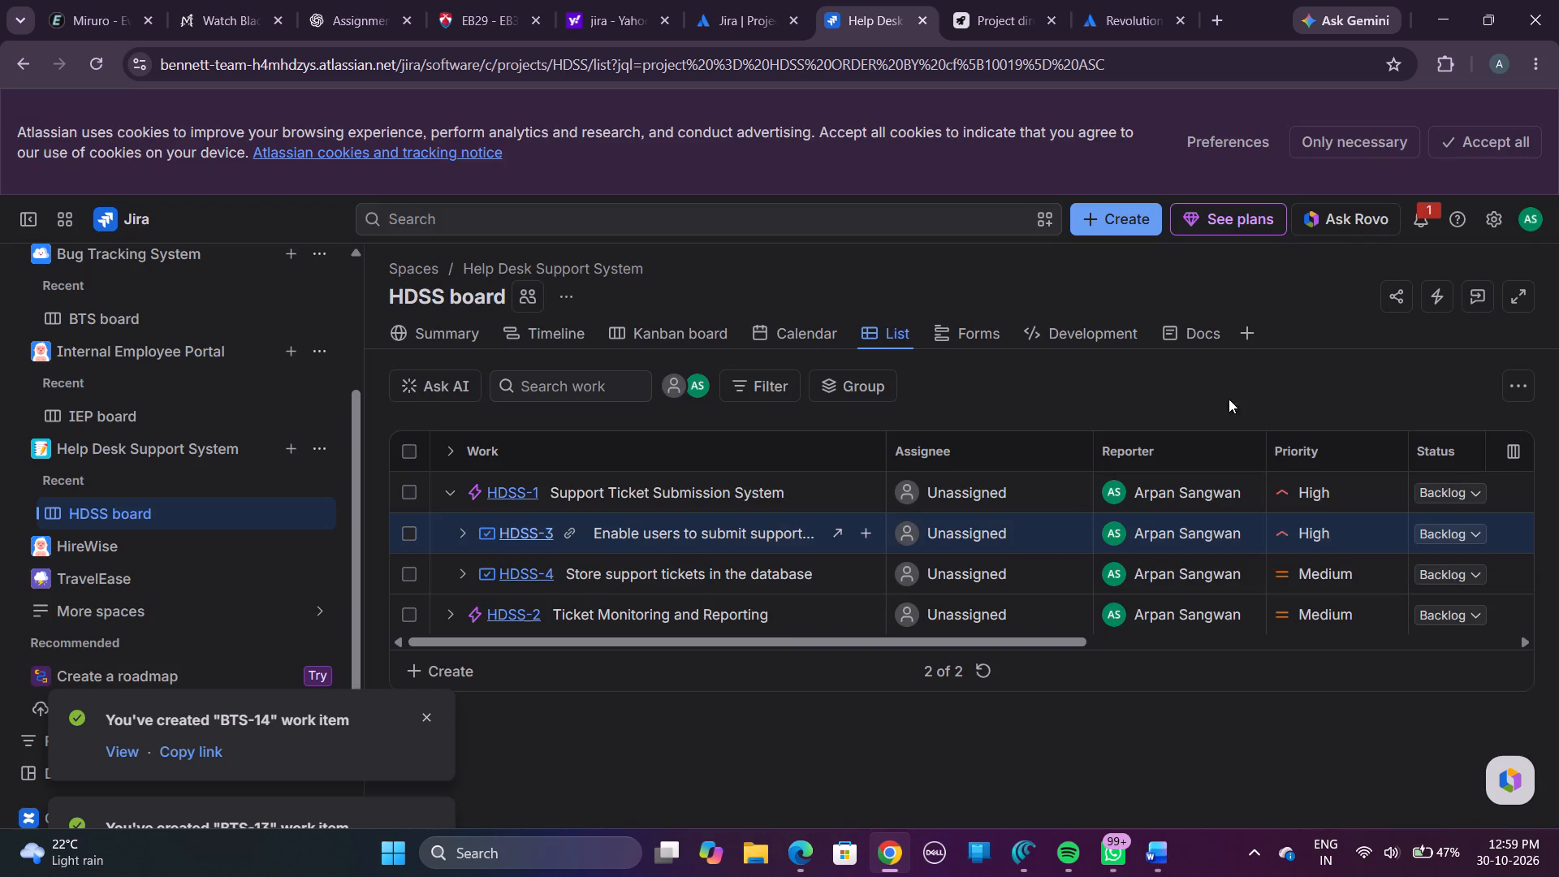
Open the Story "Store support tickets in the database", assign both of its Sub-tasks to yourself, and close the Story.
click(527, 581)
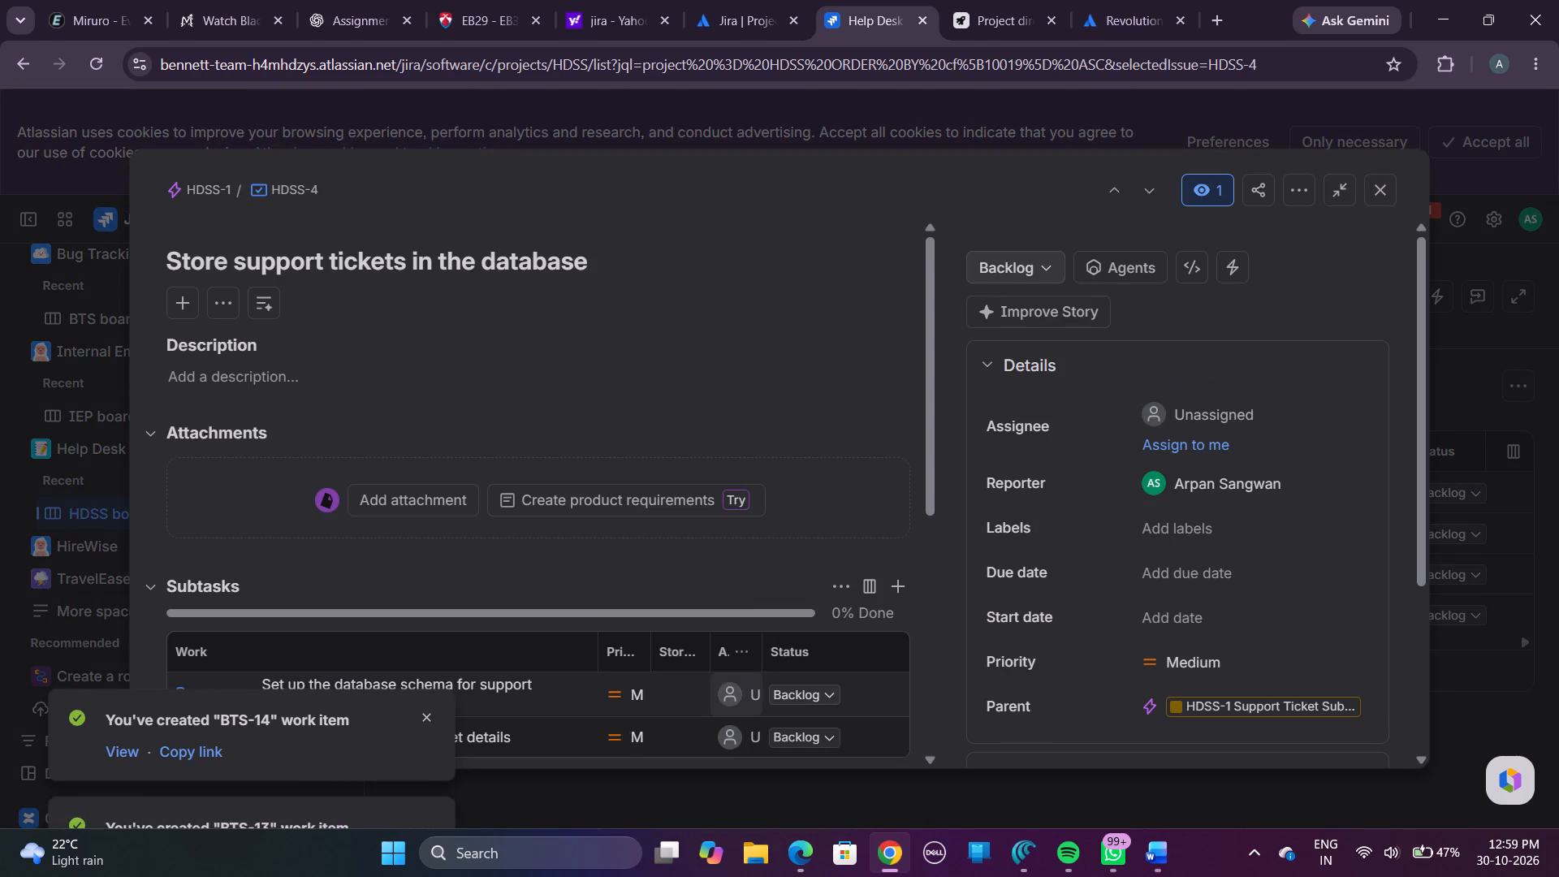
click(726, 698)
click(759, 735)
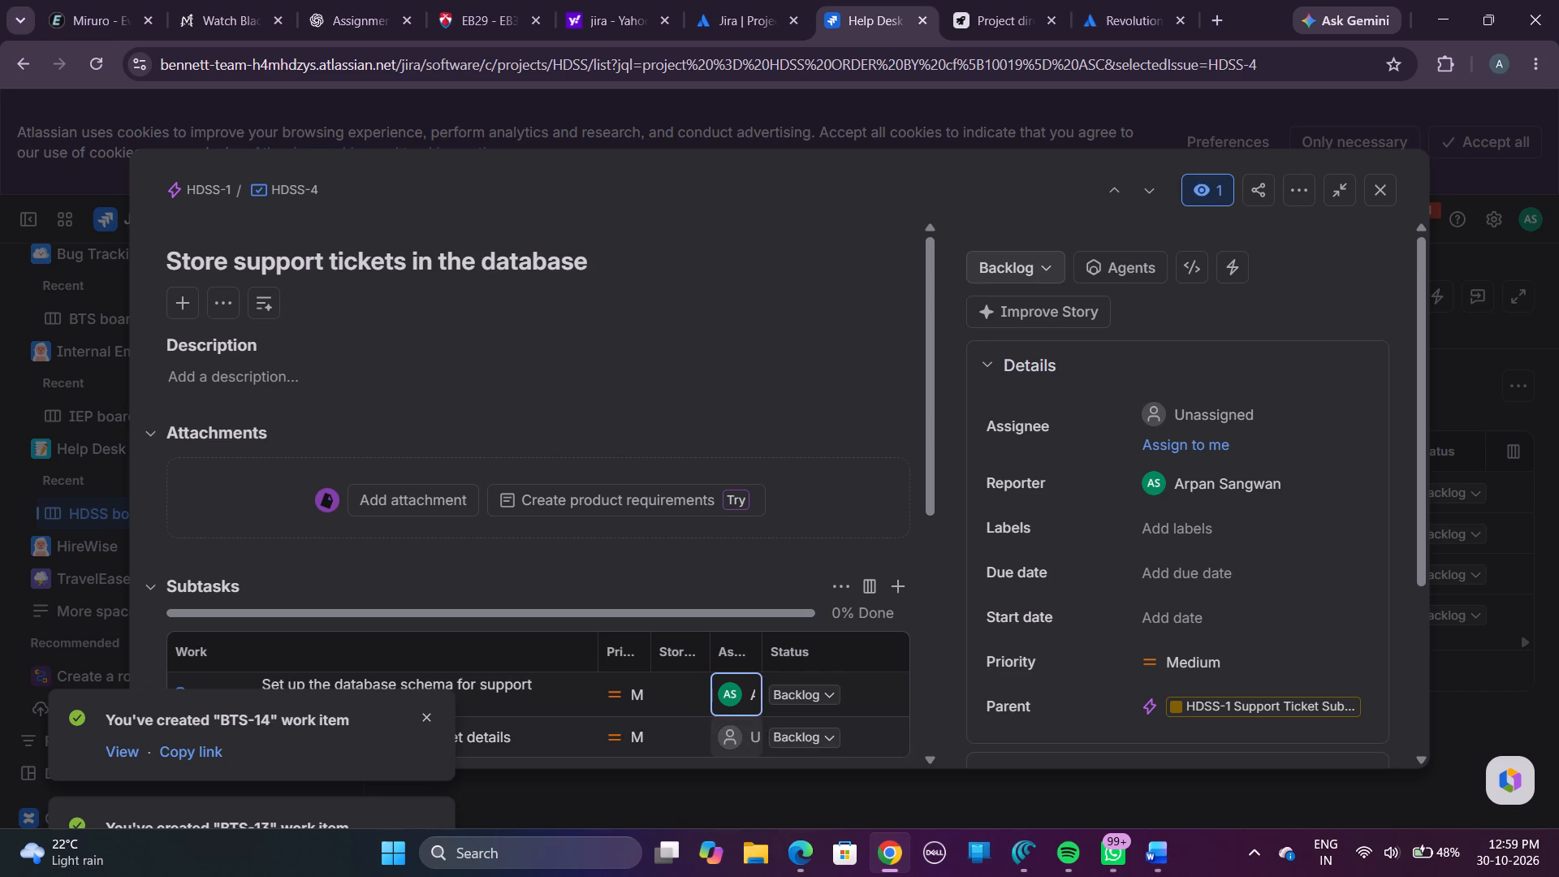
click(732, 737)
click(793, 801)
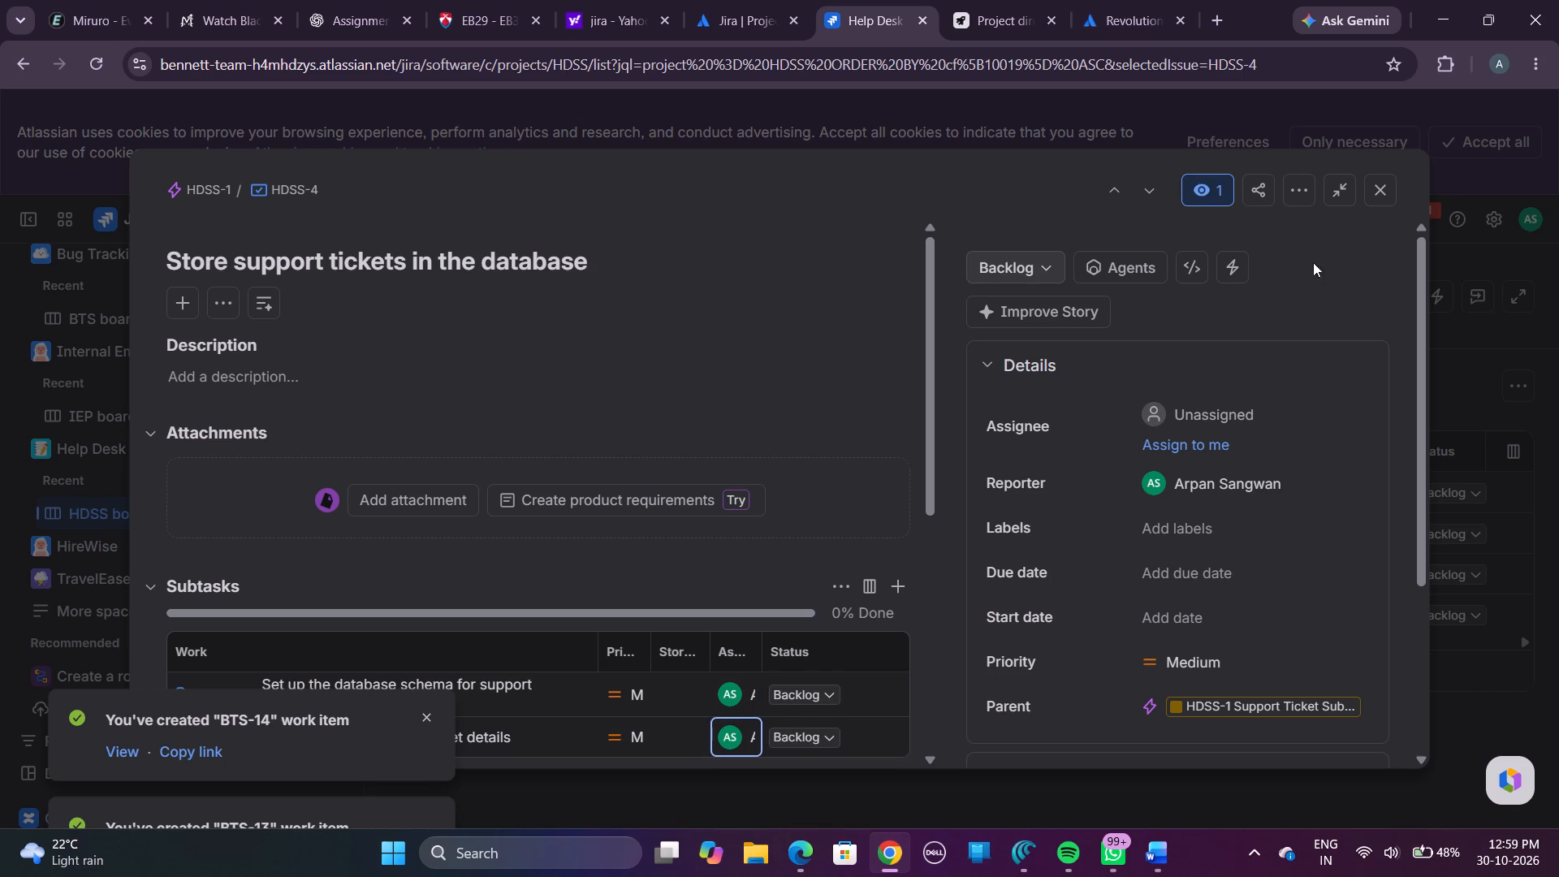
click(1372, 178)
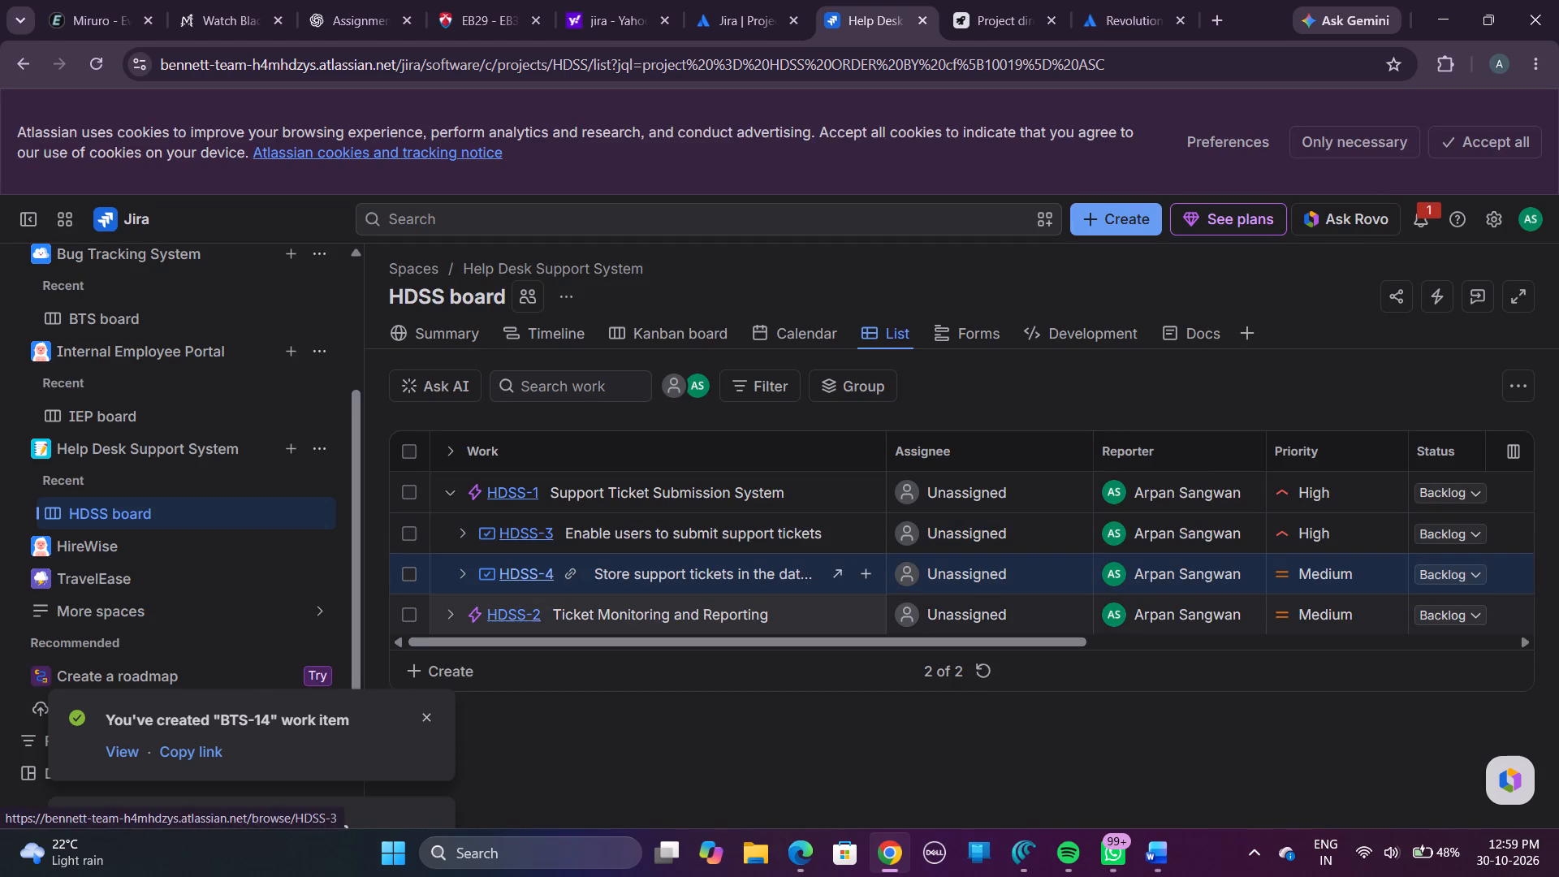
Under the Epic "Ticket Monitoring and Reporting", assign both Sub-tasks of the Story "Display ticket summary on a support dashboard" to yourself and close the Story.
click(449, 619)
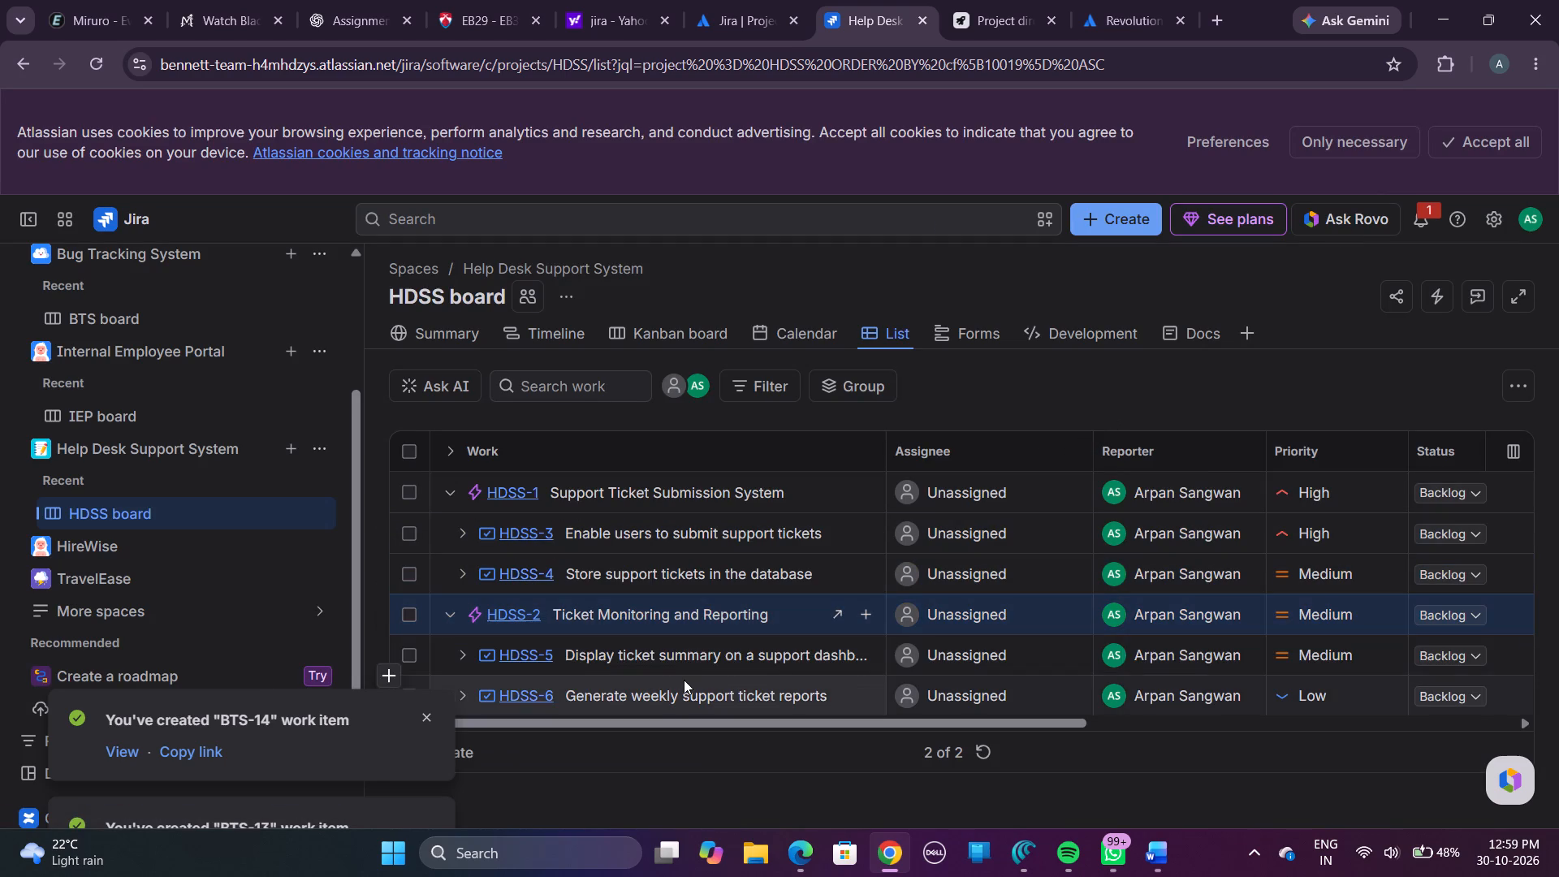
click(541, 659)
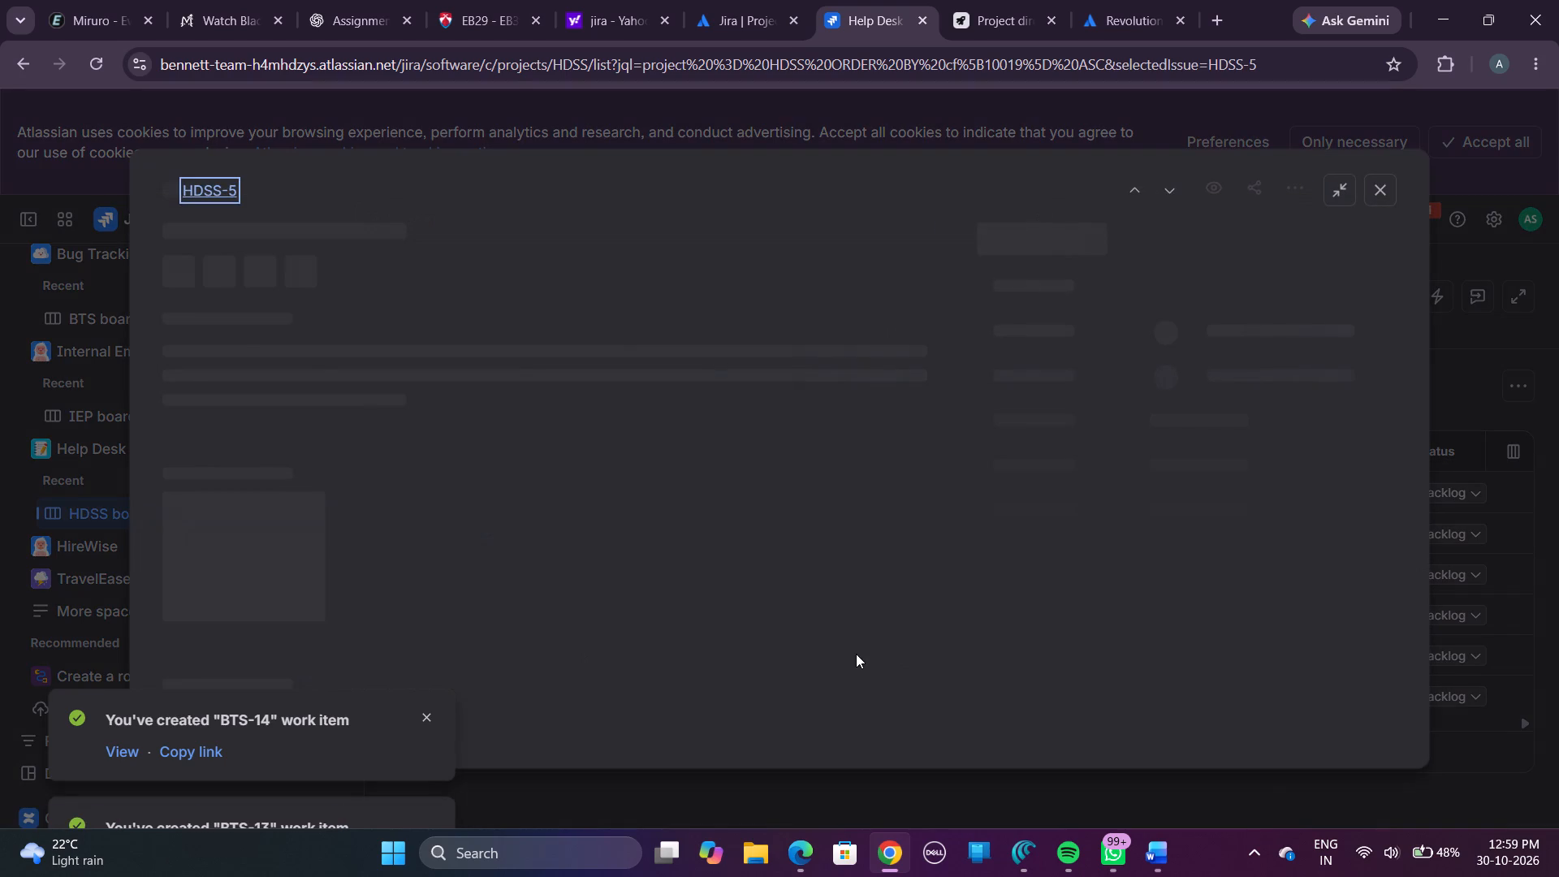
click(732, 699)
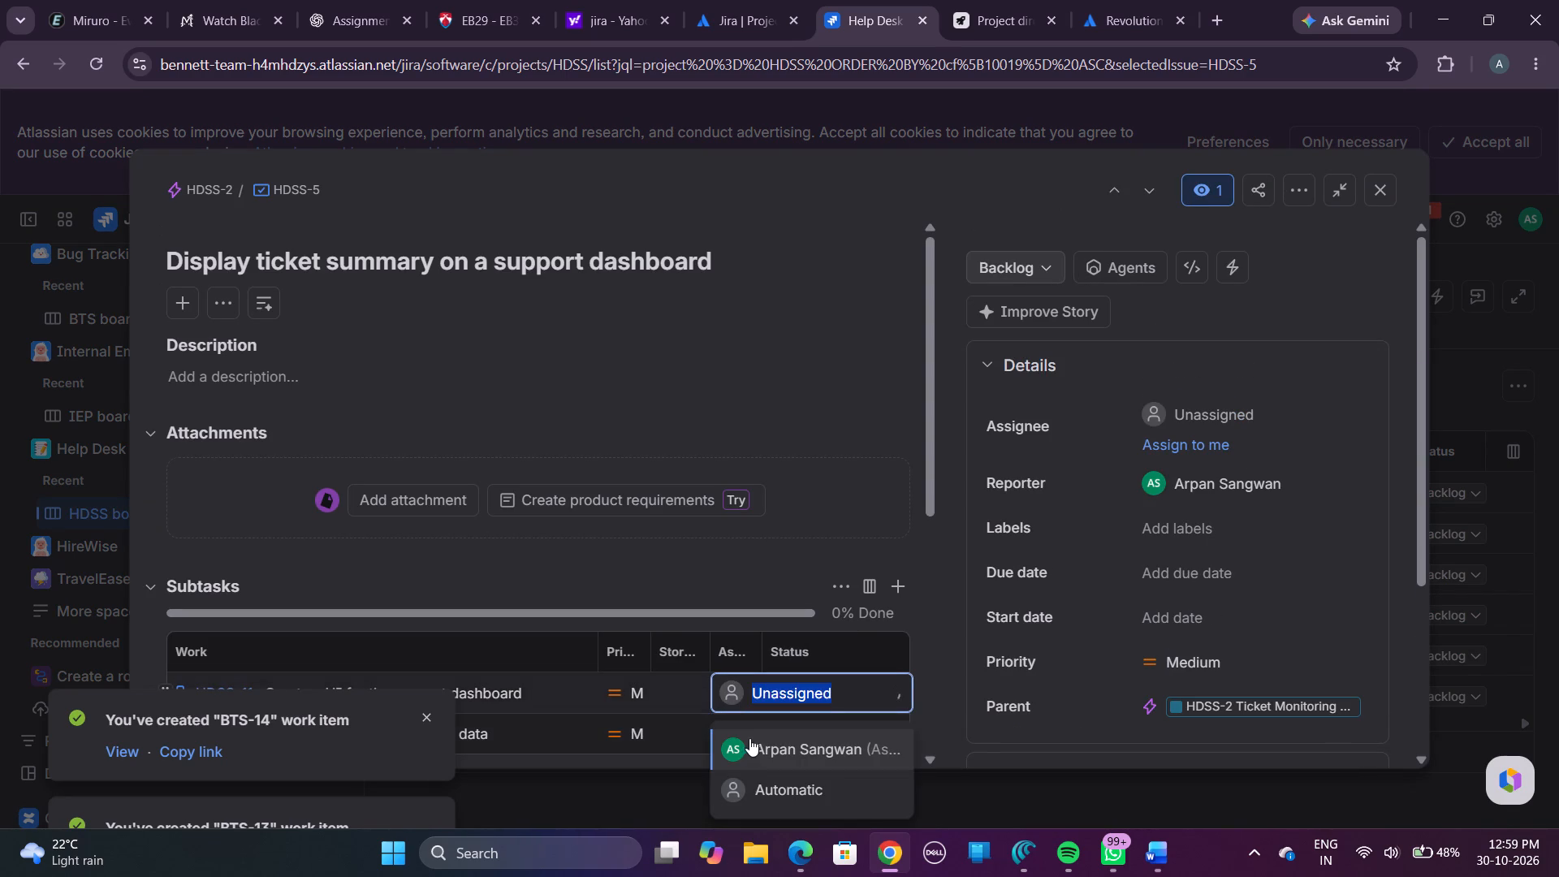
click(750, 745)
click(739, 741)
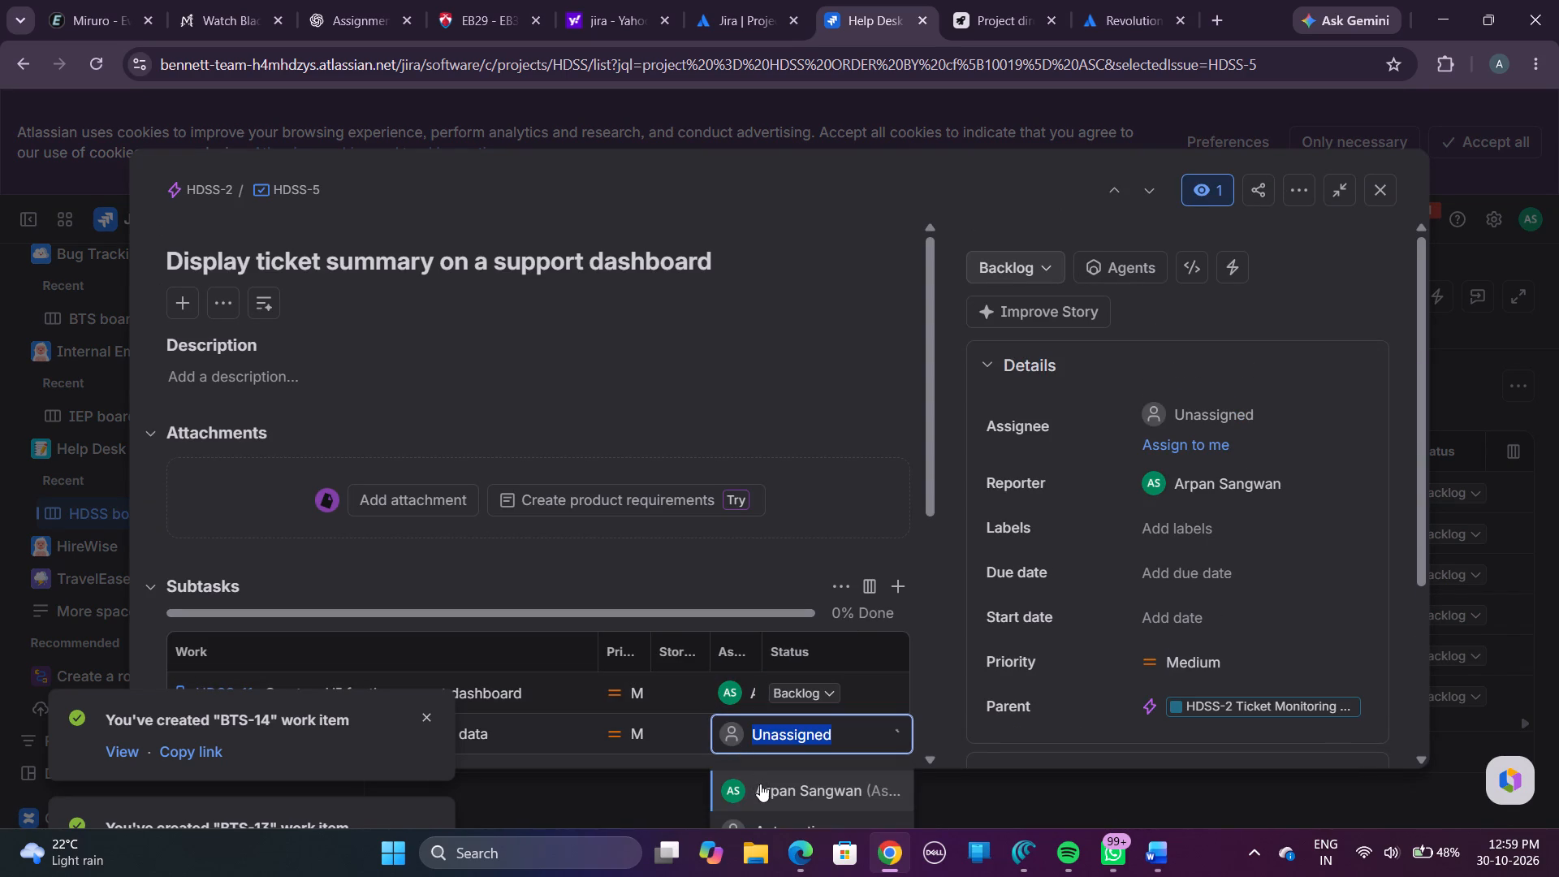
click(760, 787)
click(1383, 195)
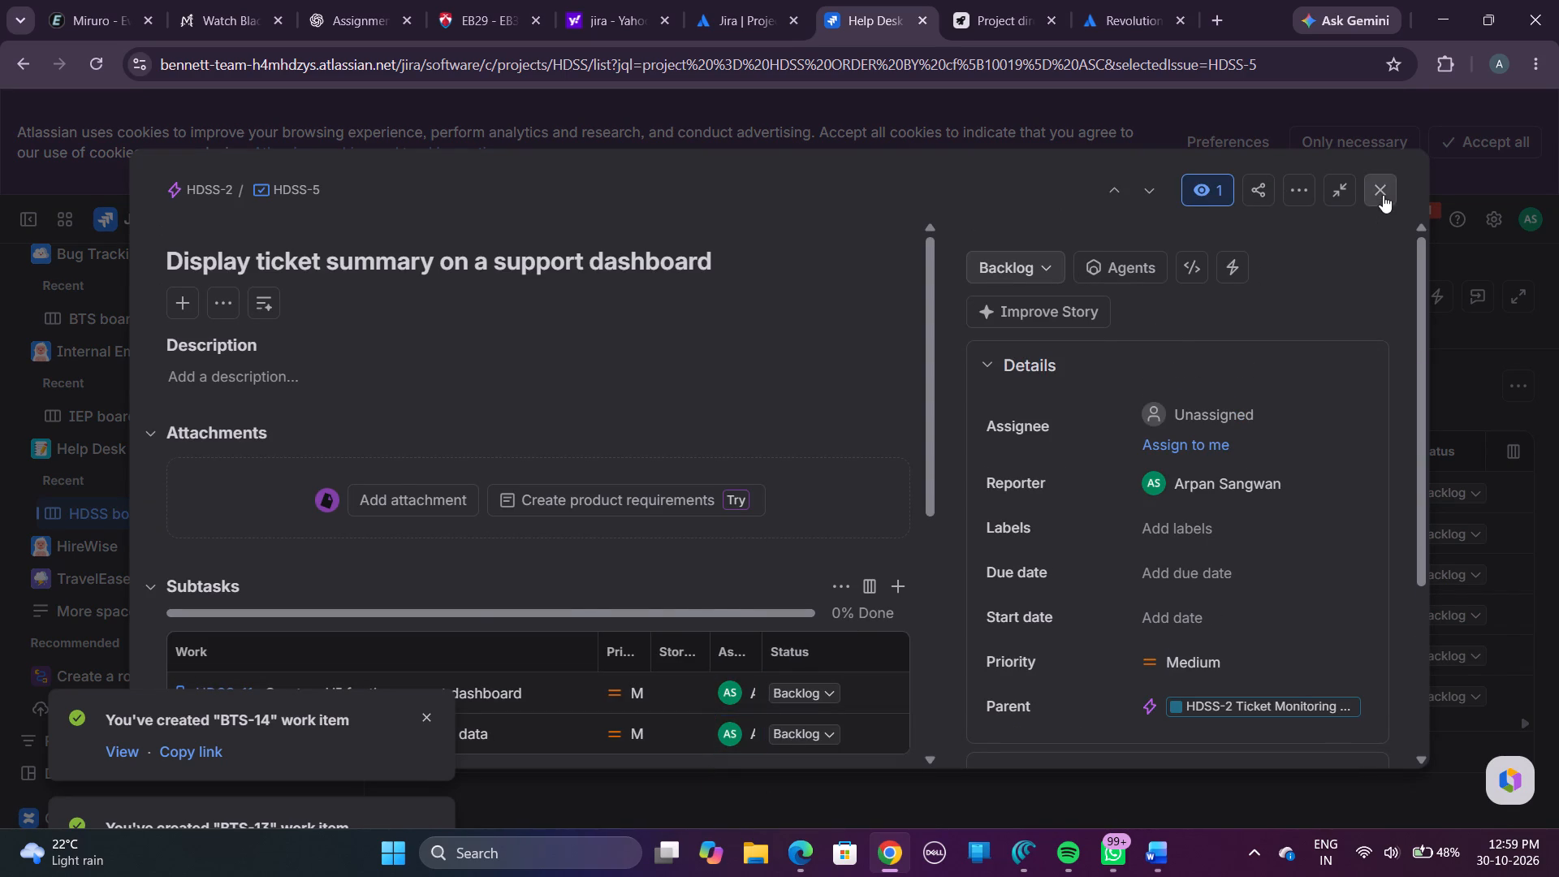
click(528, 702)
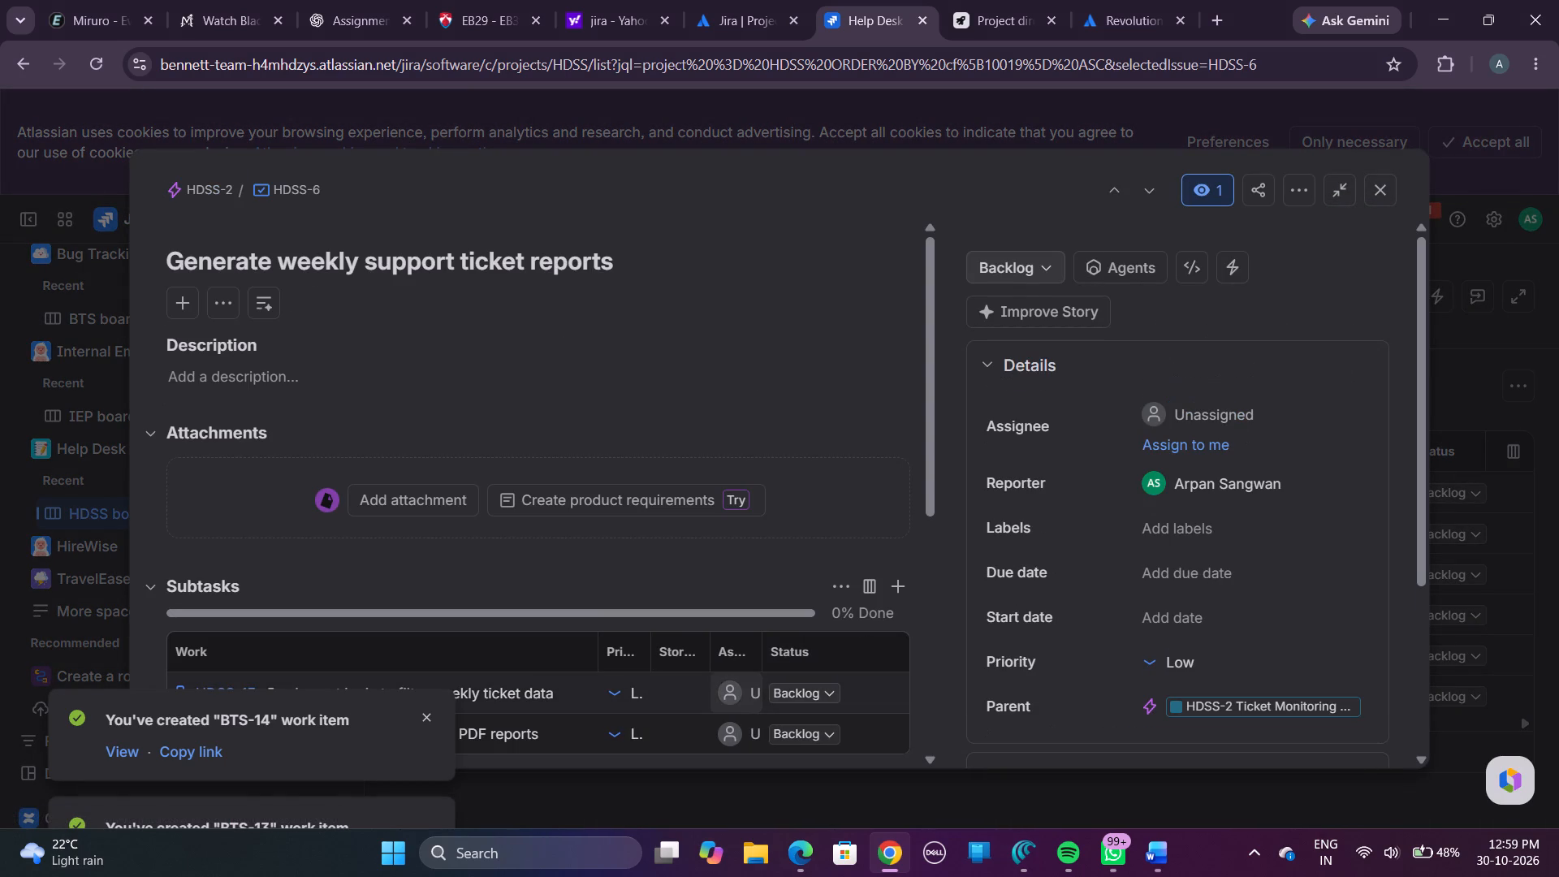